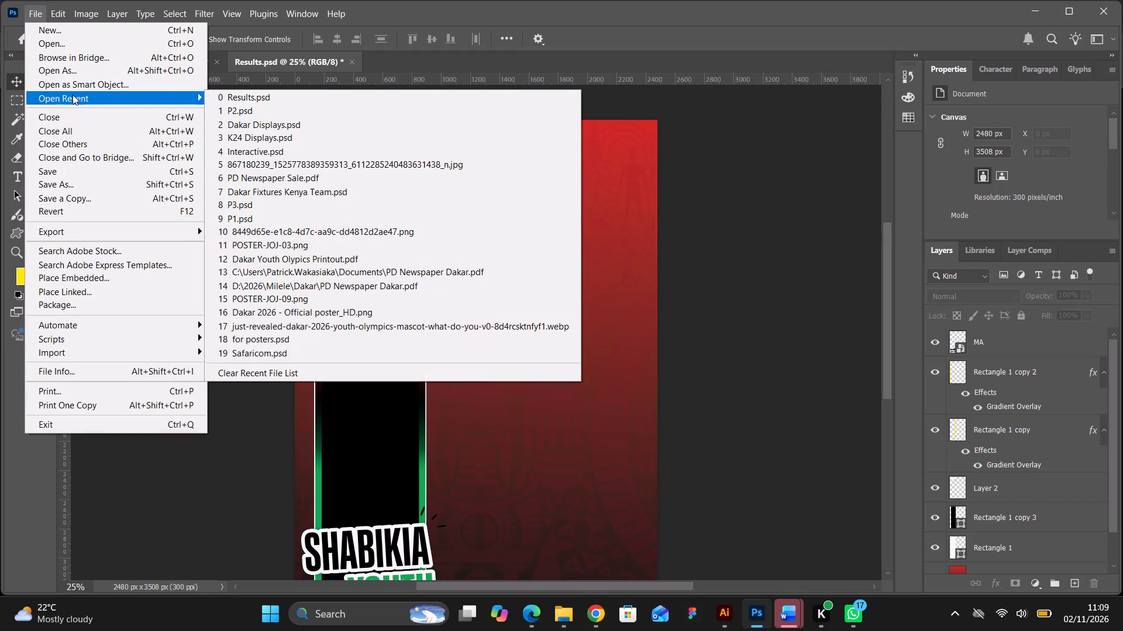
left_click(254, 192)
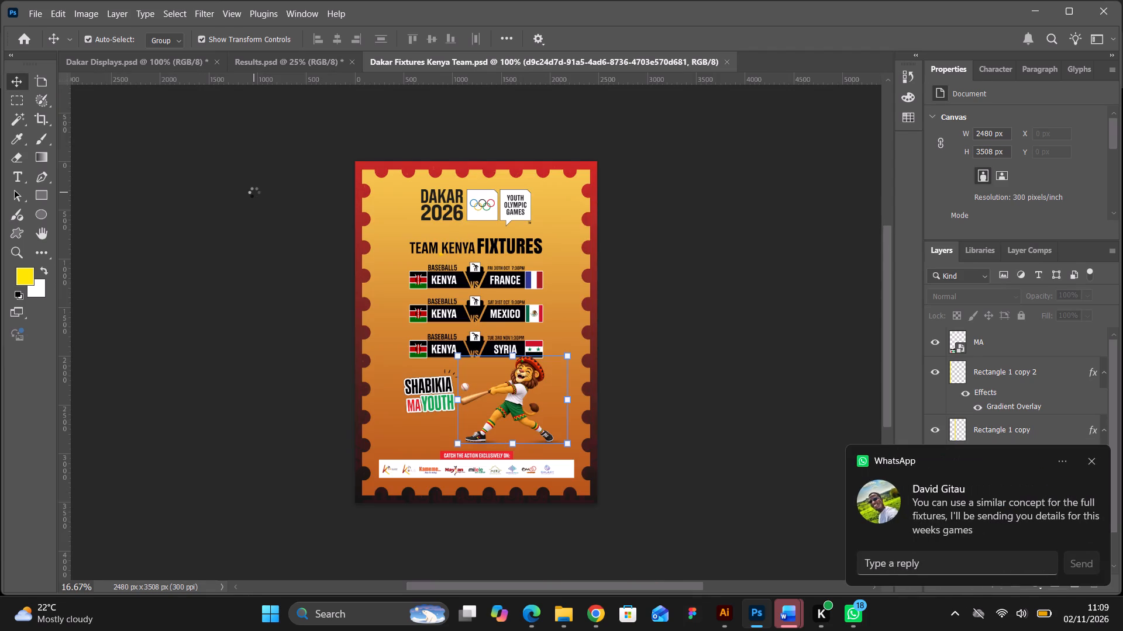
Copy the BASEBall5 text layer from the Kenya vs Syria group into Results.psd, below the Dakar 2026 logo.
key("ctrl+equal")
key("ctrl+equal")
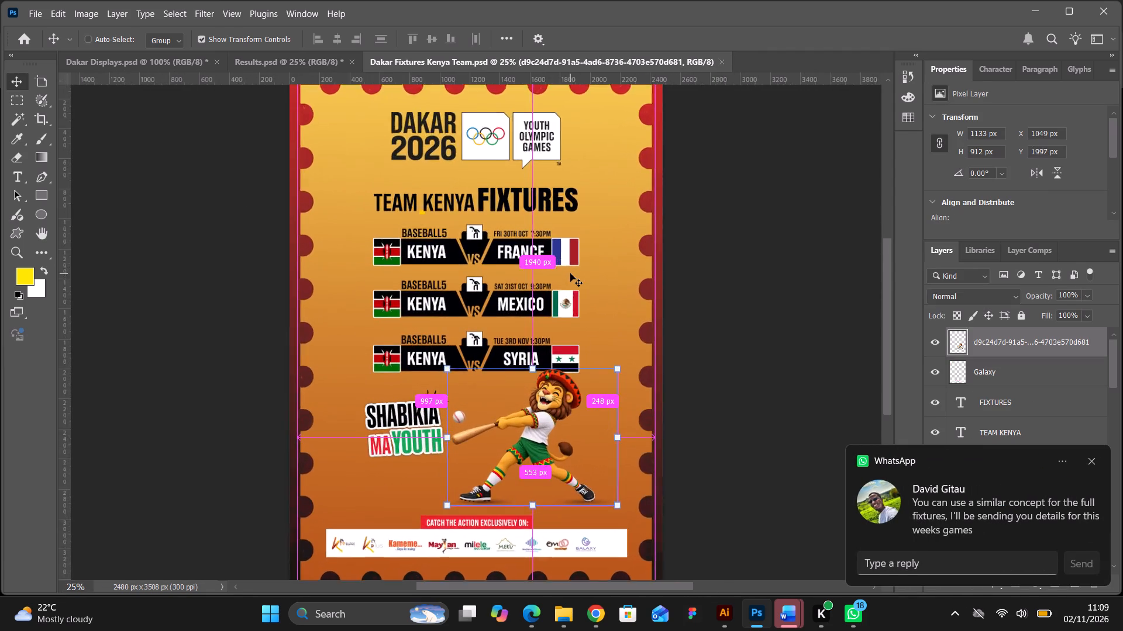
key("ctrl+equal")
scroll(564, 219, "up", 7)
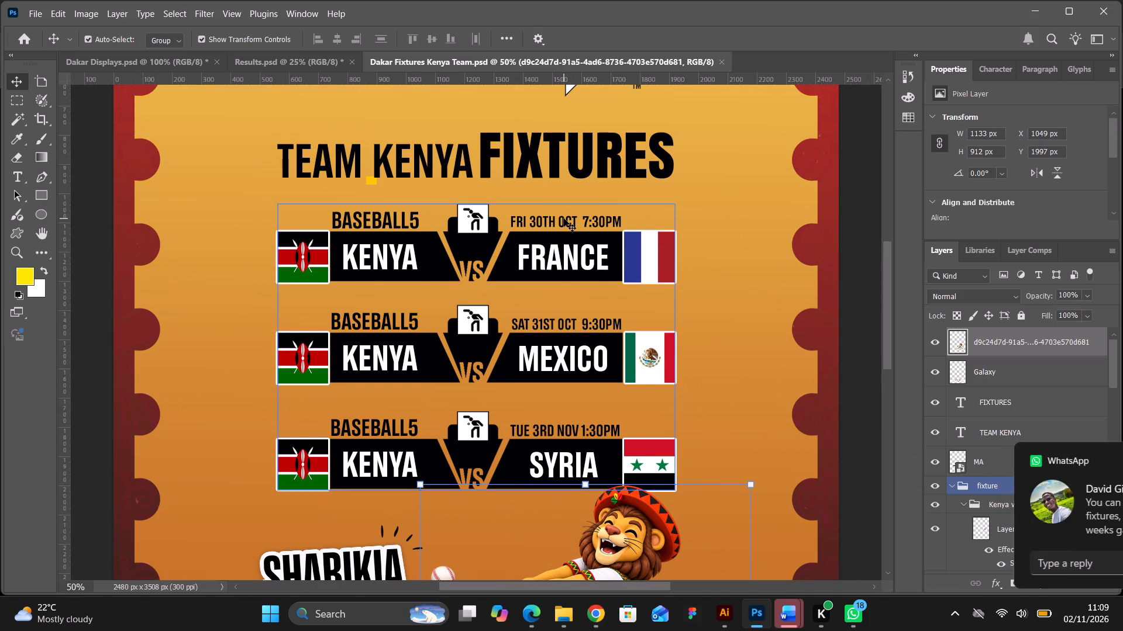
scroll(564, 219, "down", 4)
left_click(853, 170)
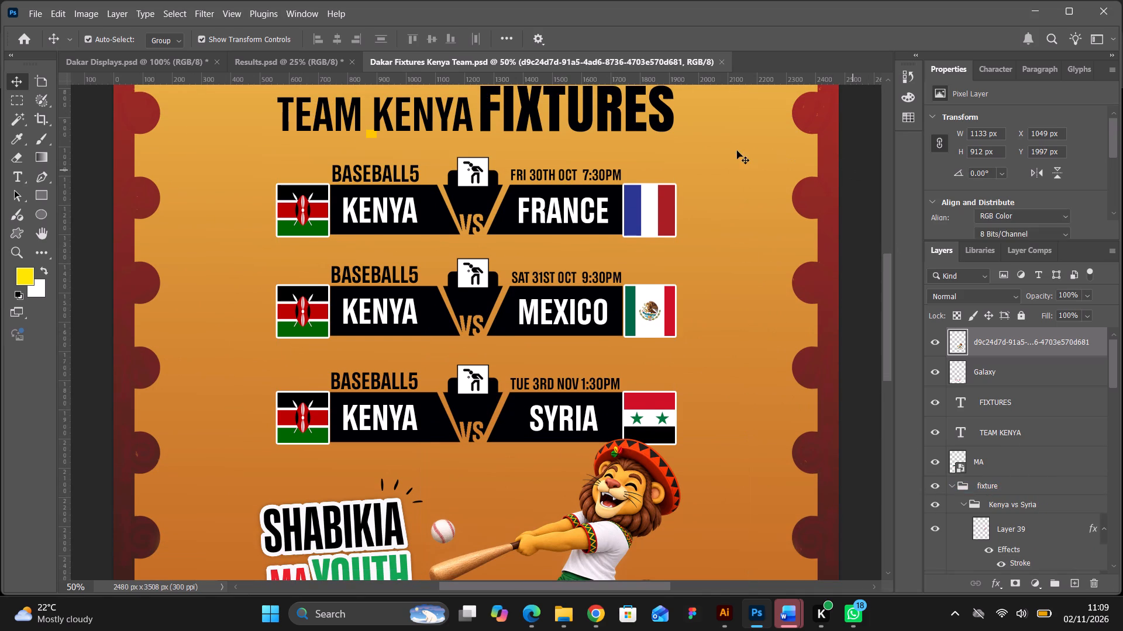
left_click(407, 171)
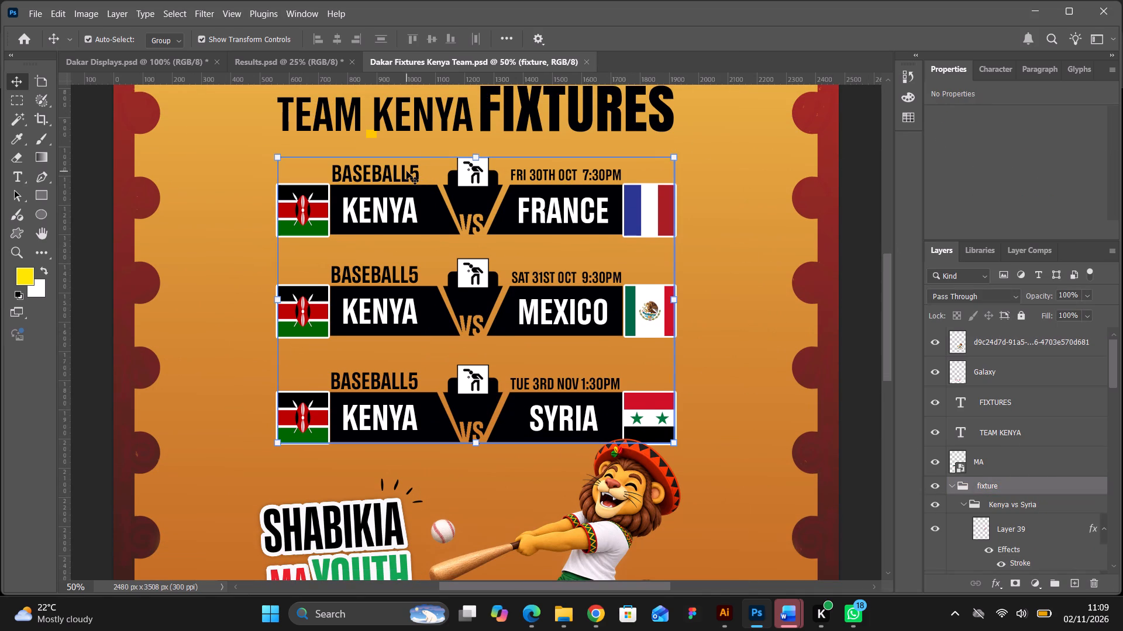
double_click(405, 172)
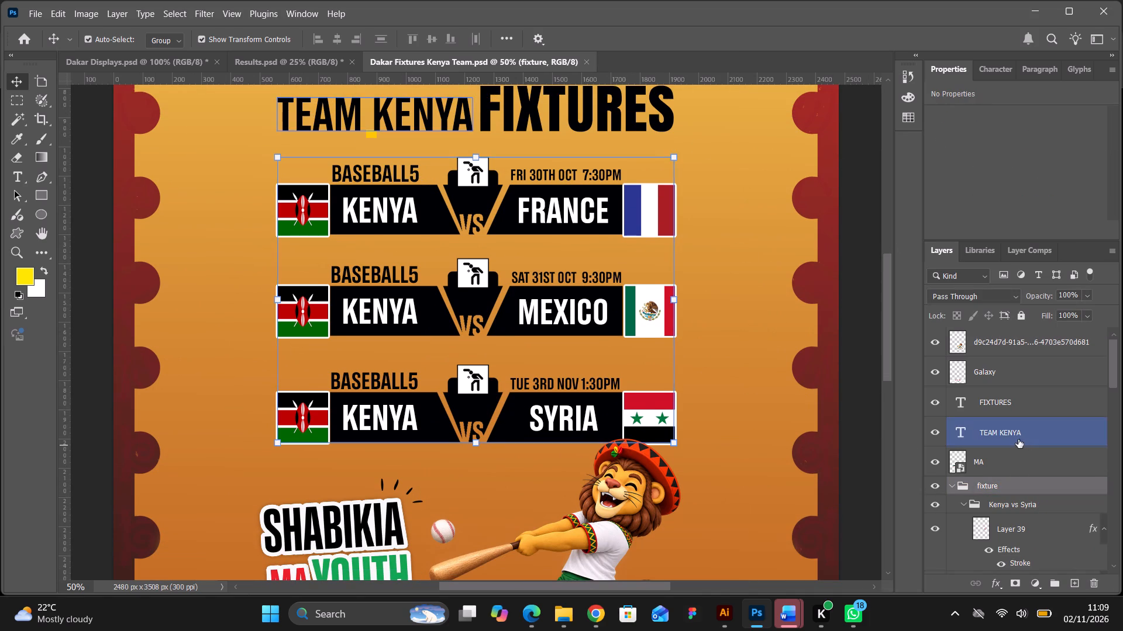
left_click(1007, 527)
scroll(1012, 512, "down", 5)
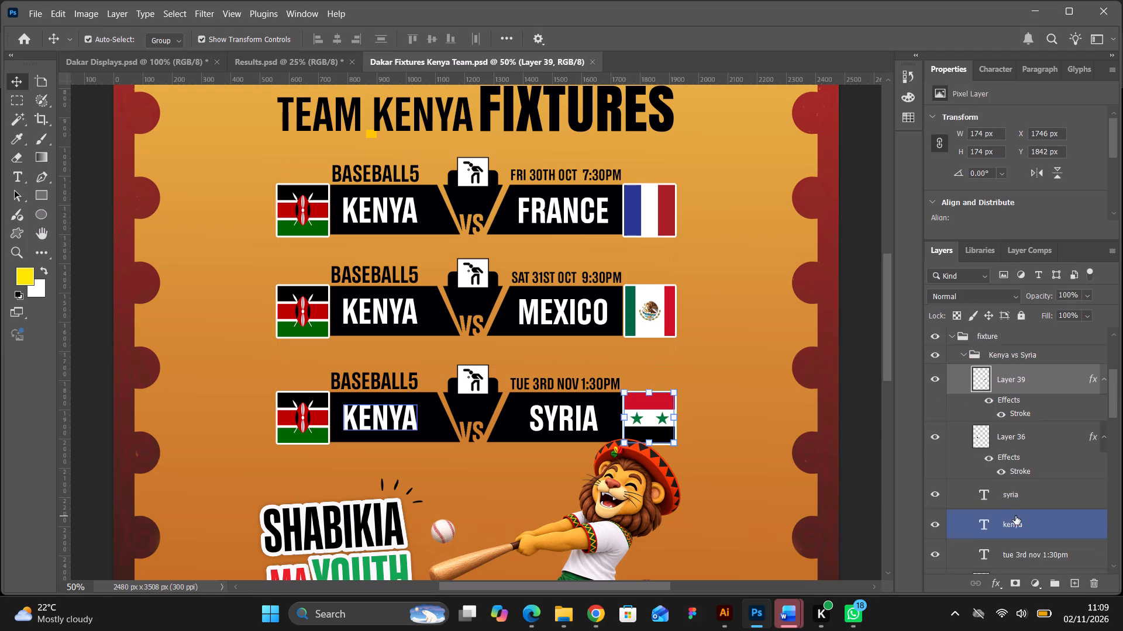
scroll(1018, 485, "down", 4)
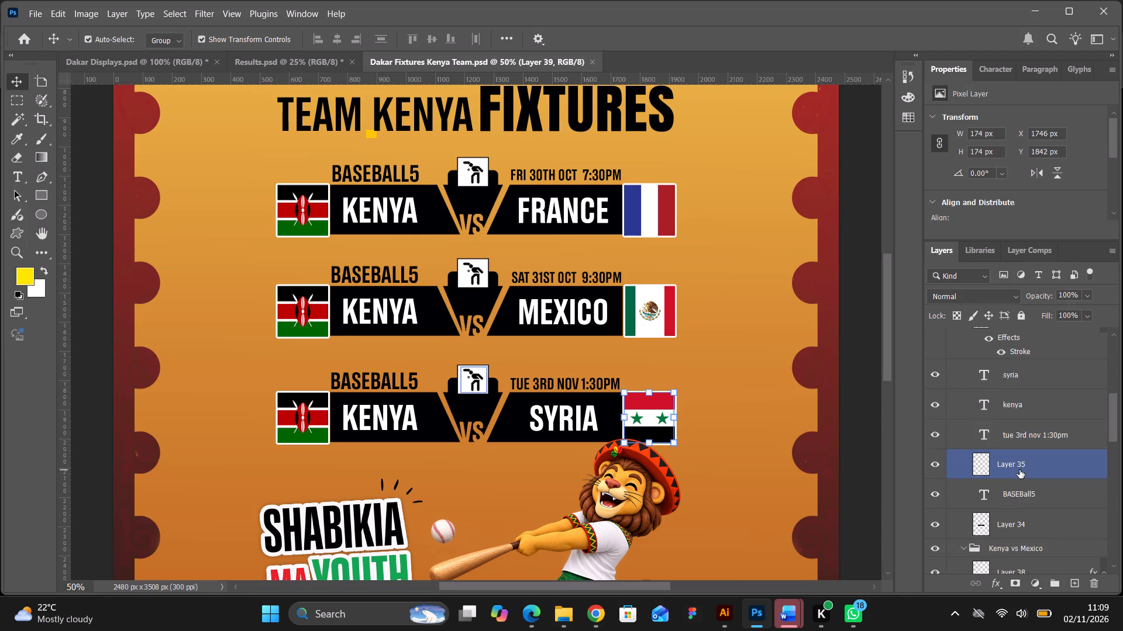
scroll(1019, 470, "down", 2)
left_click(1020, 437)
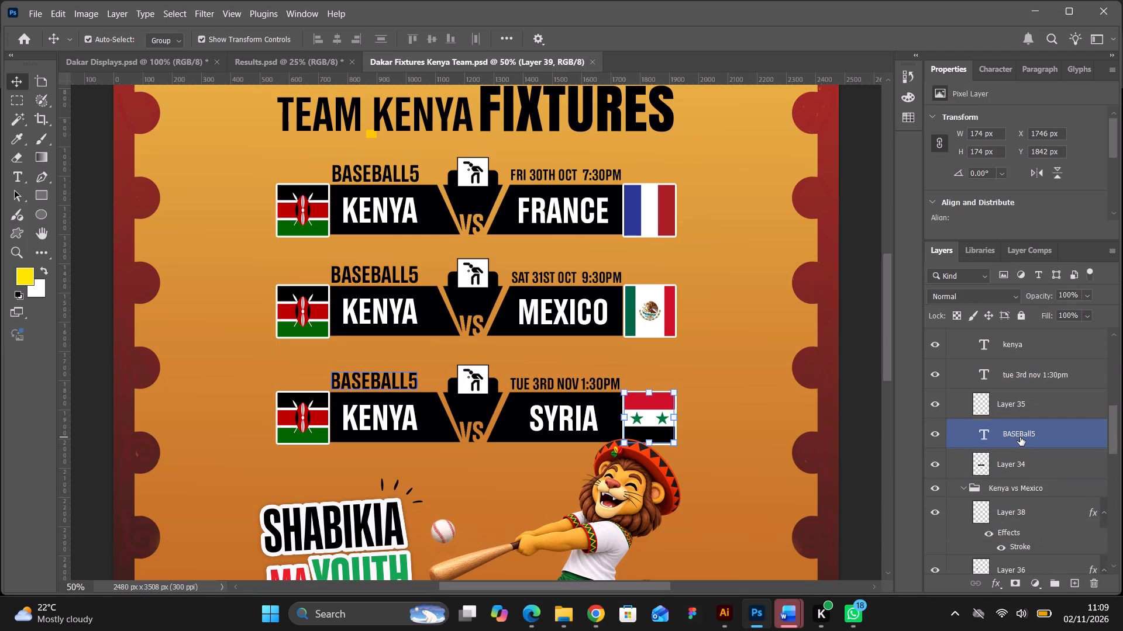
left_click_drag(1020, 437, 336, 63)
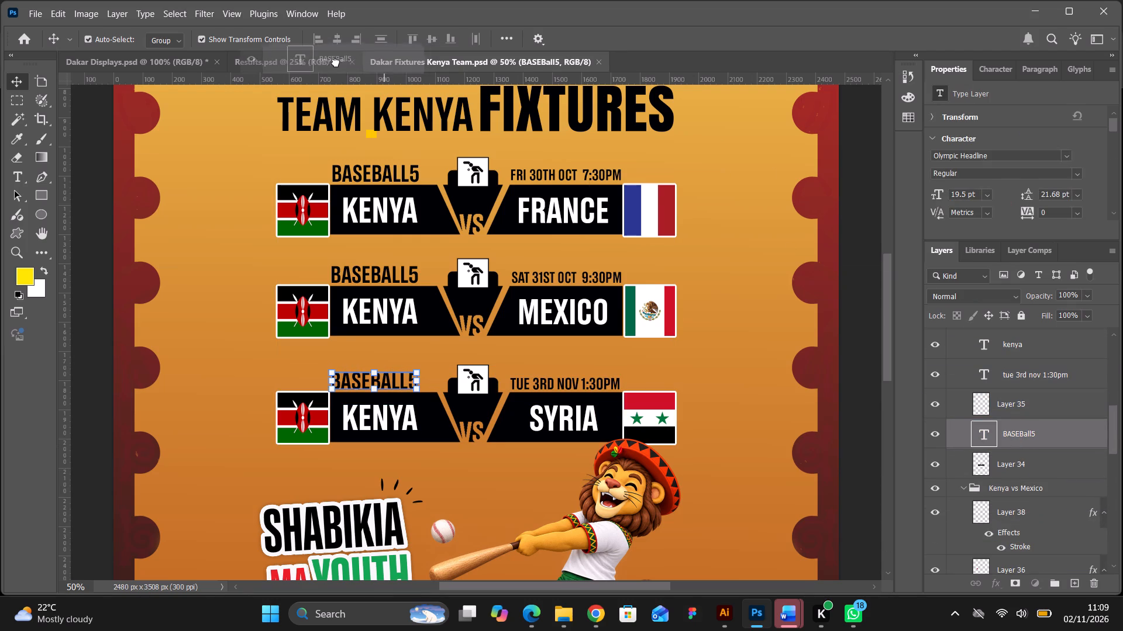
left_click_drag(336, 63, 392, 216)
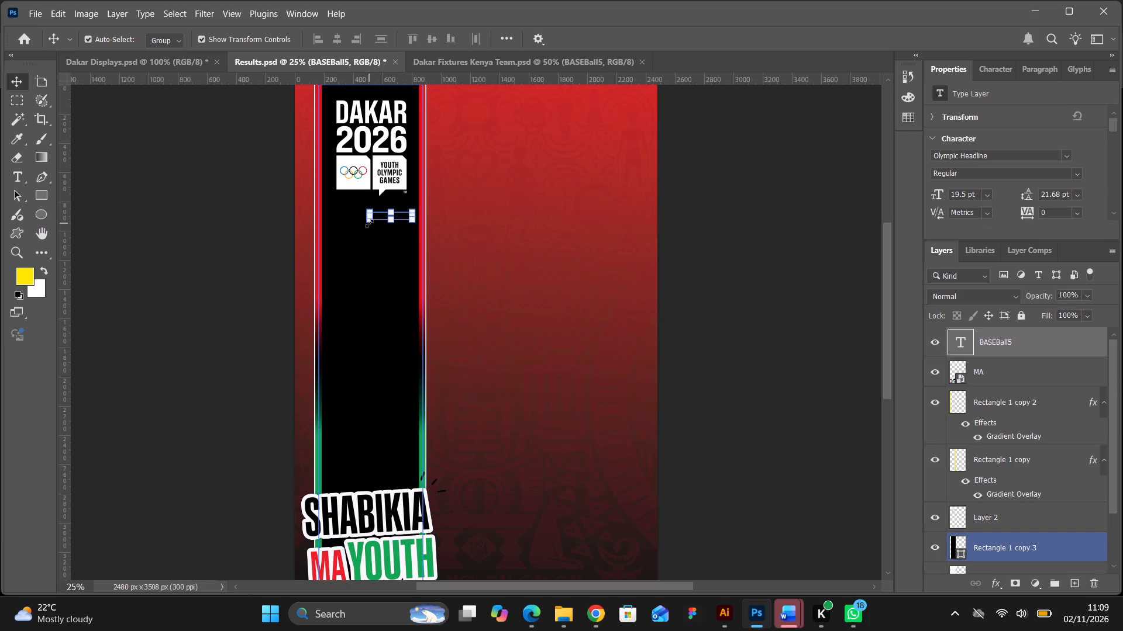
Scale the BASEBALL5 text up proportionally to about 193% within the black vertical strip.
left_click_drag(368, 223, 332, 233)
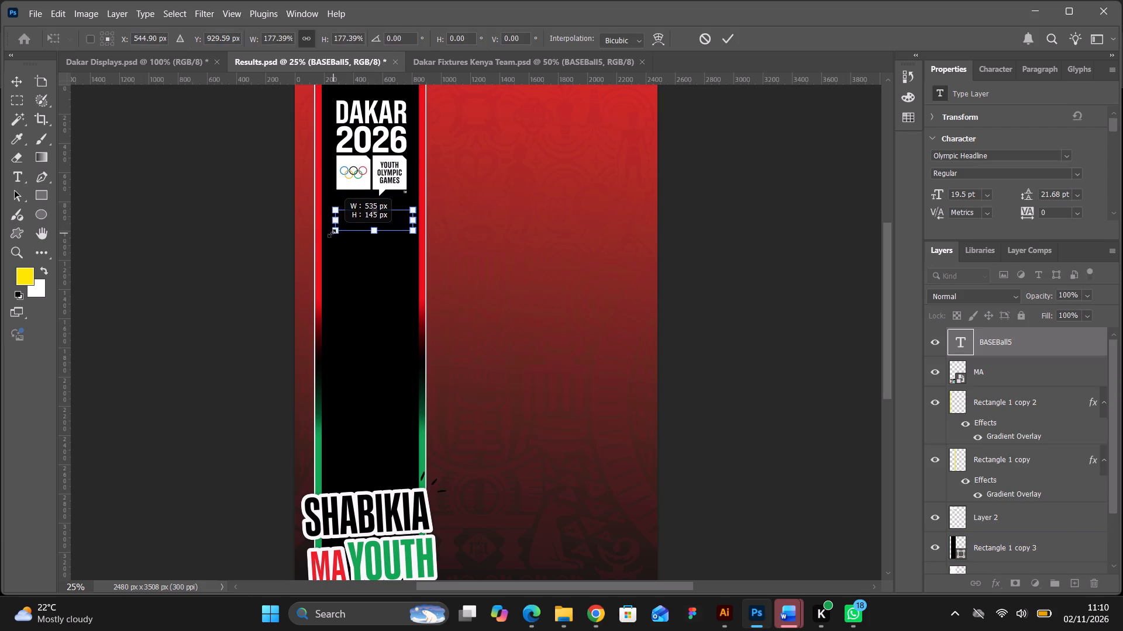
left_click_drag(332, 233, 328, 235)
left_click(724, 37)
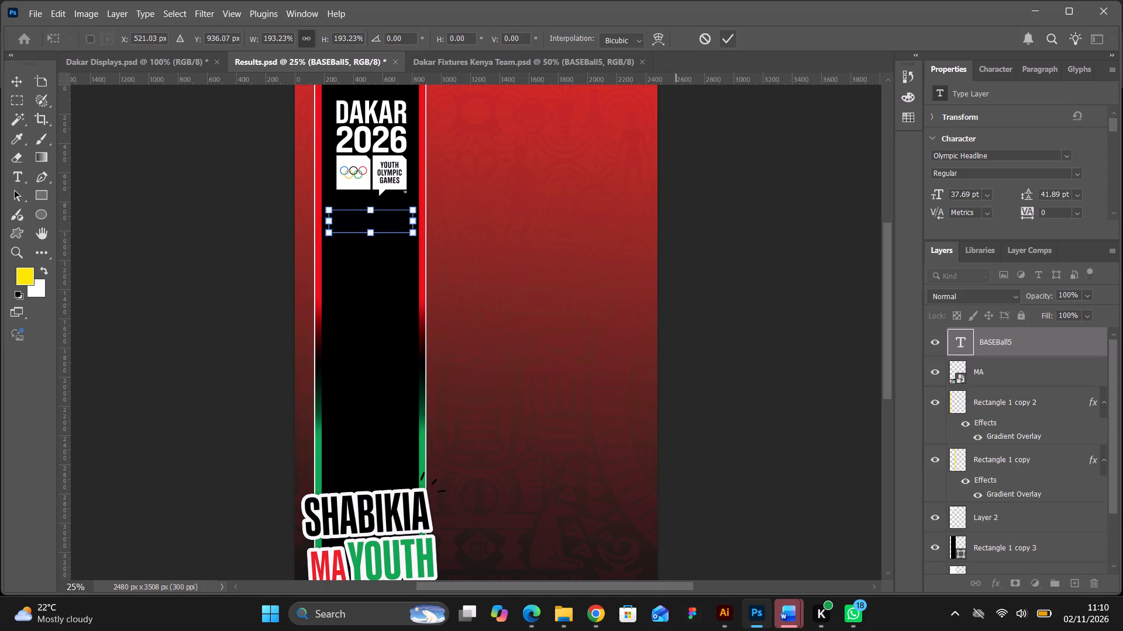
Change the BASEBALL5 text color to white (ffffff), sampled from the Dakar 2026 logo.
scroll(1083, 170, "down", 2)
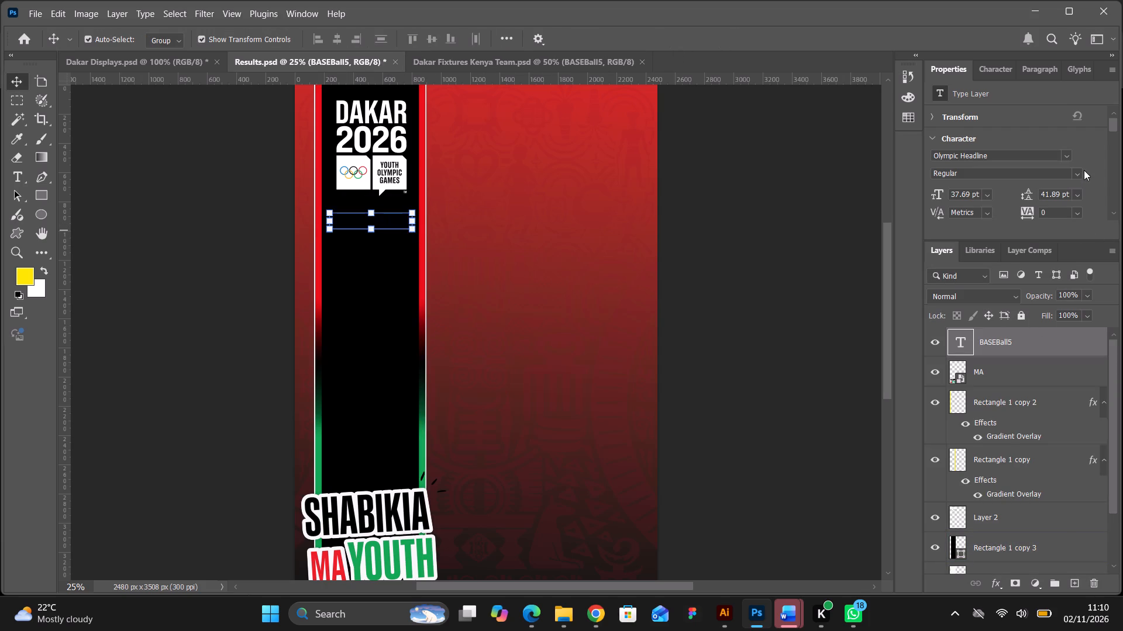
scroll(1084, 170, "down", 7)
left_click(1061, 174)
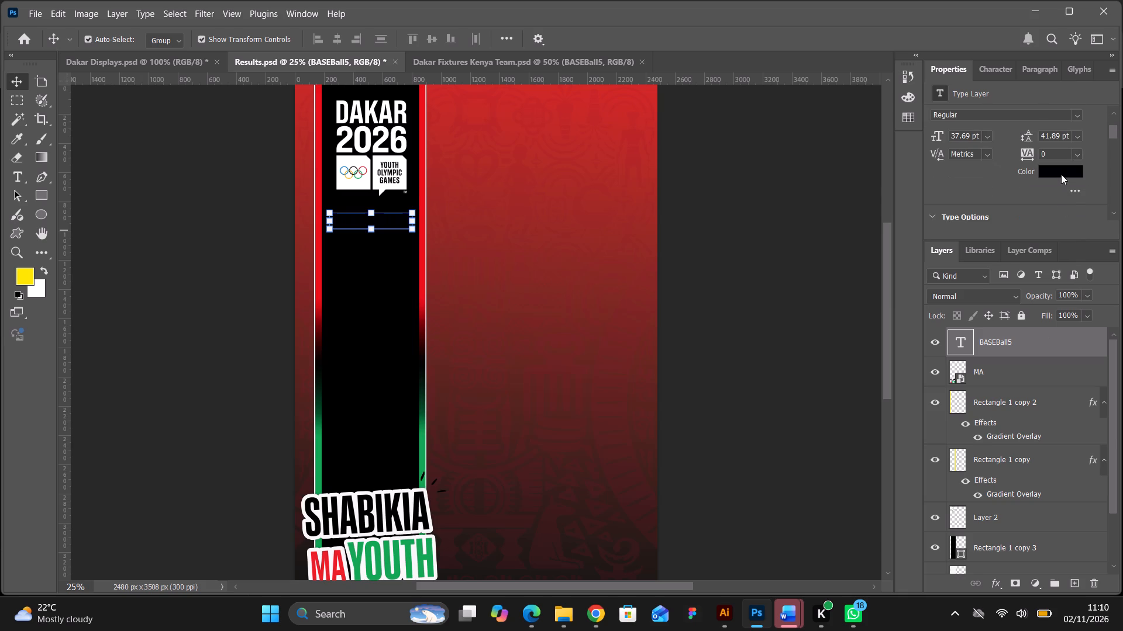
left_click(1049, 126)
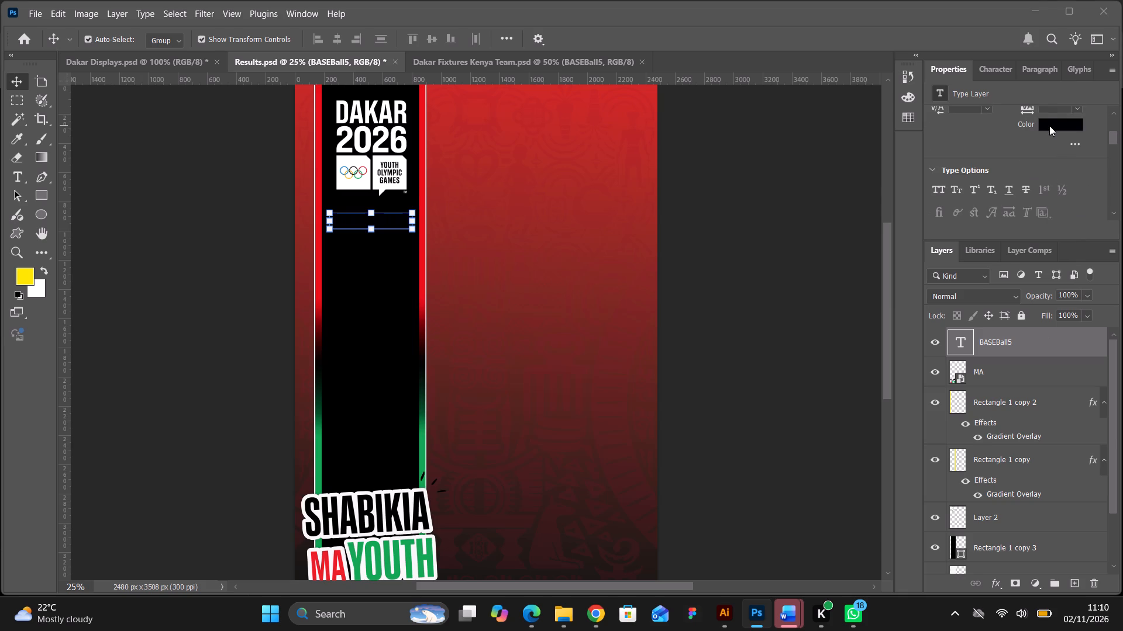
left_click(362, 181)
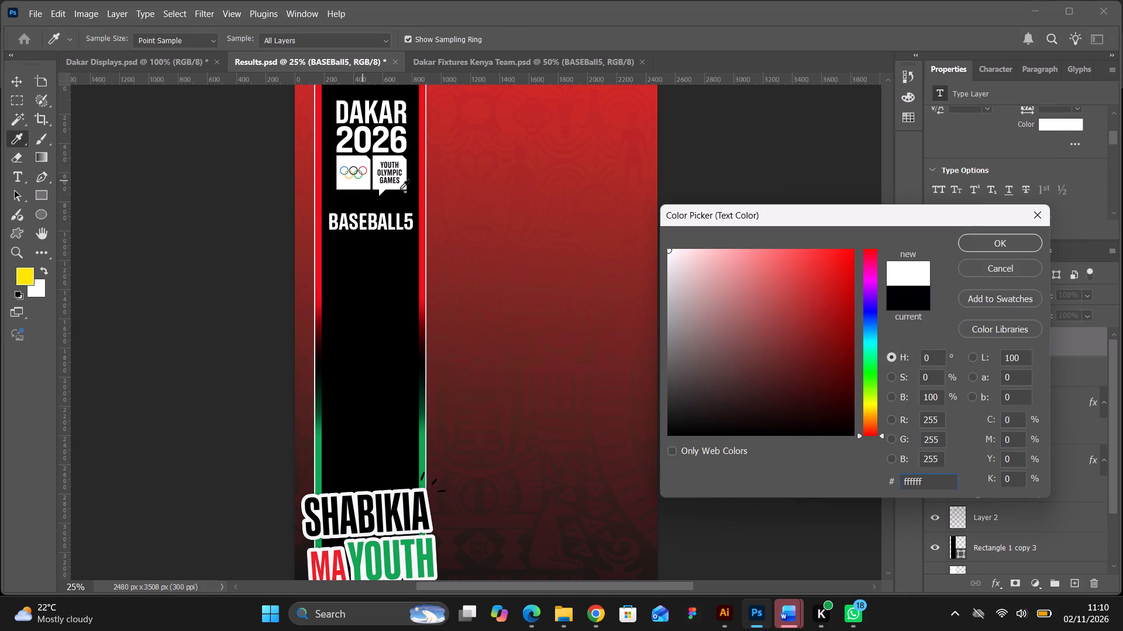
left_click(989, 239)
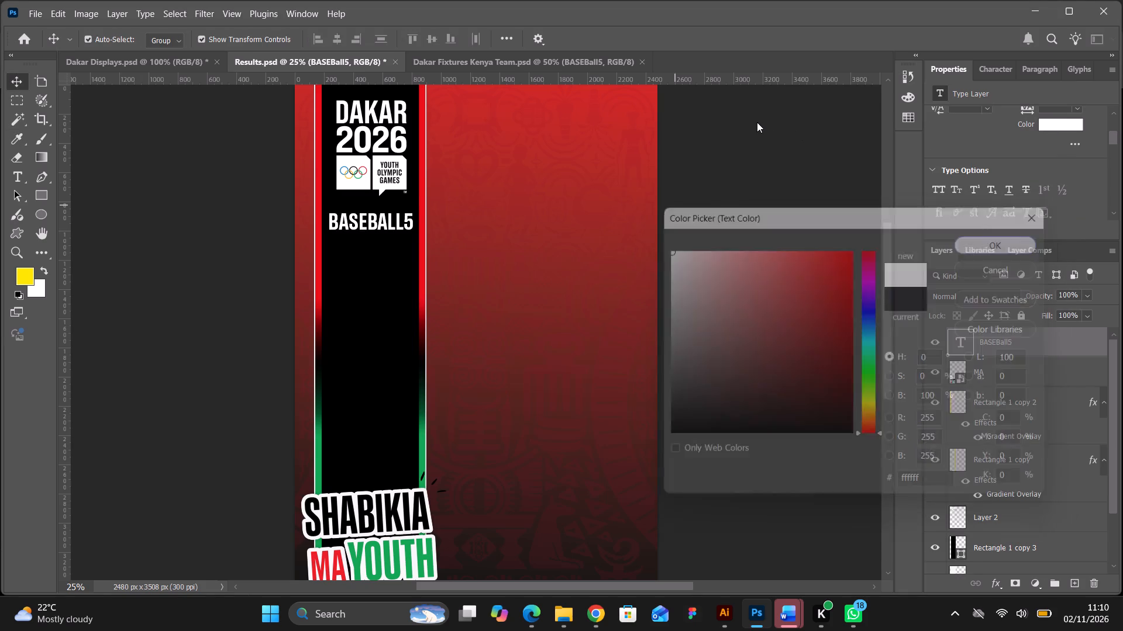
Shrink the Dakar 2026 logo to about 80% and move it slightly up, centered on the black strip.
key("ctrl+equal")
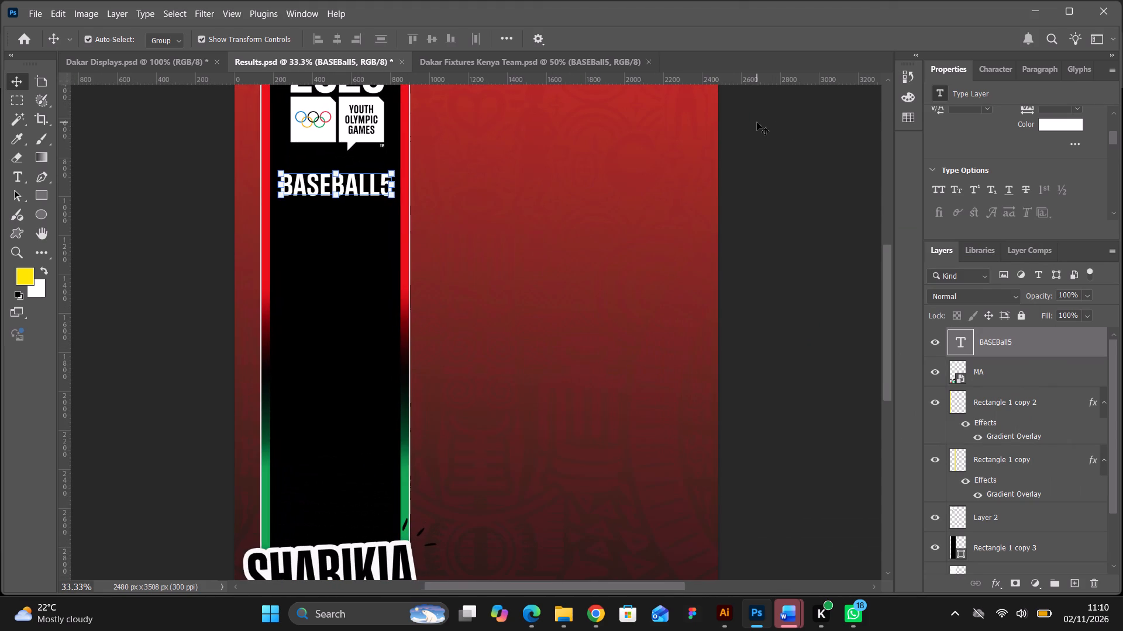
scroll(645, 128, "up", 12)
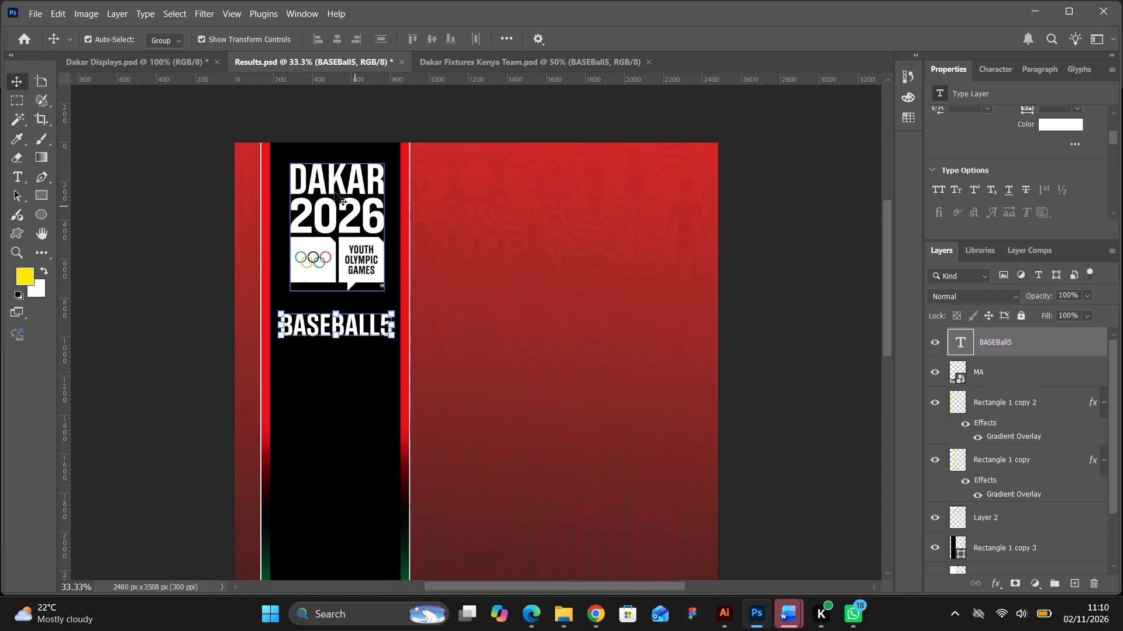
left_click(136, 117)
left_click(372, 267)
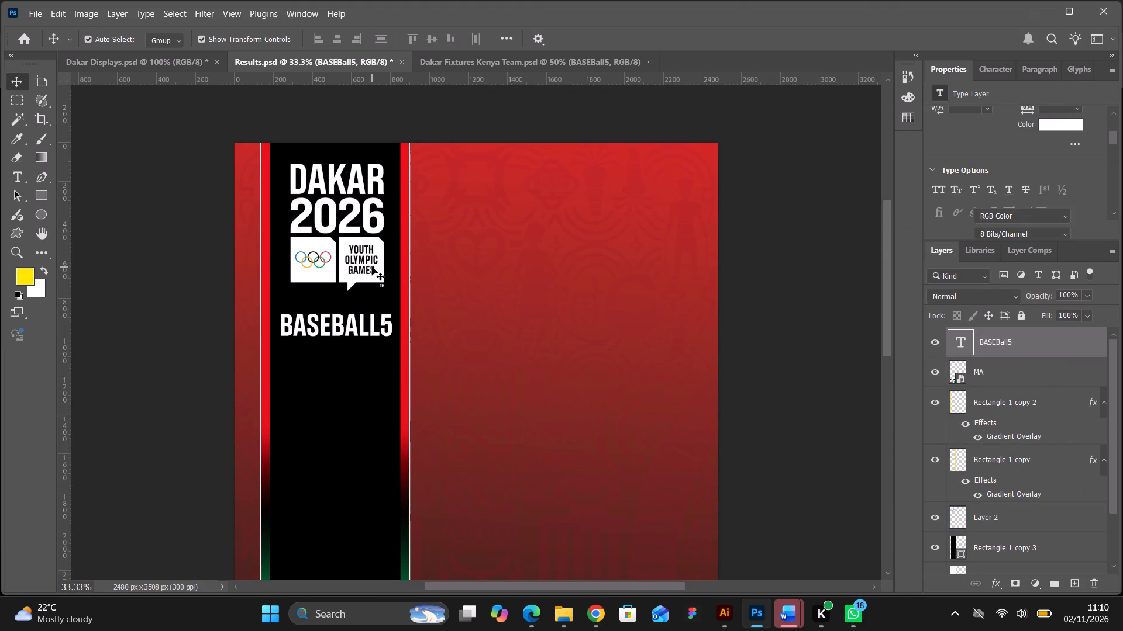
left_click_drag(338, 290, 337, 282)
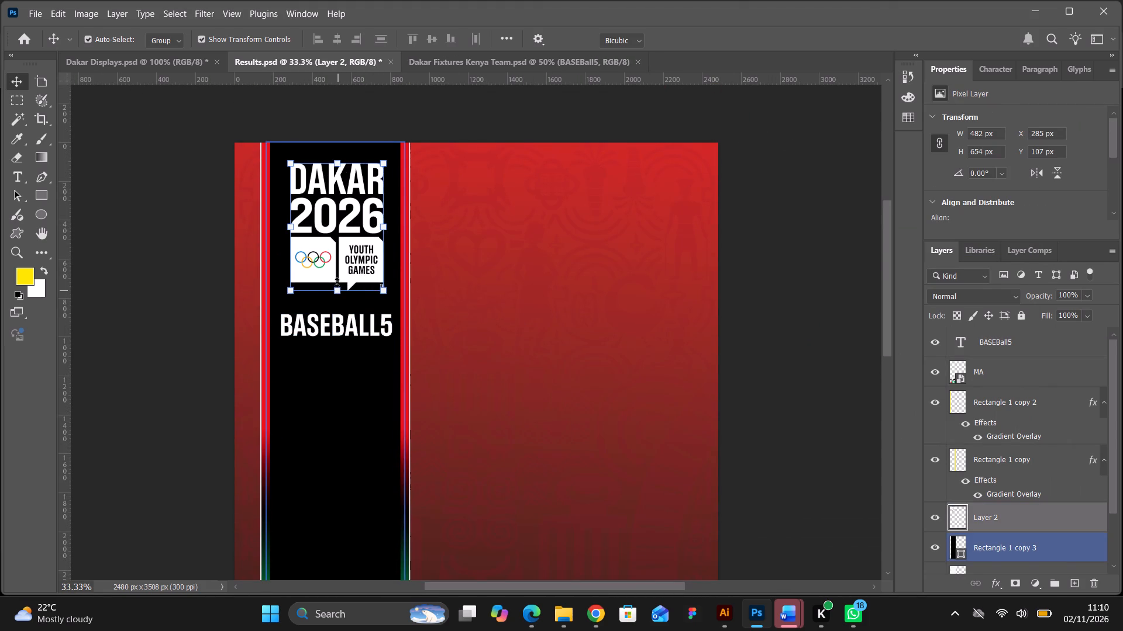
left_click_drag(337, 282, 335, 266)
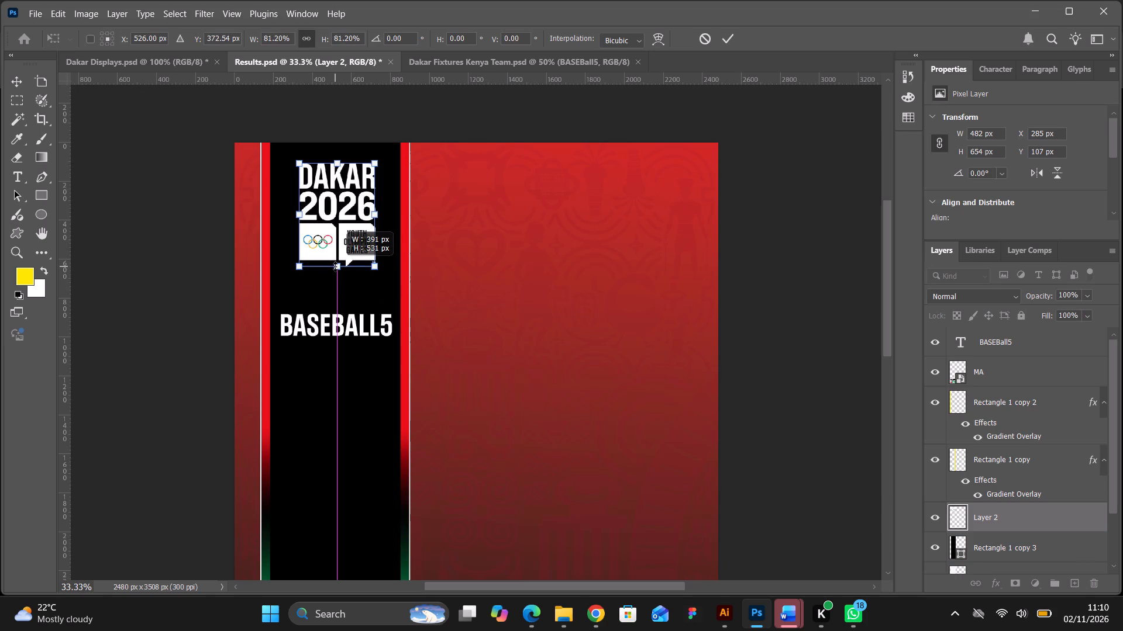
left_click_drag(335, 266, 335, 265)
left_click_drag(348, 248, 346, 242)
left_click(726, 43)
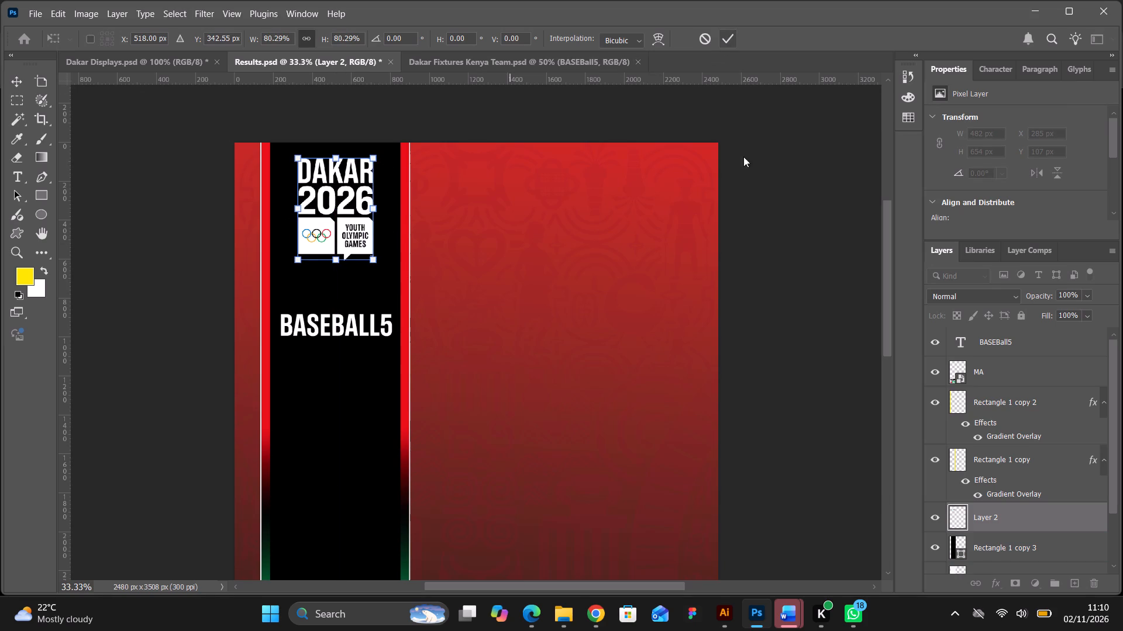
left_click(772, 212)
Scale the BASEBALL5 text down to about 78% and move it up just beneath the Dakar 2026 logo.
left_click(334, 323)
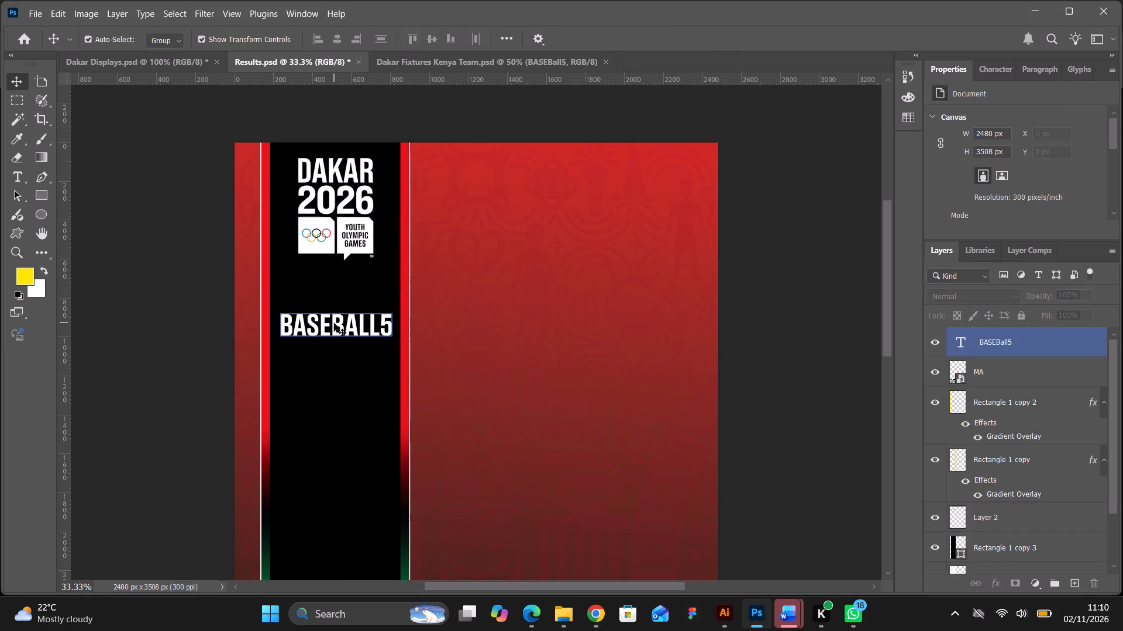
key("ctrl+equal")
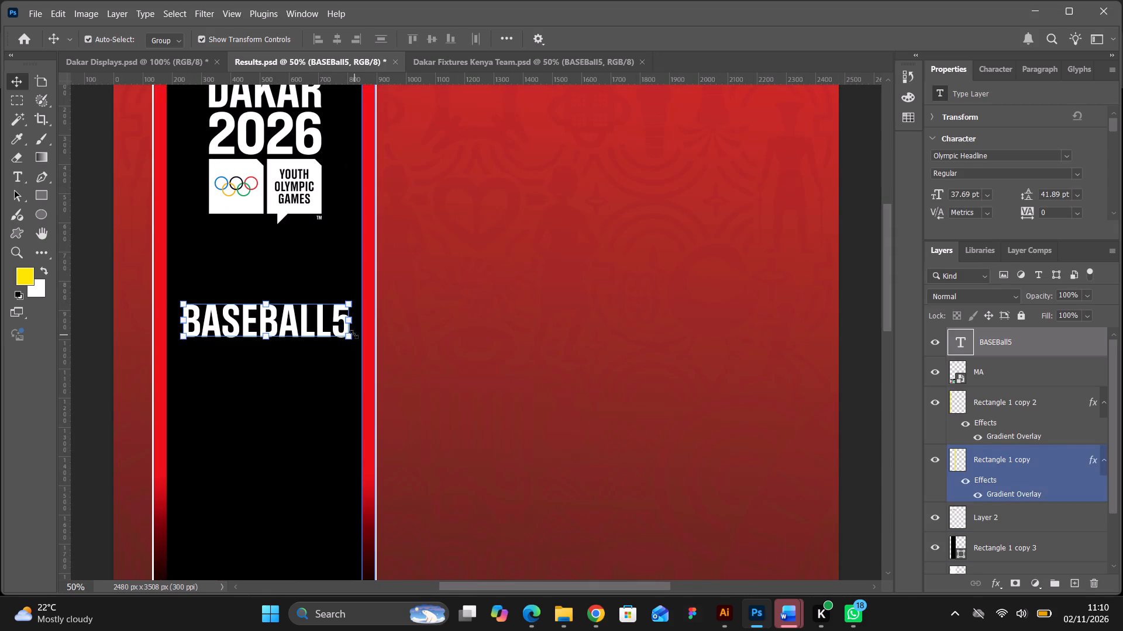
left_click_drag(346, 322, 321, 324)
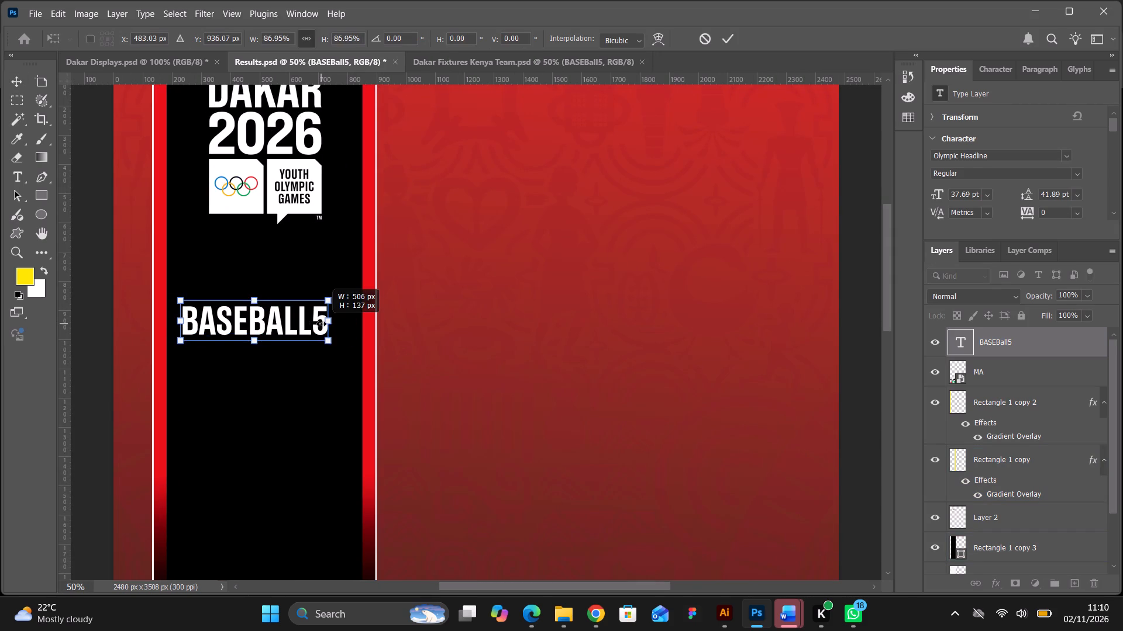
left_click_drag(321, 324, 309, 324)
left_click_drag(283, 328, 311, 305)
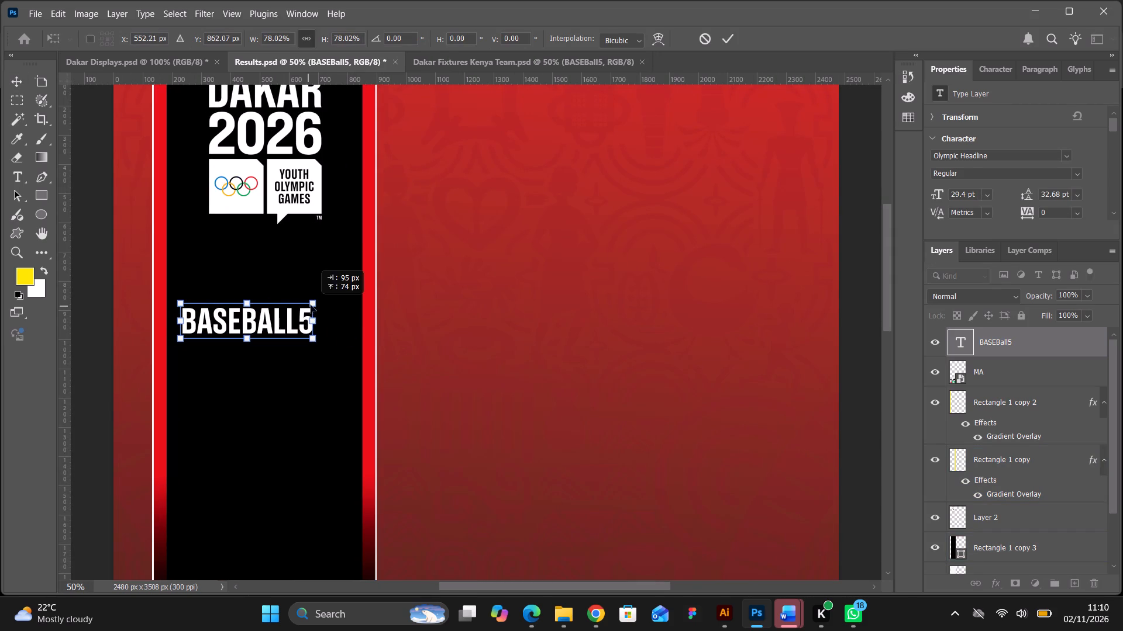
left_click_drag(311, 305, 317, 290)
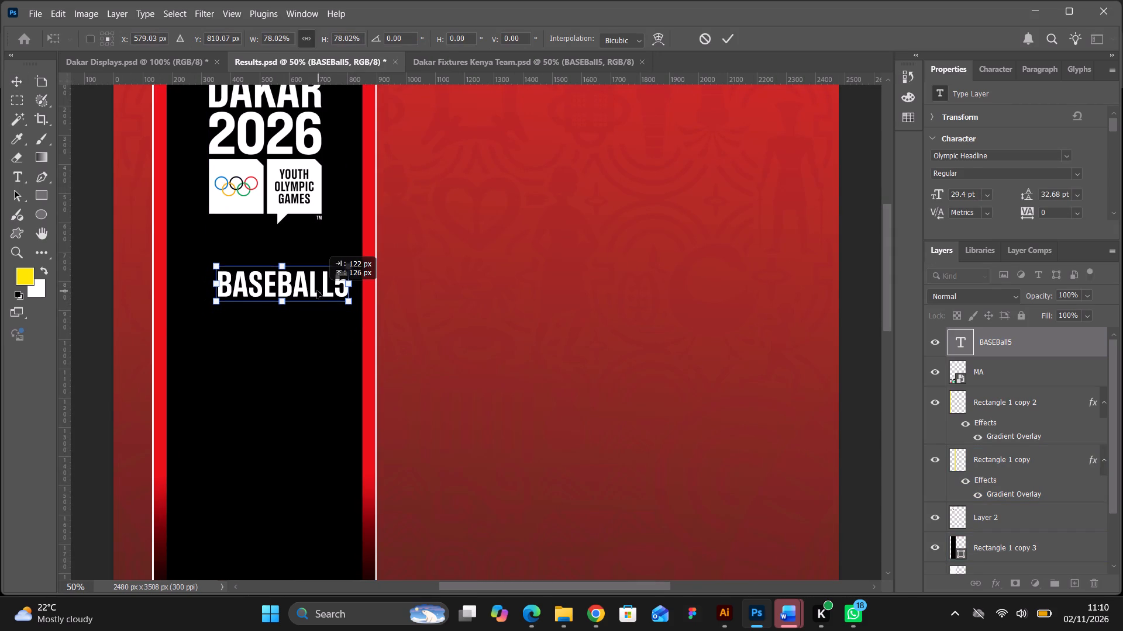
left_click_drag(317, 290, 315, 280)
left_click(736, 32)
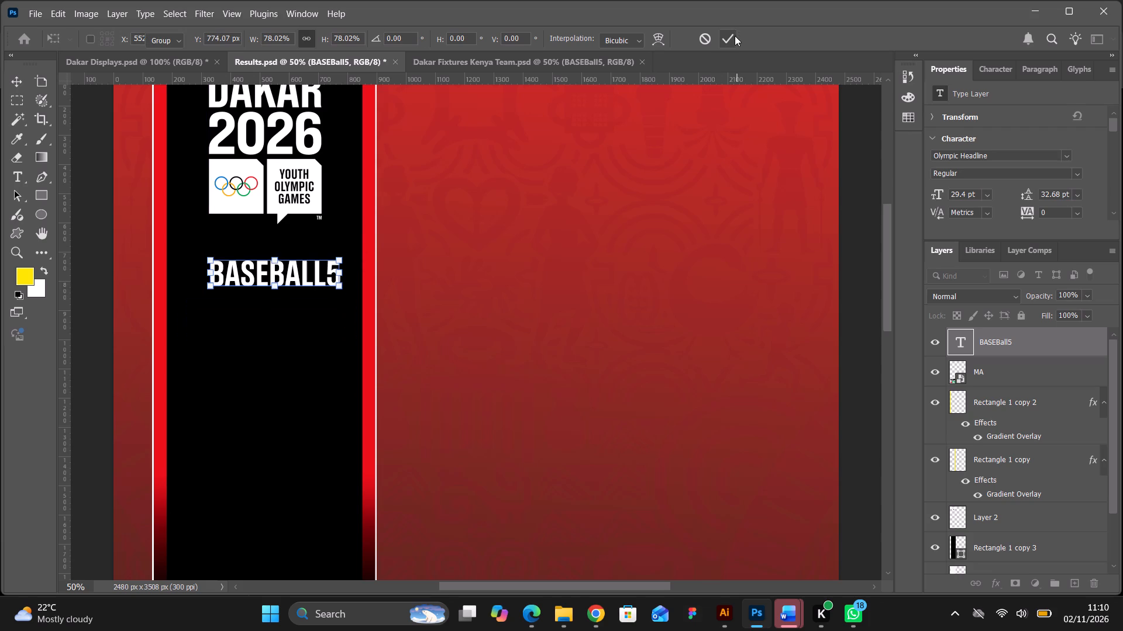
Examine the fixture group's elements and layers in the Dakar Fixtures Kenya Team design for the Baseball5 pictogram.
left_click(549, 65)
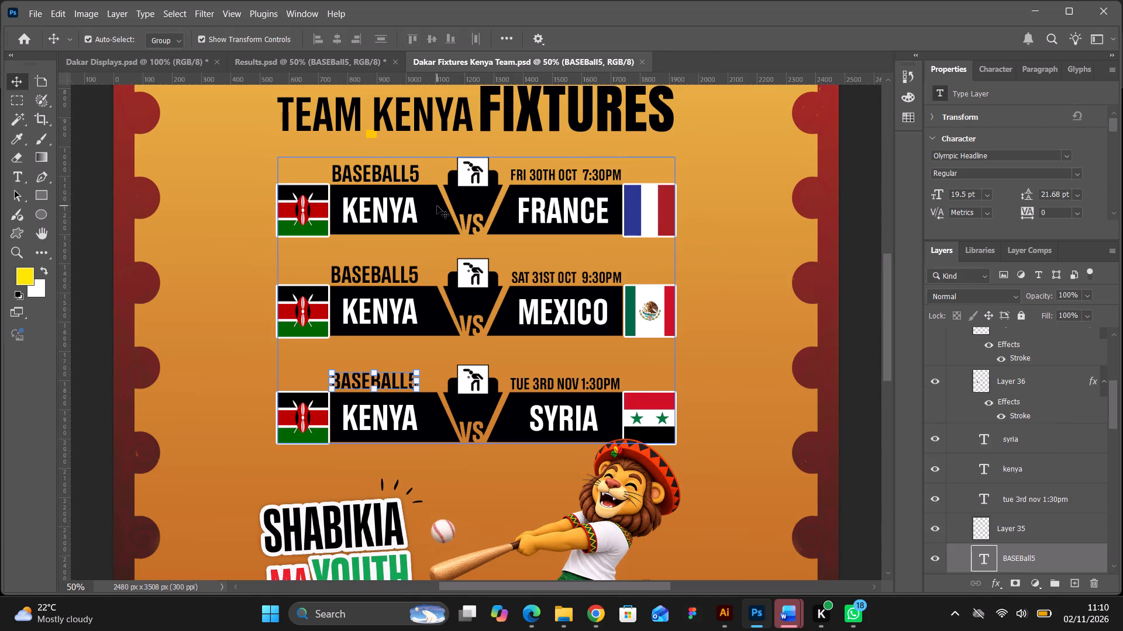
left_click(473, 179)
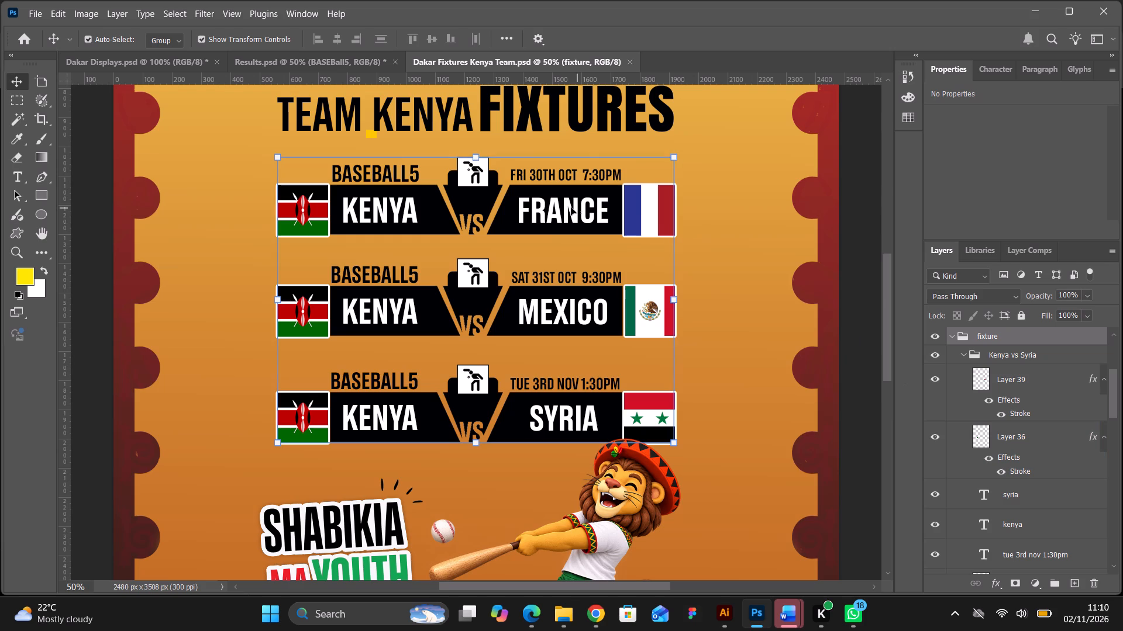
left_click(525, 214)
scroll(1032, 414, "down", 3)
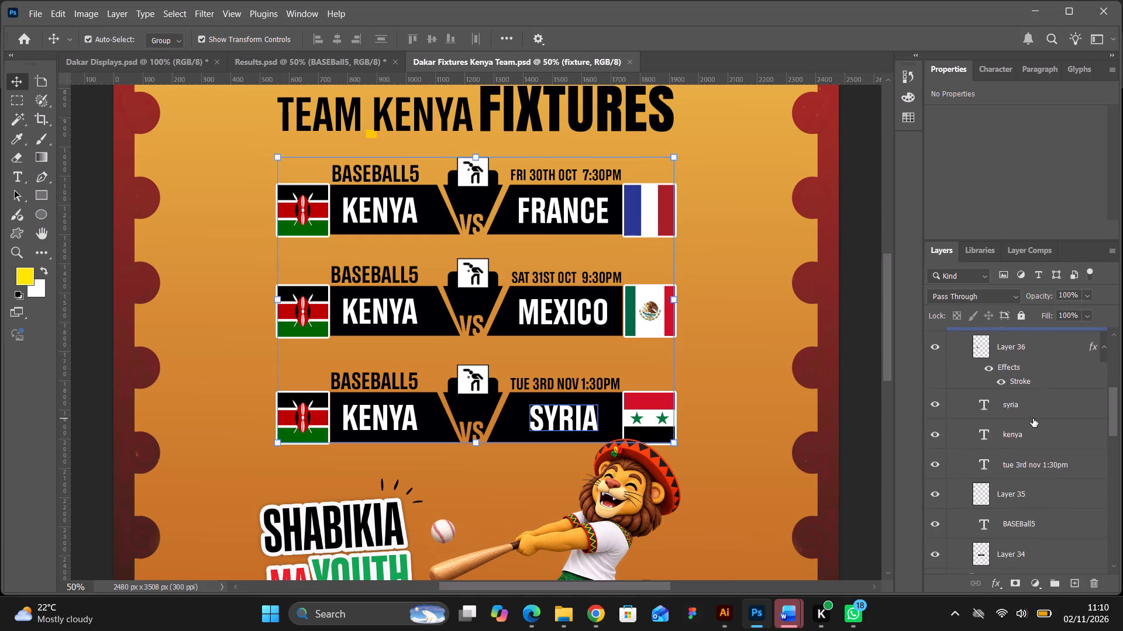
scroll(1033, 418, "down", 6)
scroll(1033, 419, "up", 1)
scroll(1033, 419, "down", 7)
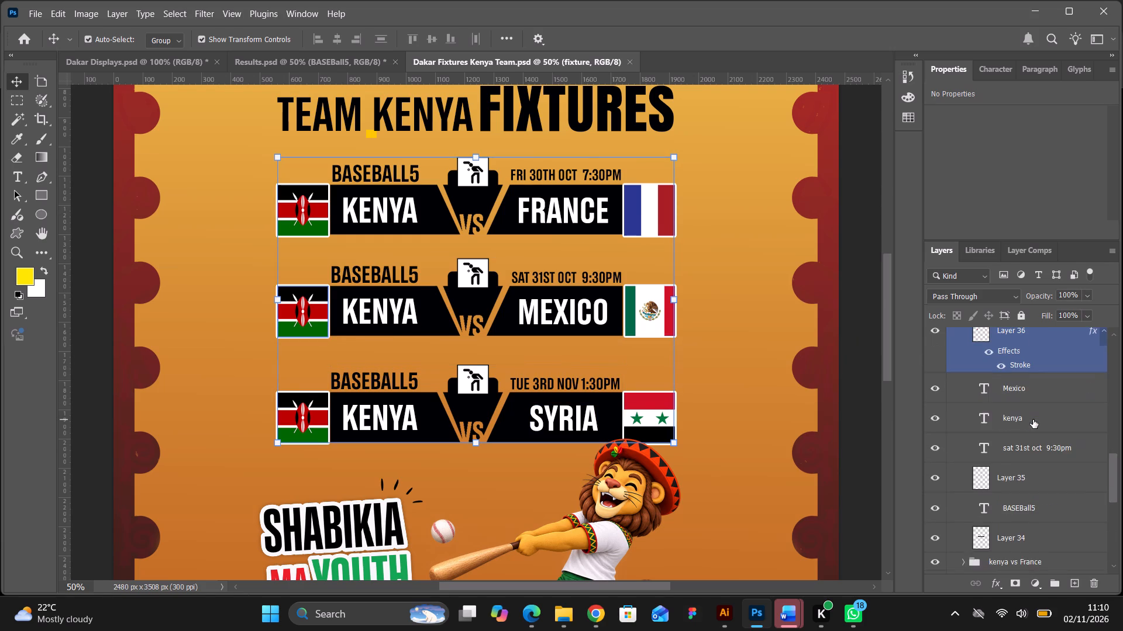
scroll(1033, 419, "down", 13)
scroll(974, 375, "up", 3)
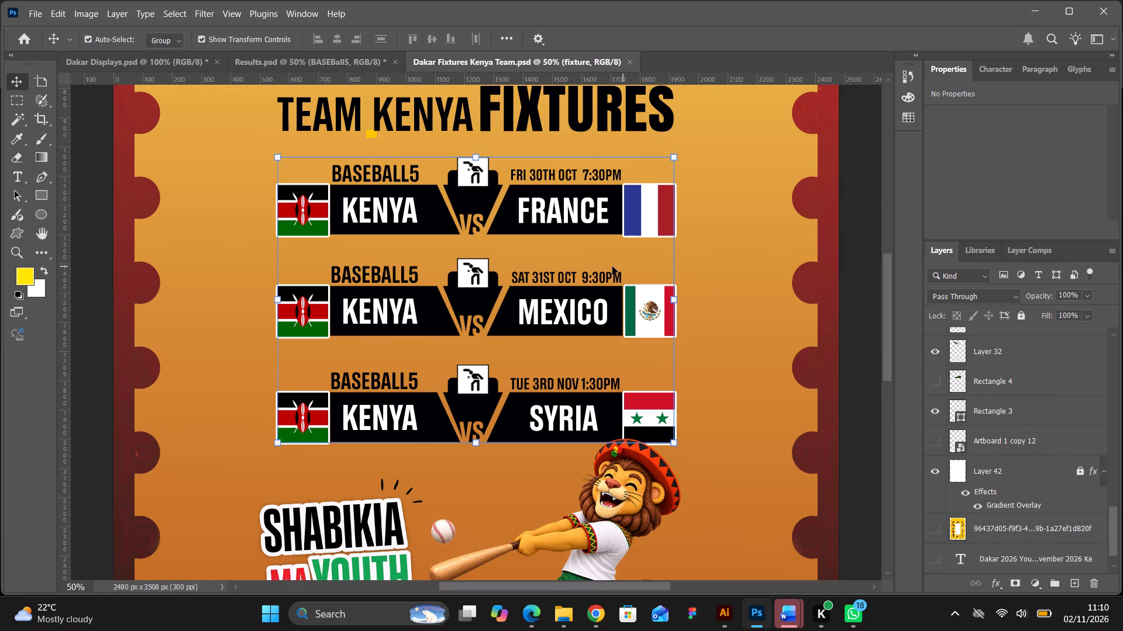
Switch to Chrome and look through the Dakar 2026 Baseball5 page on olympics.com for the sport's pictogram.
left_click(603, 616)
left_click(817, 20)
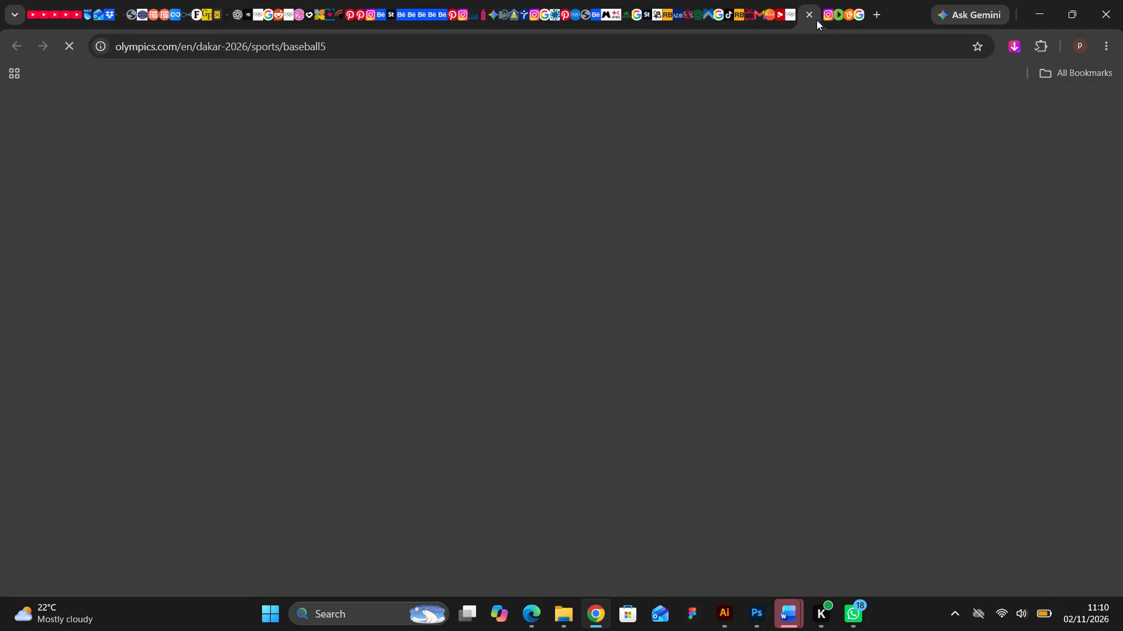
scroll(556, 284, "up", 20)
scroll(556, 284, "up", 10)
scroll(556, 283, "down", 4)
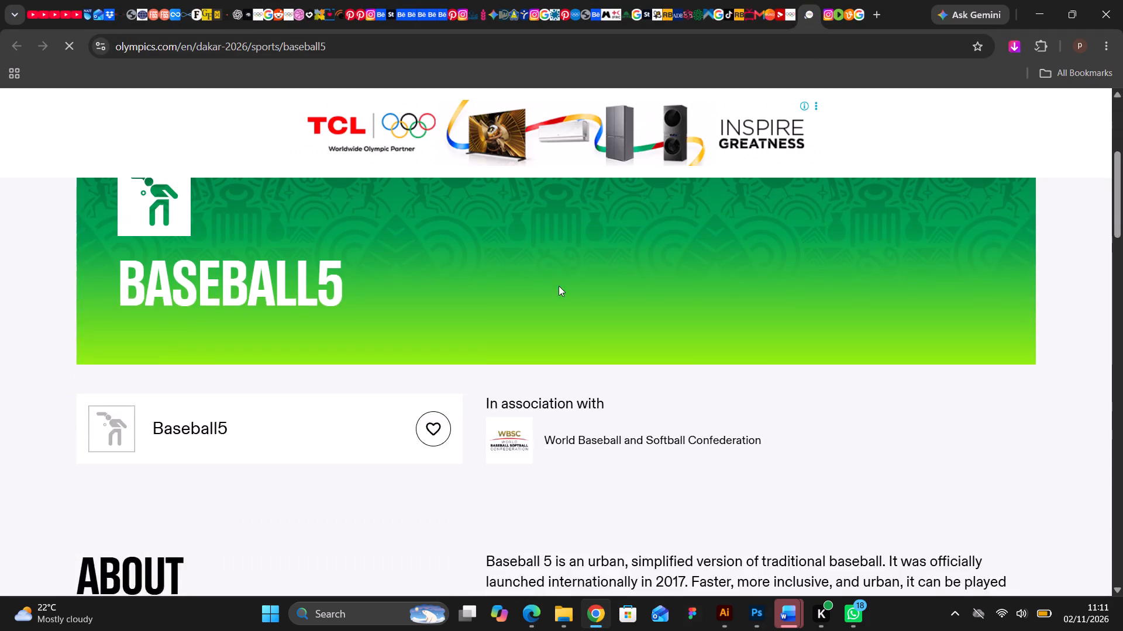
scroll(559, 286, "up", 5)
scroll(559, 286, "down", 9)
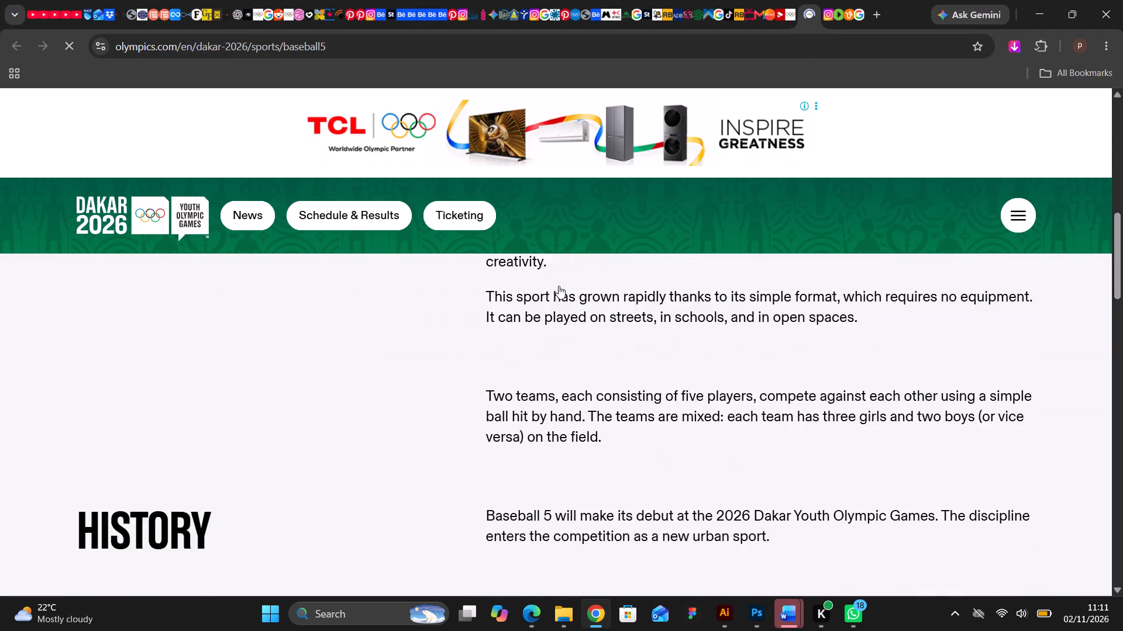
scroll(559, 286, "down", 5)
scroll(559, 286, "up", 15)
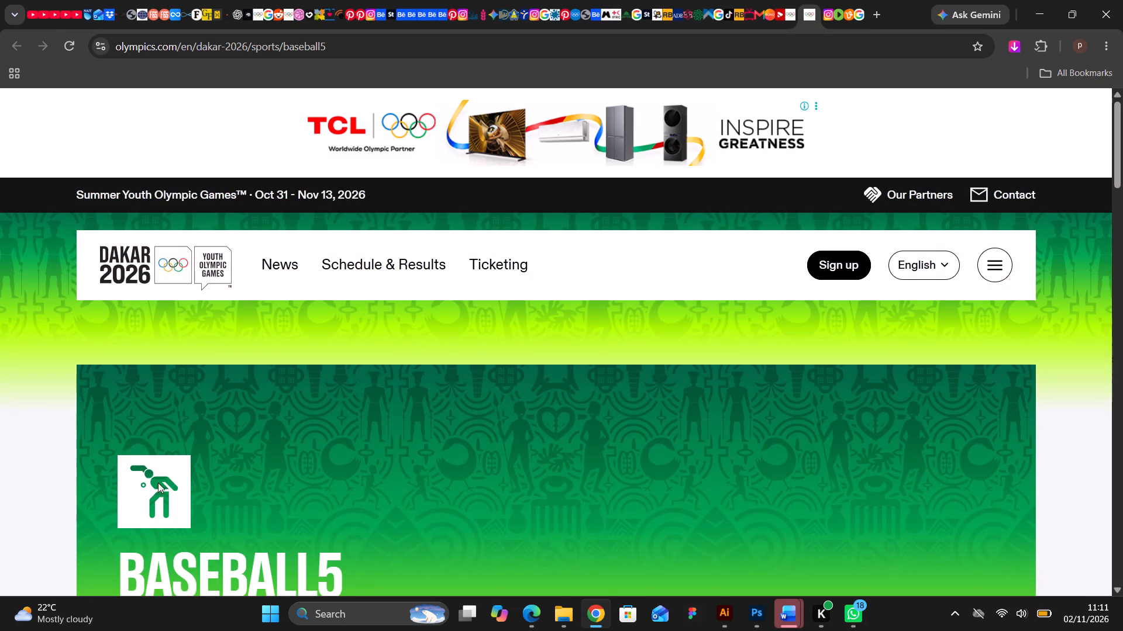
left_click(18, 51)
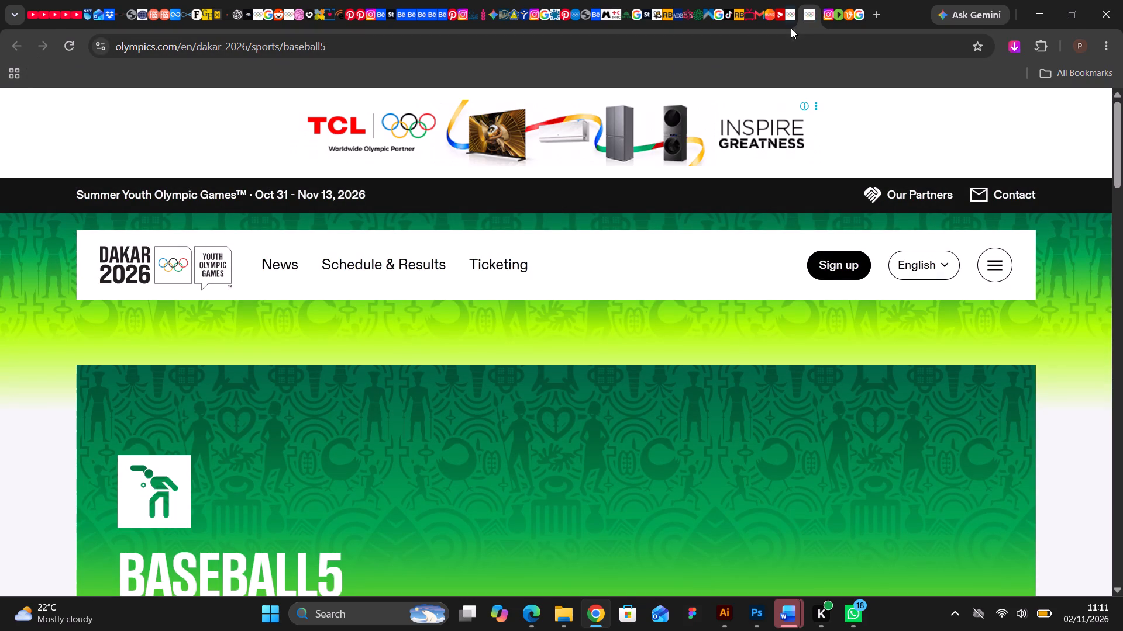
Find Baseball5 in the Dakar 2026 sports list and capture a screen snip of its black framed pictogram.
left_click(788, 20)
scroll(554, 353, "up", 5)
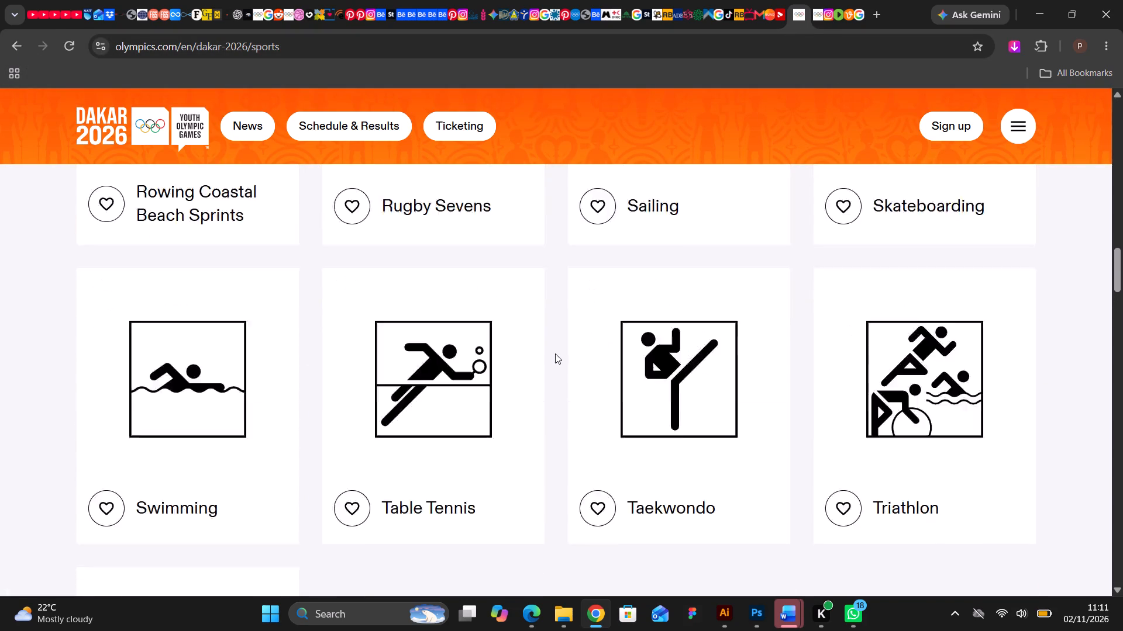
scroll(555, 353, "up", 10)
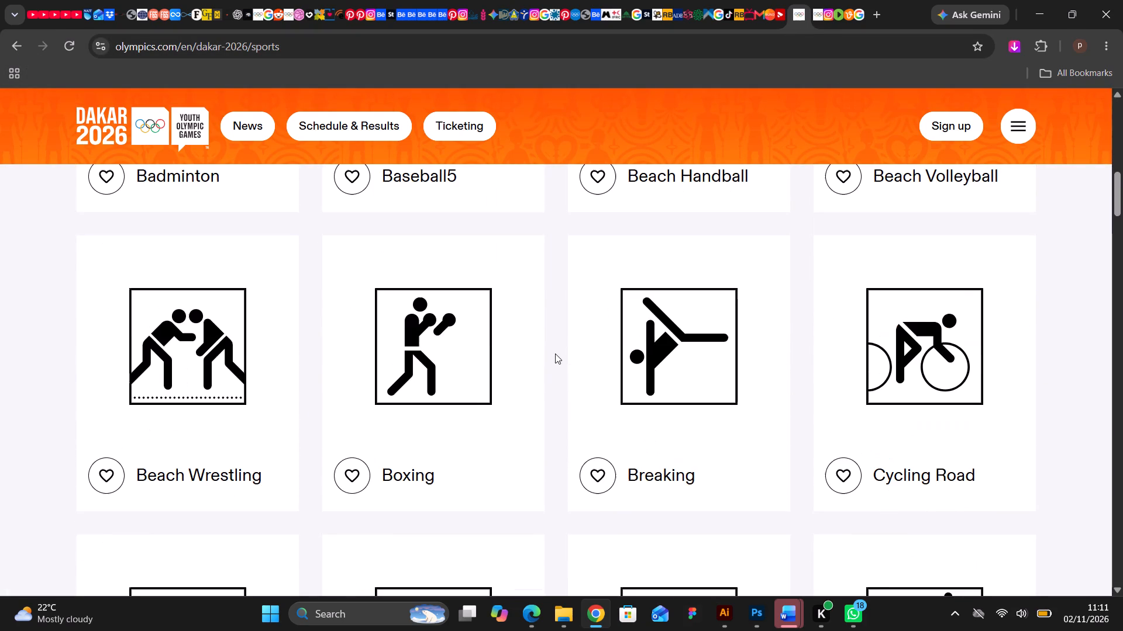
scroll(555, 353, "up", 5)
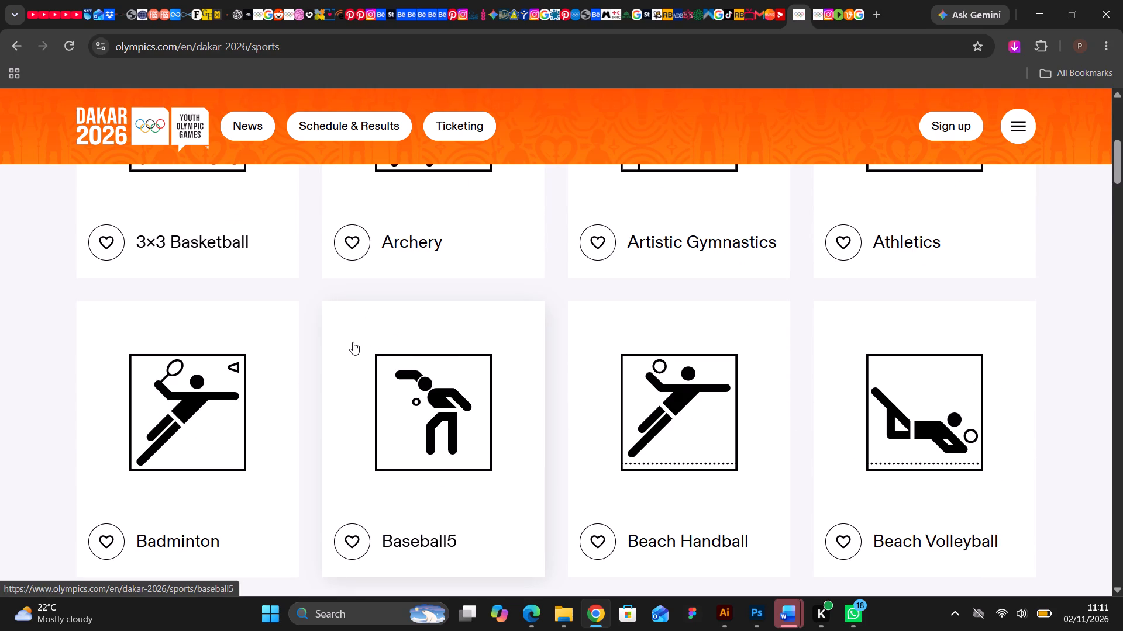
key("shift+super+s")
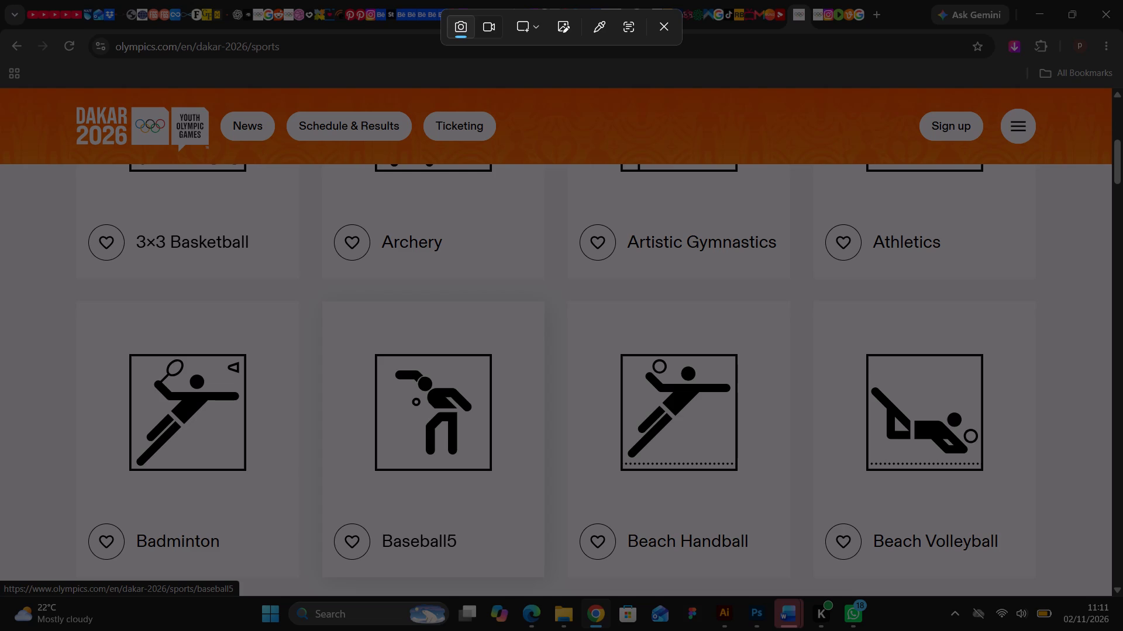
left_click_drag(374, 352, 492, 473)
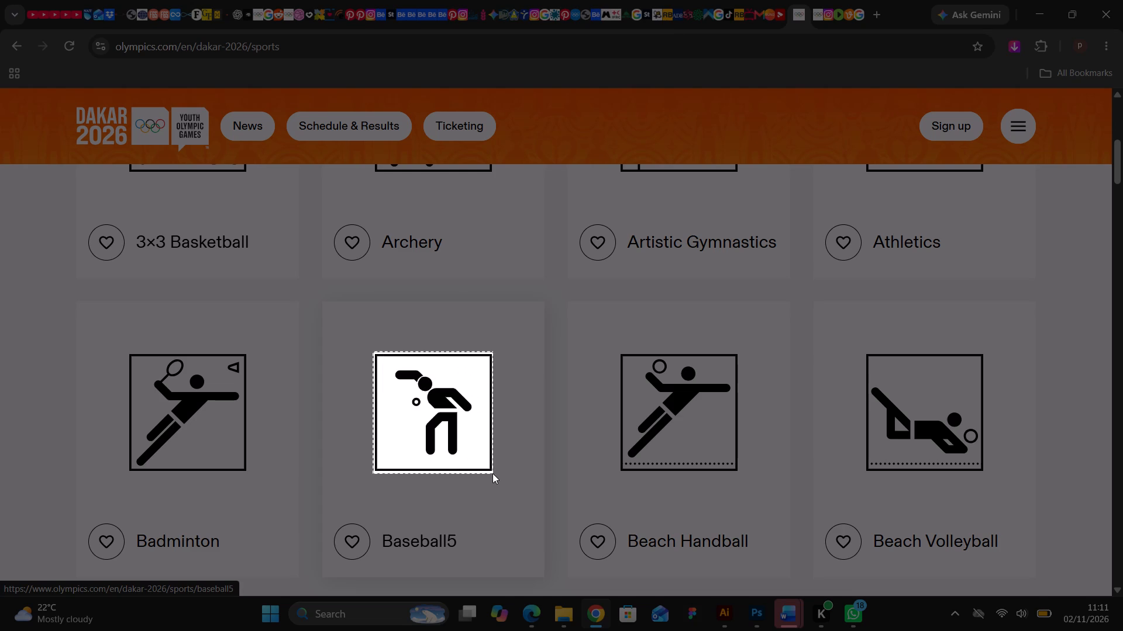
left_click_drag(492, 473, 492, 471)
Switch to Photoshop, paste the captured pictogram into Results.psd, and move it onto the black strip beneath the BASEBALL5 text.
left_click(753, 613)
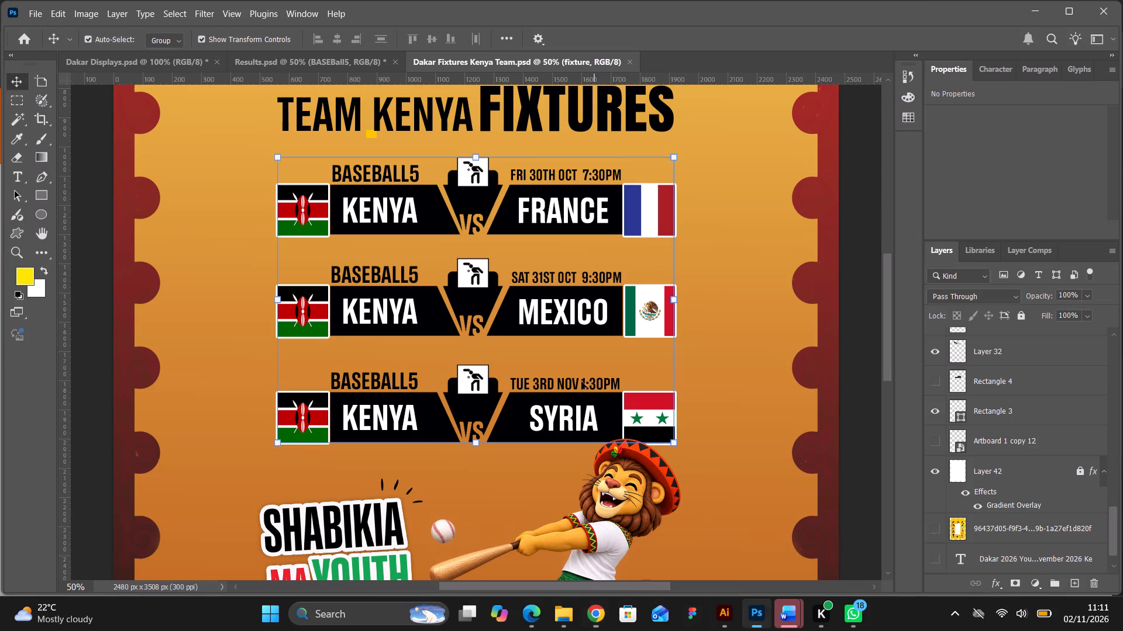
left_click(314, 65)
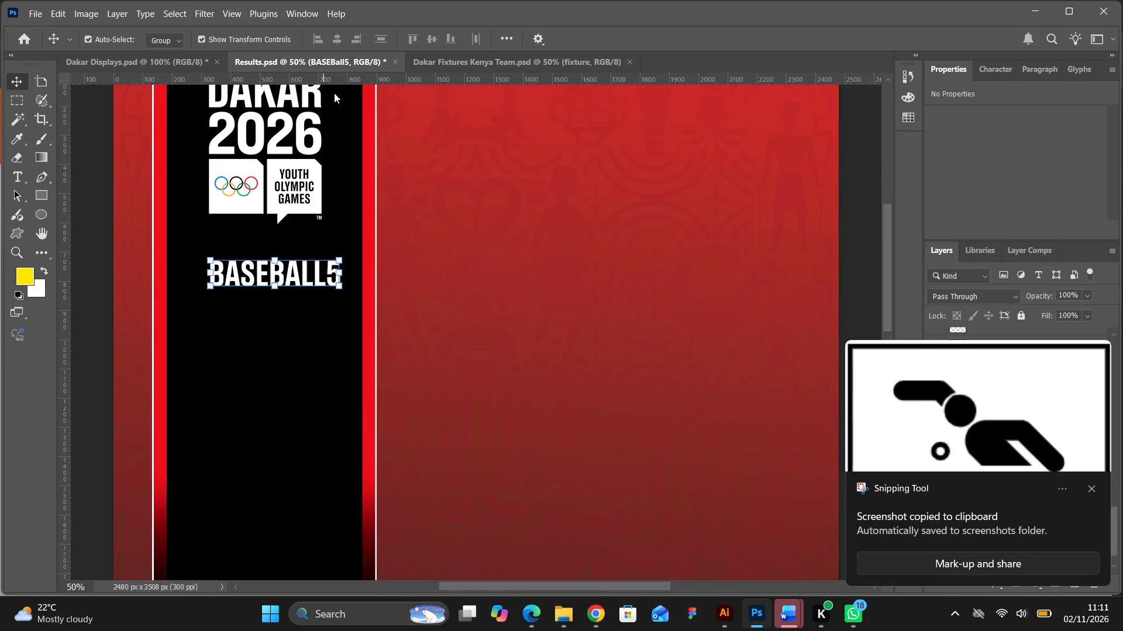
left_click(101, 292)
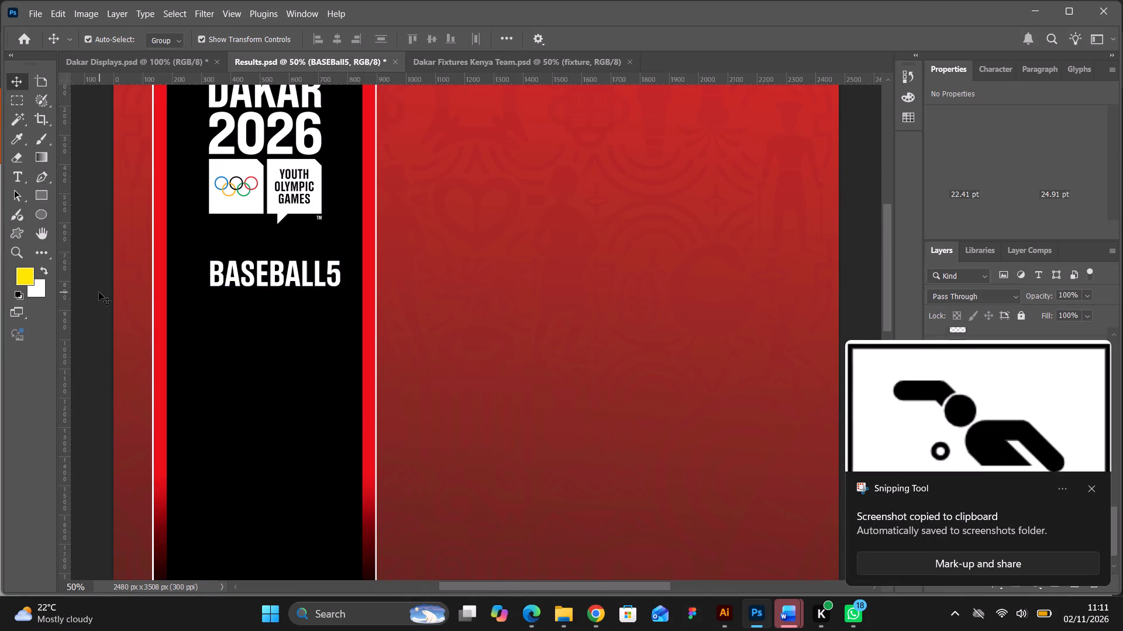
key("ctrl+v")
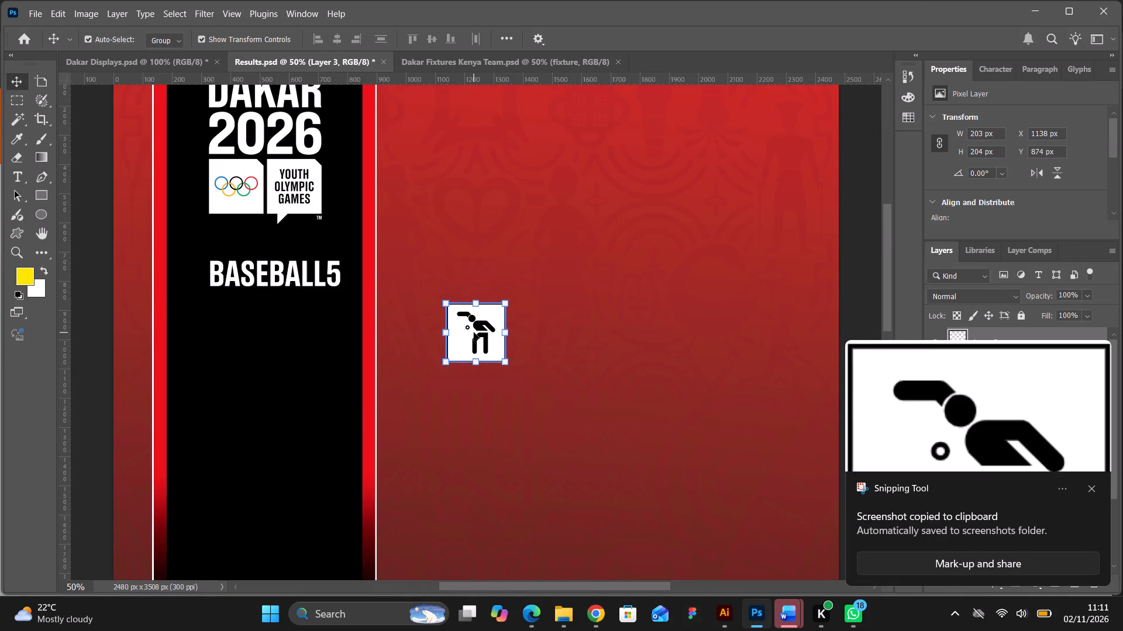
left_click_drag(474, 332, 223, 325)
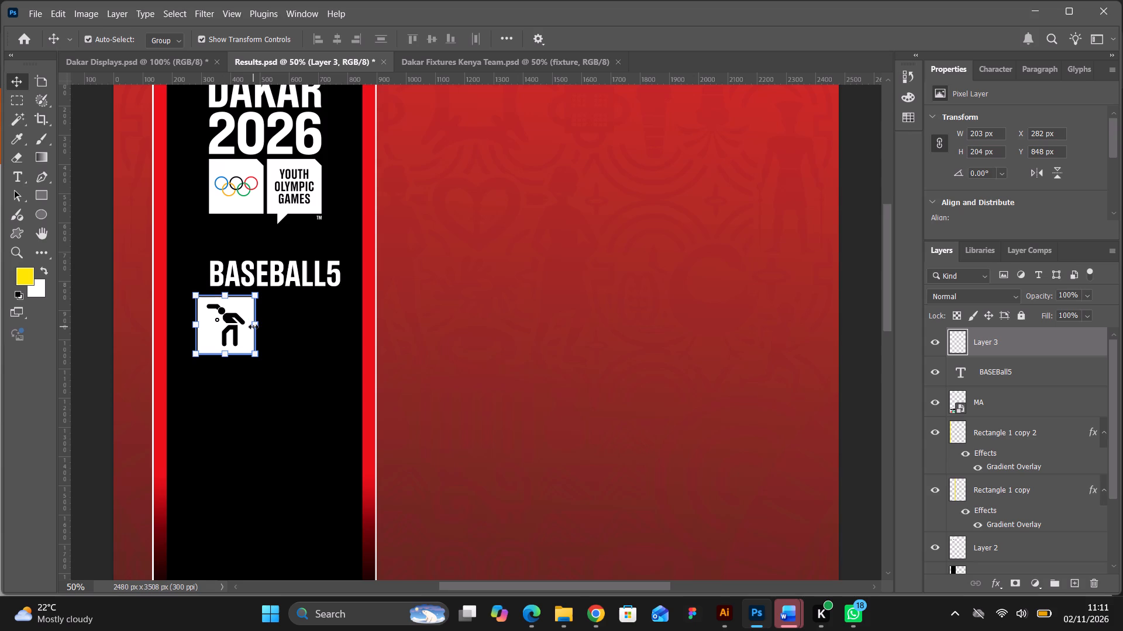
Scale the pictogram down to about 40% and place it just before the BASEBALL5 text, vertically aligned with it.
left_click_drag(255, 326, 237, 324)
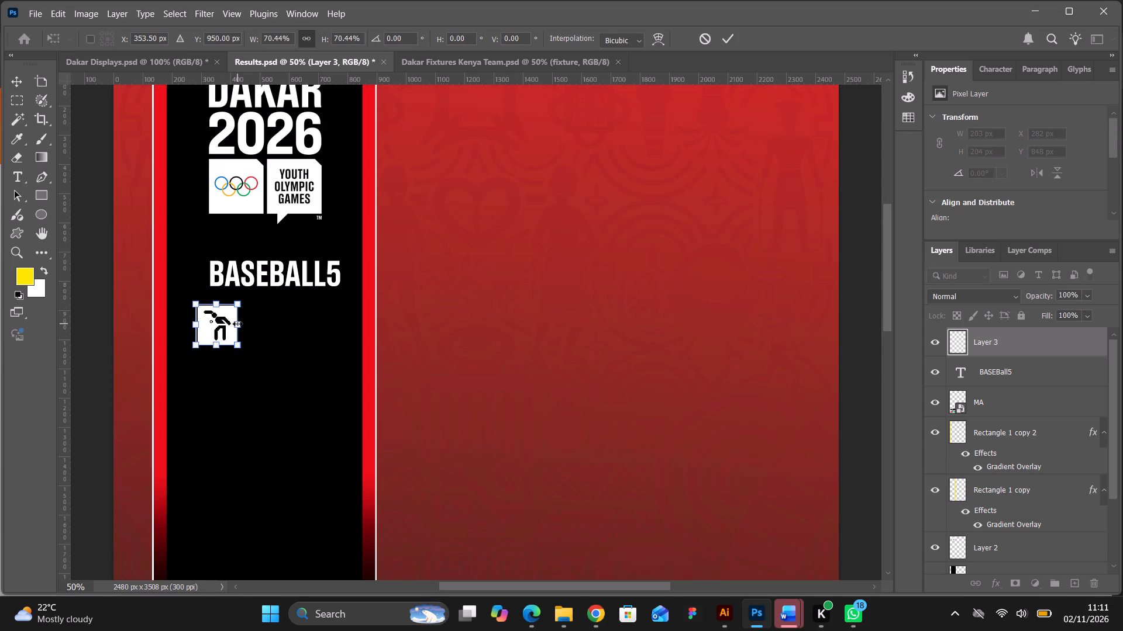
left_click_drag(237, 324, 219, 321)
left_click(722, 37)
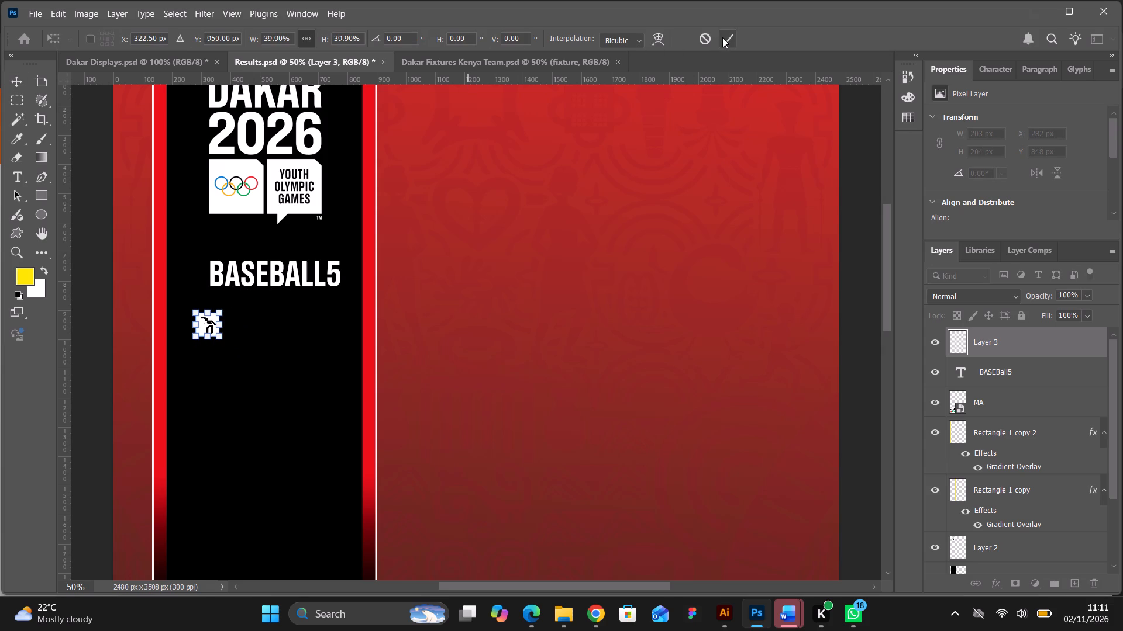
left_click_drag(209, 324, 200, 288)
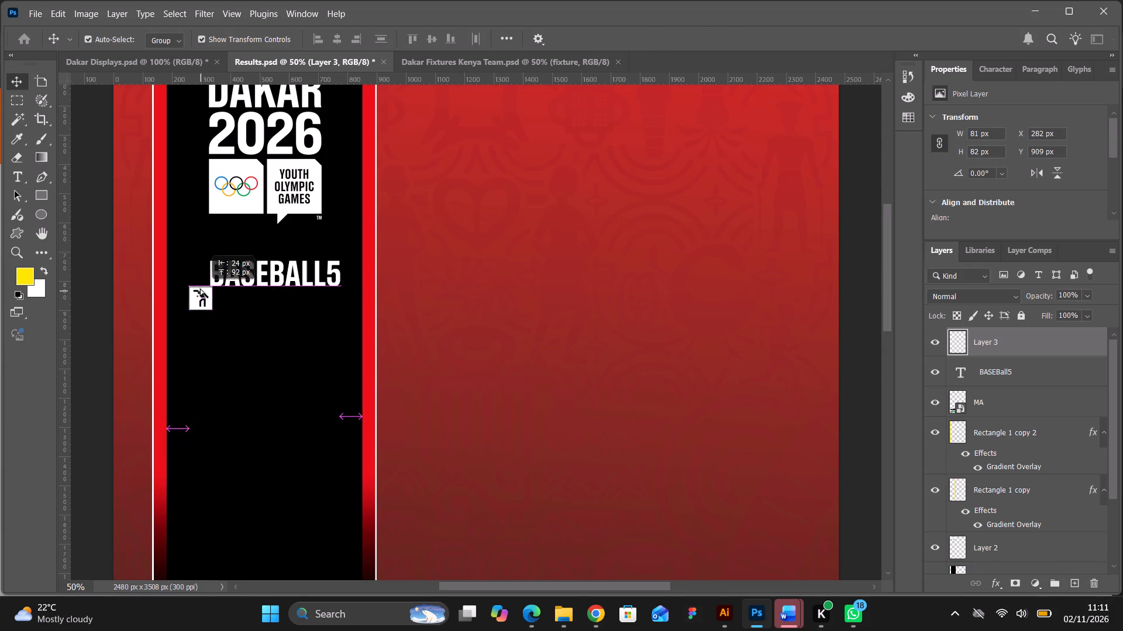
left_click_drag(200, 288, 191, 273)
left_click(88, 242)
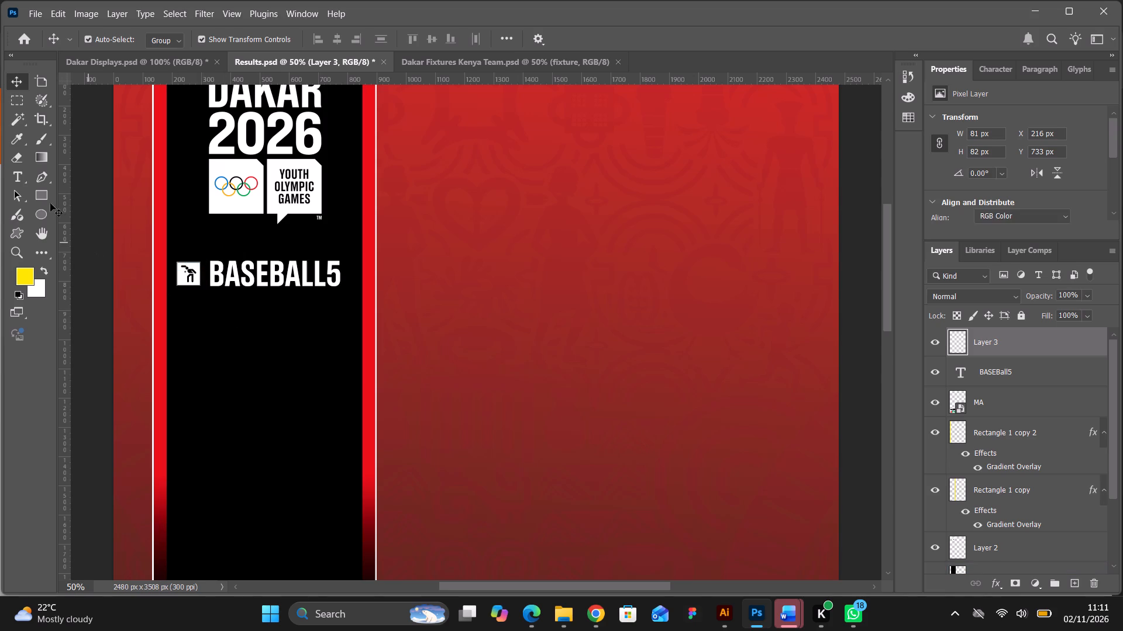
Draw a black rectangle about 771 by 125 px over the pictogram and BASEBALL5 text, spanning the strip's outer white lines.
left_click(46, 195)
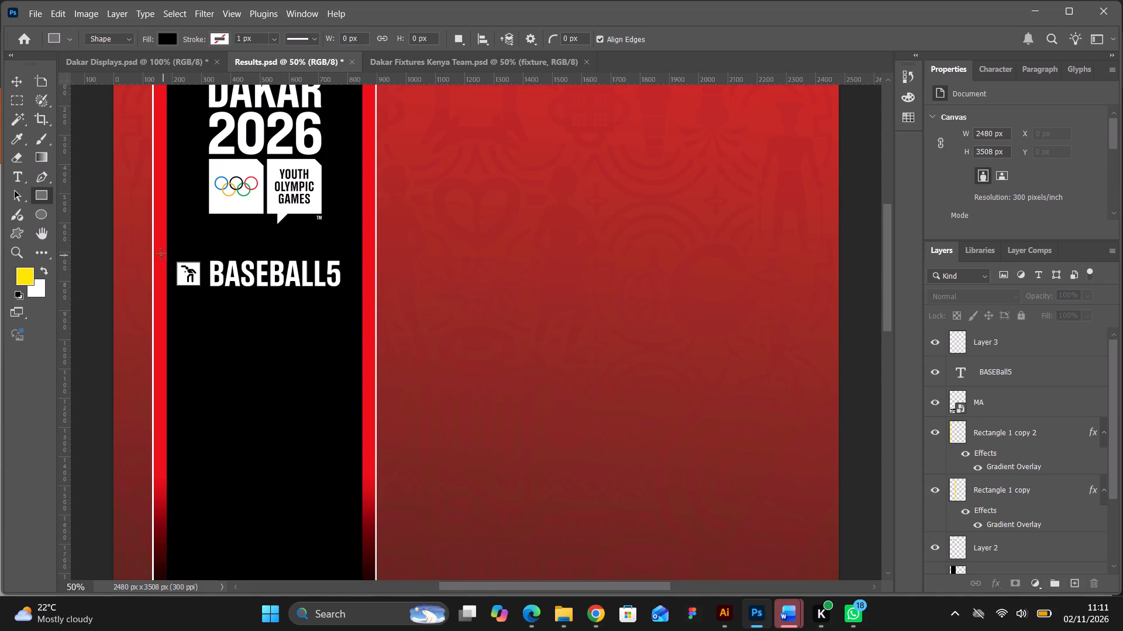
left_click_drag(151, 256, 159, 265)
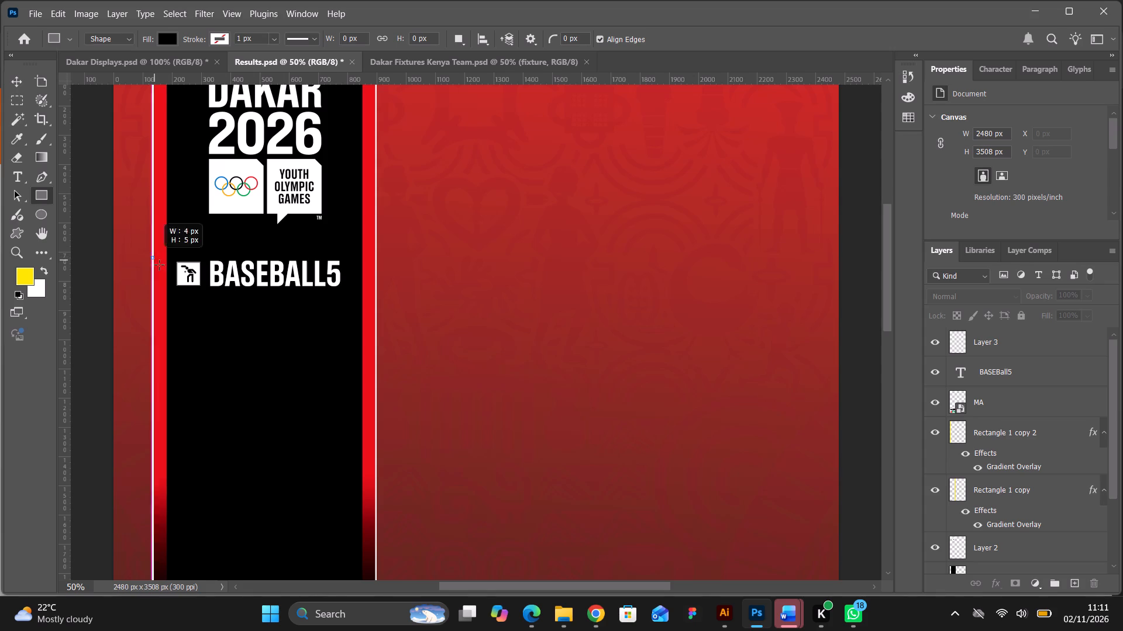
left_click_drag(159, 265, 373, 290)
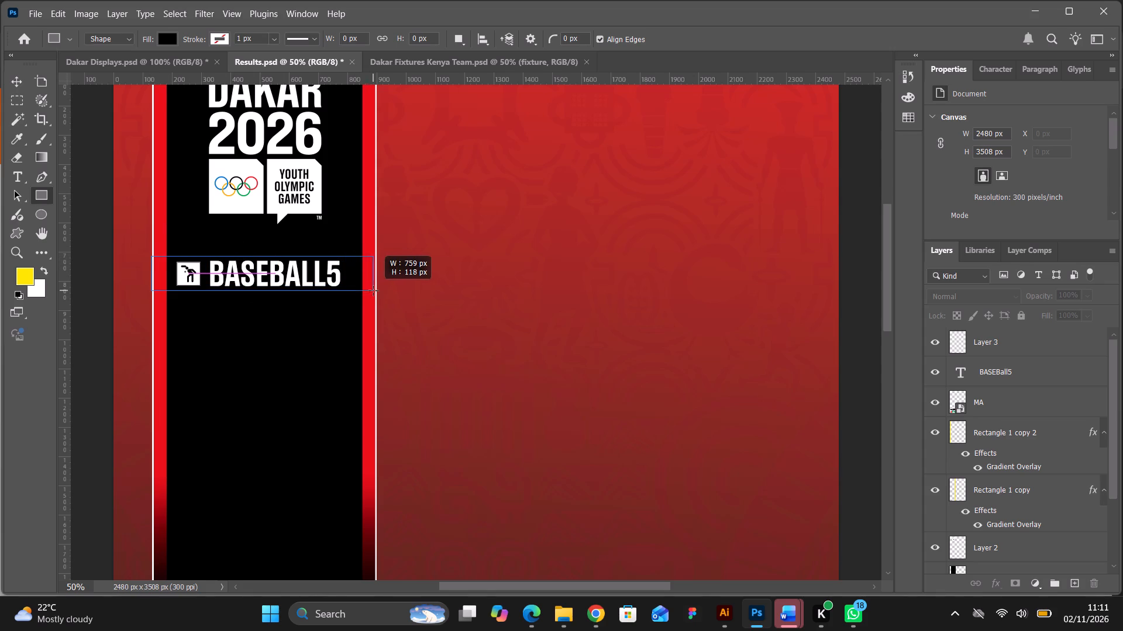
left_click_drag(373, 290, 377, 292)
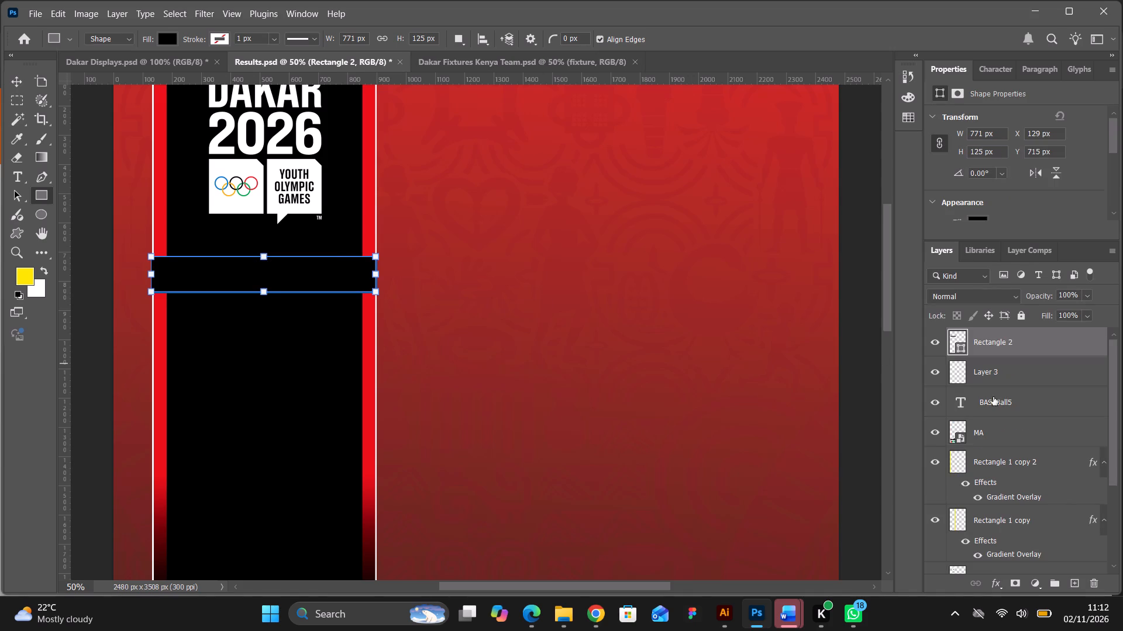
Move the new rectangle's layer down the stack, between Rectangle 1 copy and Layer 2.
left_click_drag(1004, 344, 1019, 570)
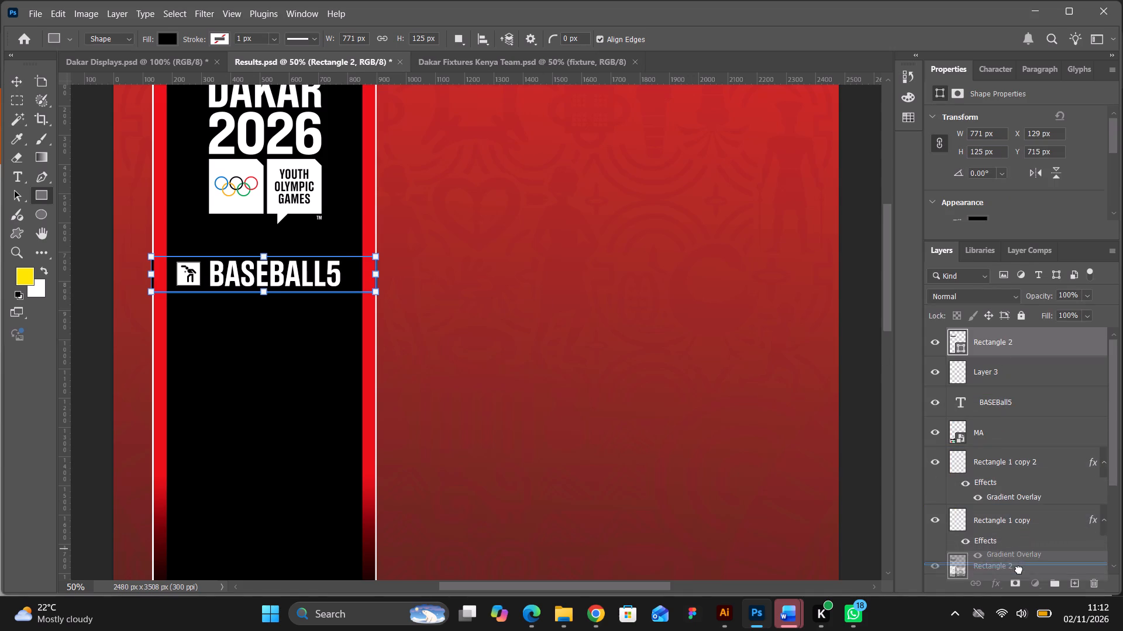
left_click_drag(1019, 570, 1019, 561)
scroll(1032, 545, "down", 5)
left_click_drag(1011, 425, 1012, 457)
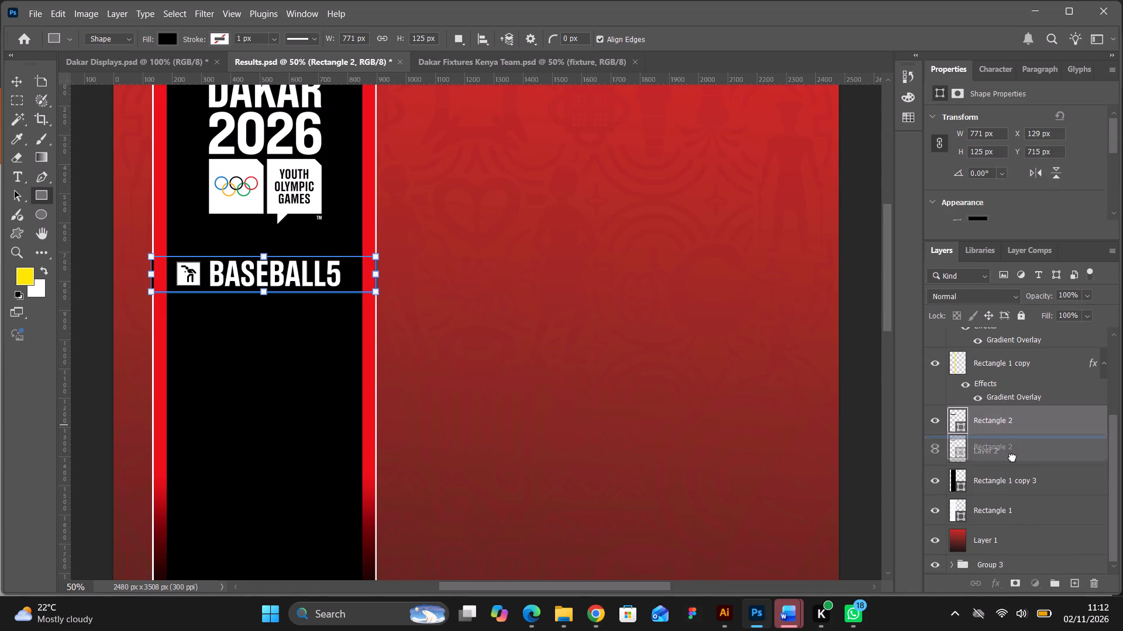
left_click_drag(1012, 457, 1019, 470)
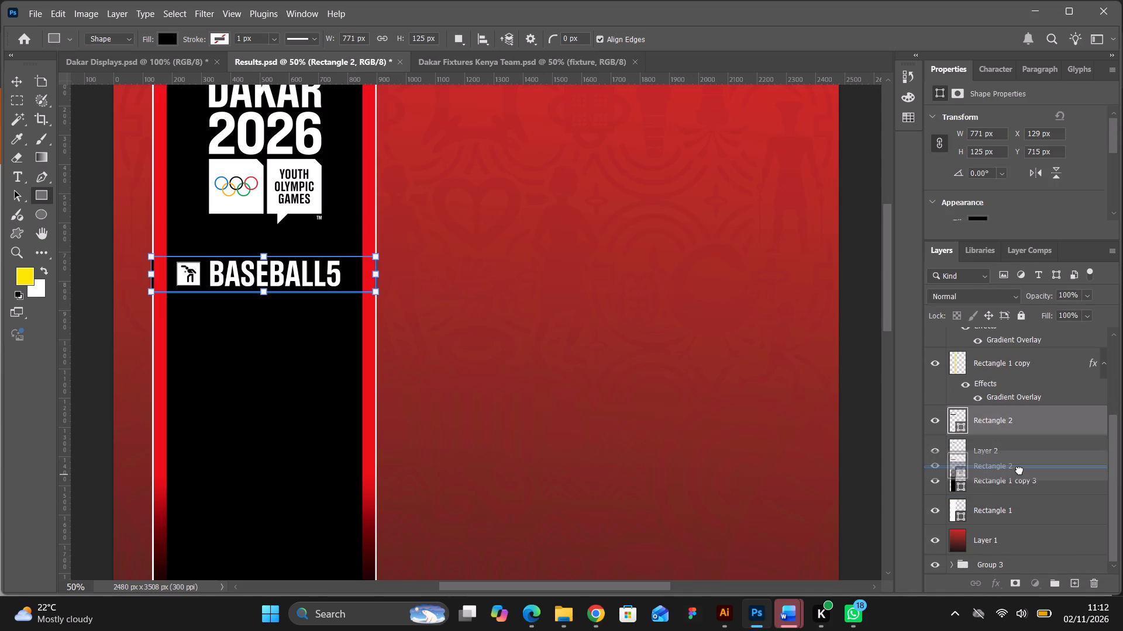
left_click_drag(1019, 470, 1019, 446)
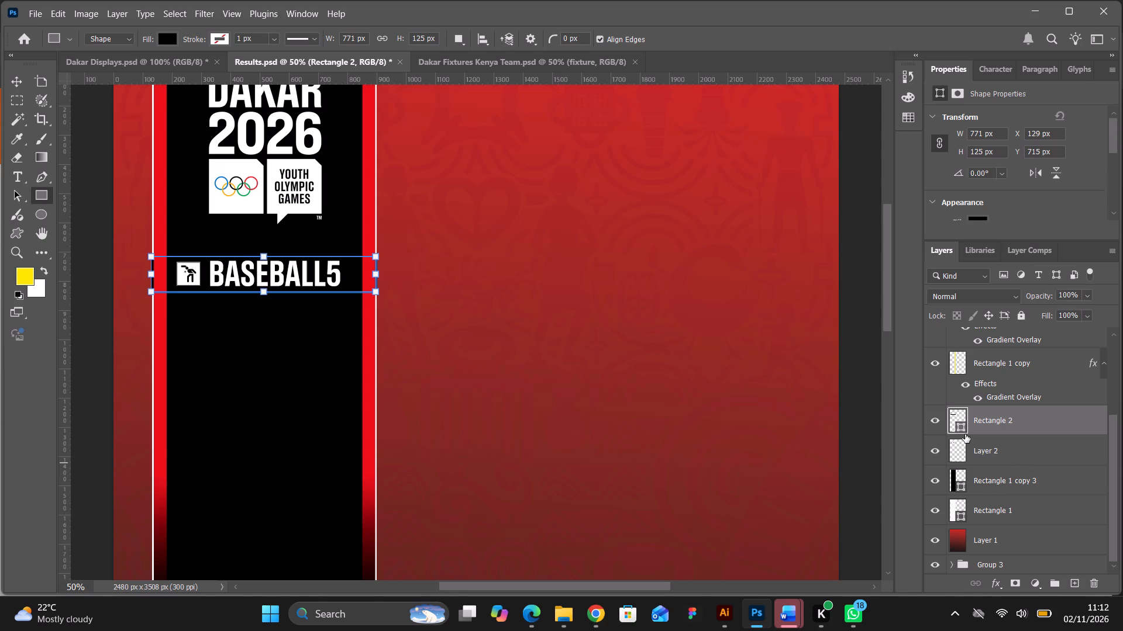
Change the new rectangle's fill to white, sampled from the Dakar 2026 logo.
double_click(964, 430)
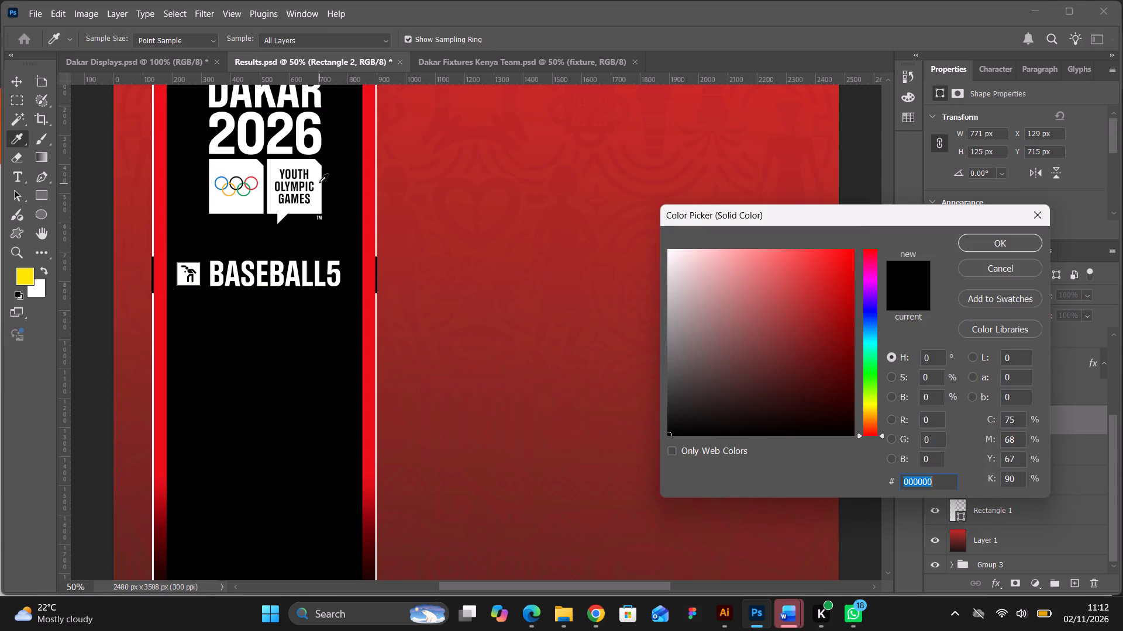
left_click(319, 182)
left_click(984, 244)
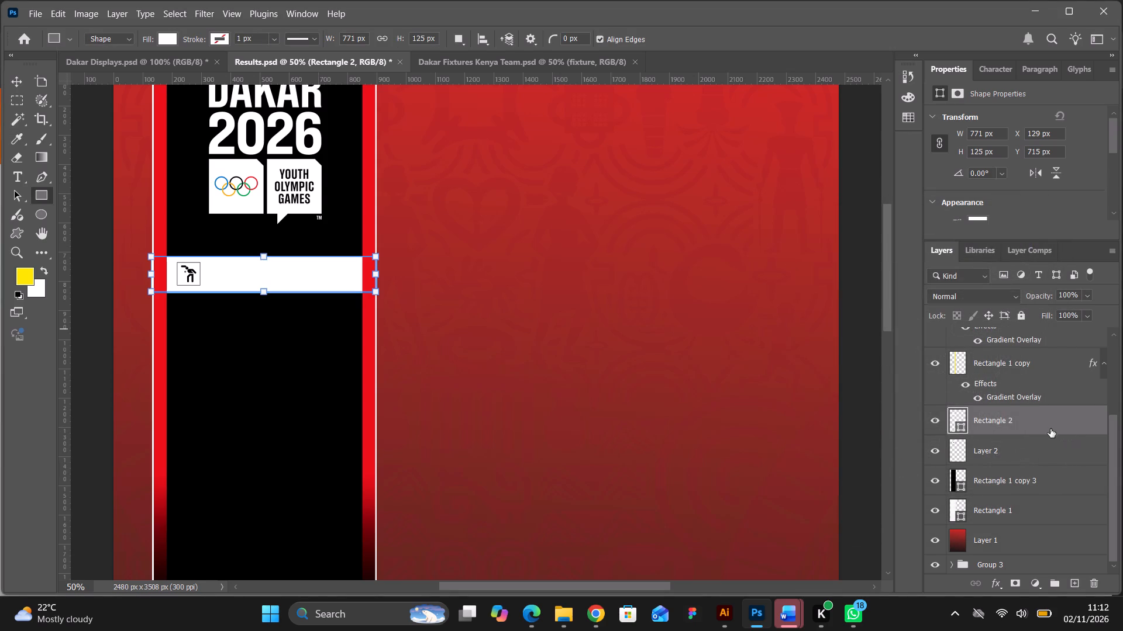
scroll(1048, 428, "up", 4)
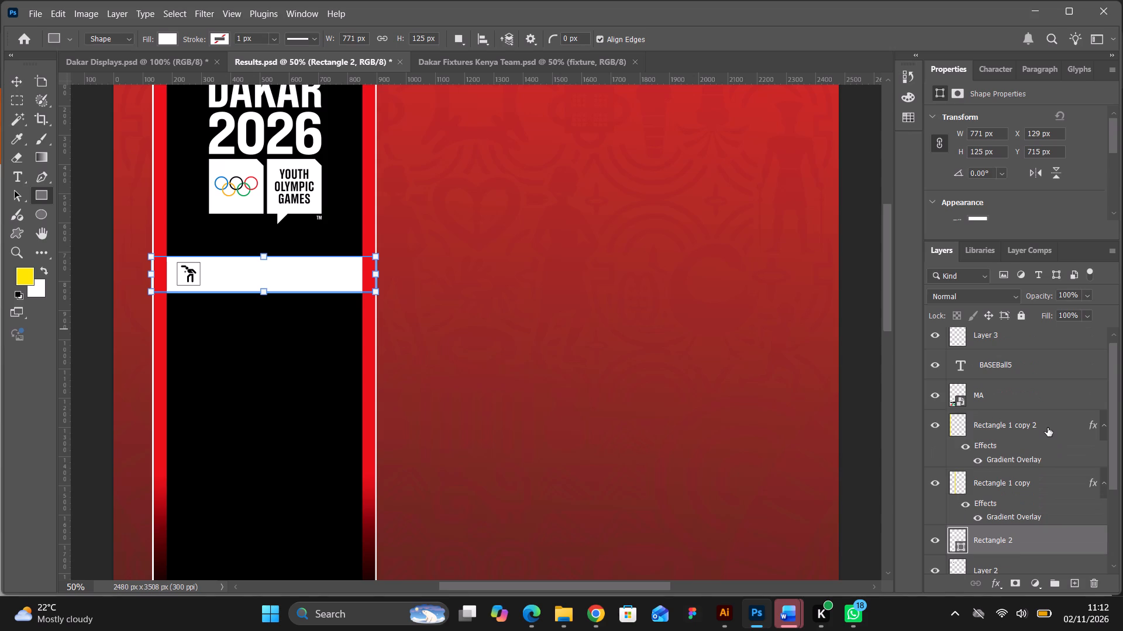
Move the Rectangle 2 layer up the stack, directly beneath the BASEBall5 text layer.
left_click_drag(993, 539, 991, 381)
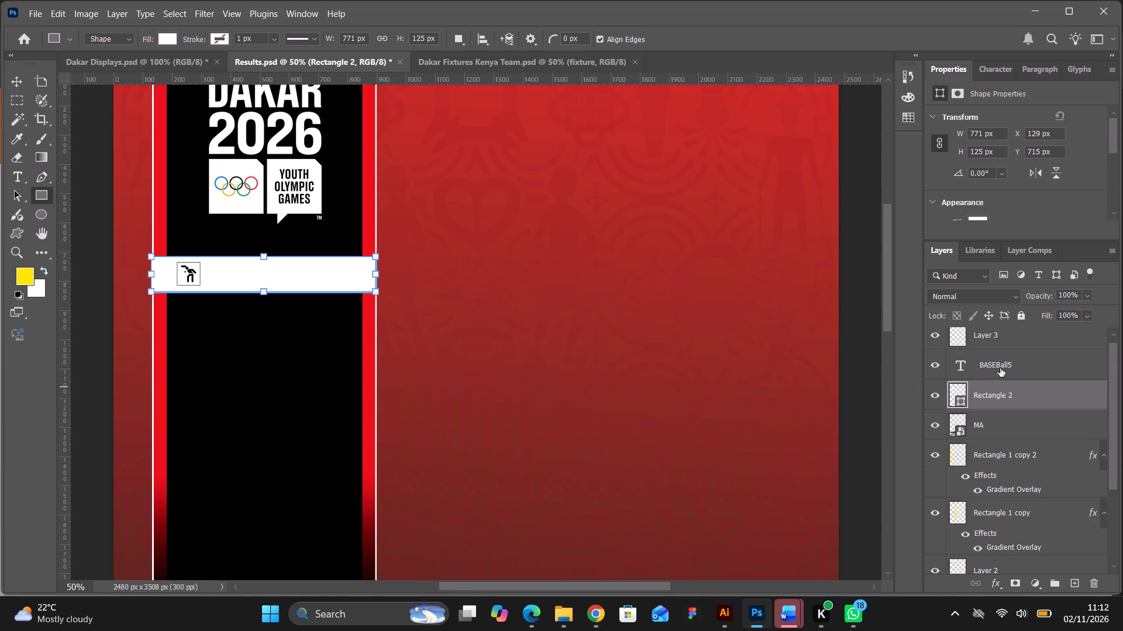
Recolour the BASEBALL5 text to black (000000), sampled from the strip's black area.
left_click(1000, 368)
double_click(1044, 366)
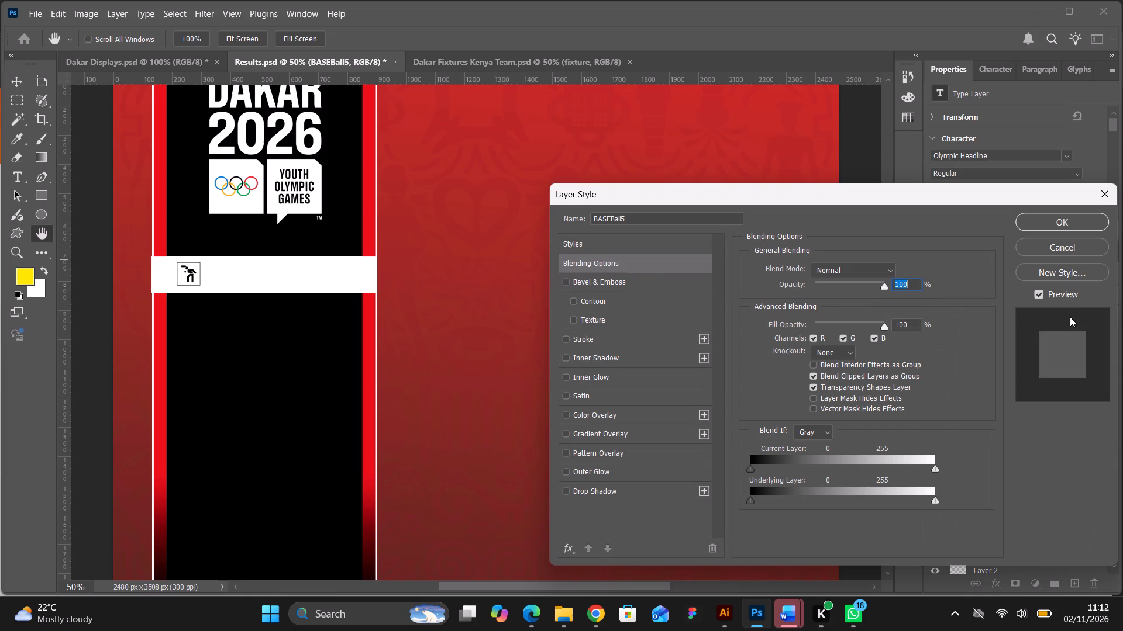
left_click(1065, 251)
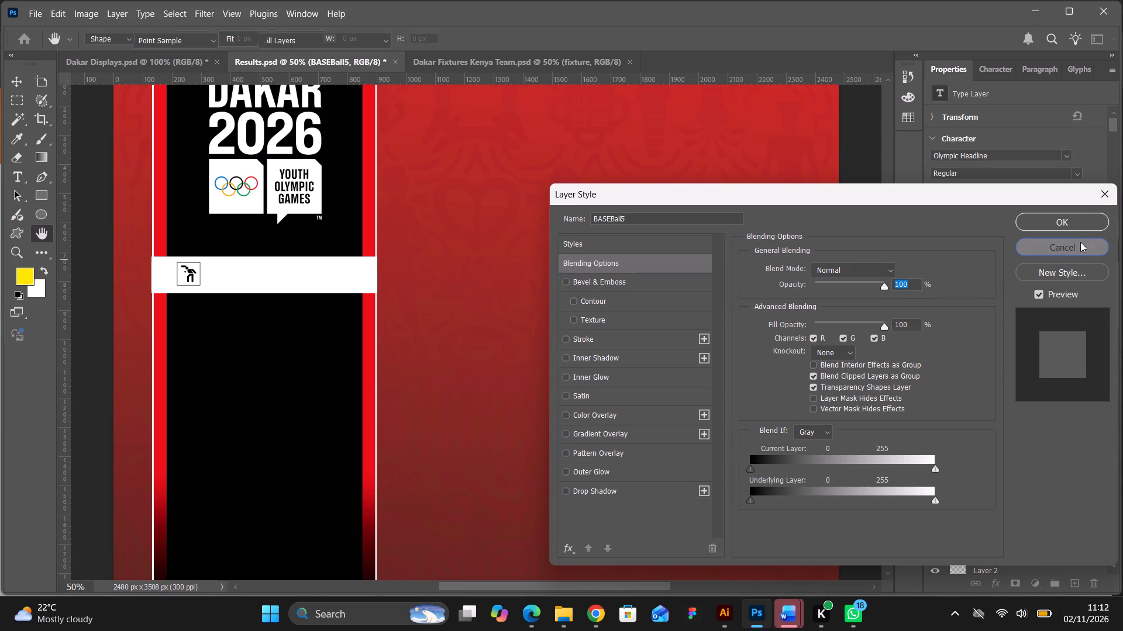
left_click_drag(1114, 126, 1111, 173)
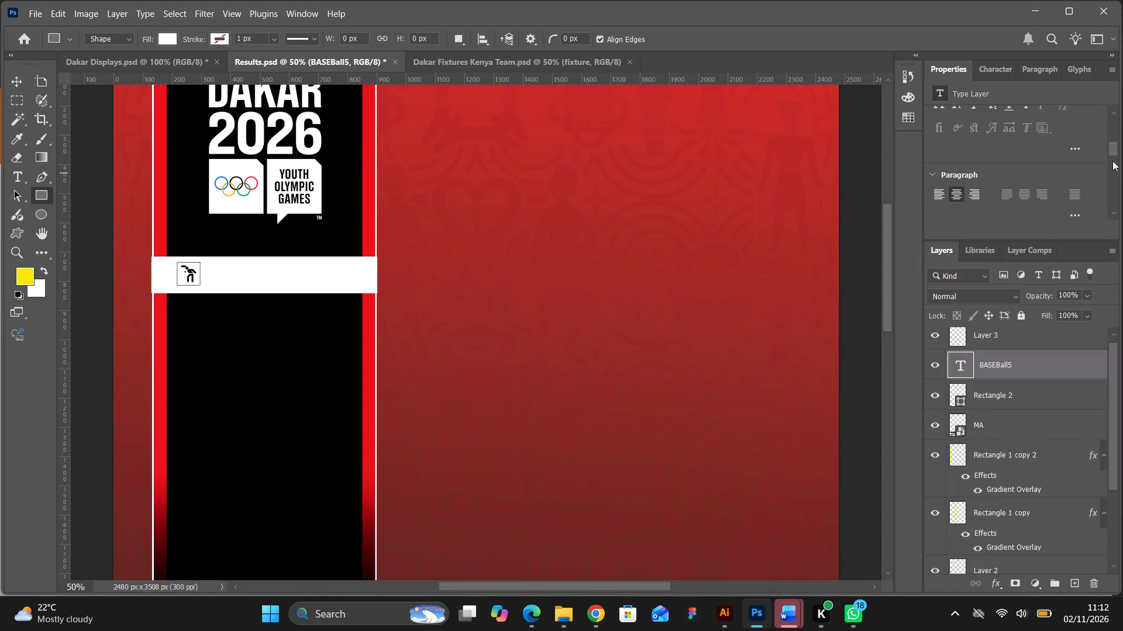
left_click_drag(1112, 169, 1117, 166)
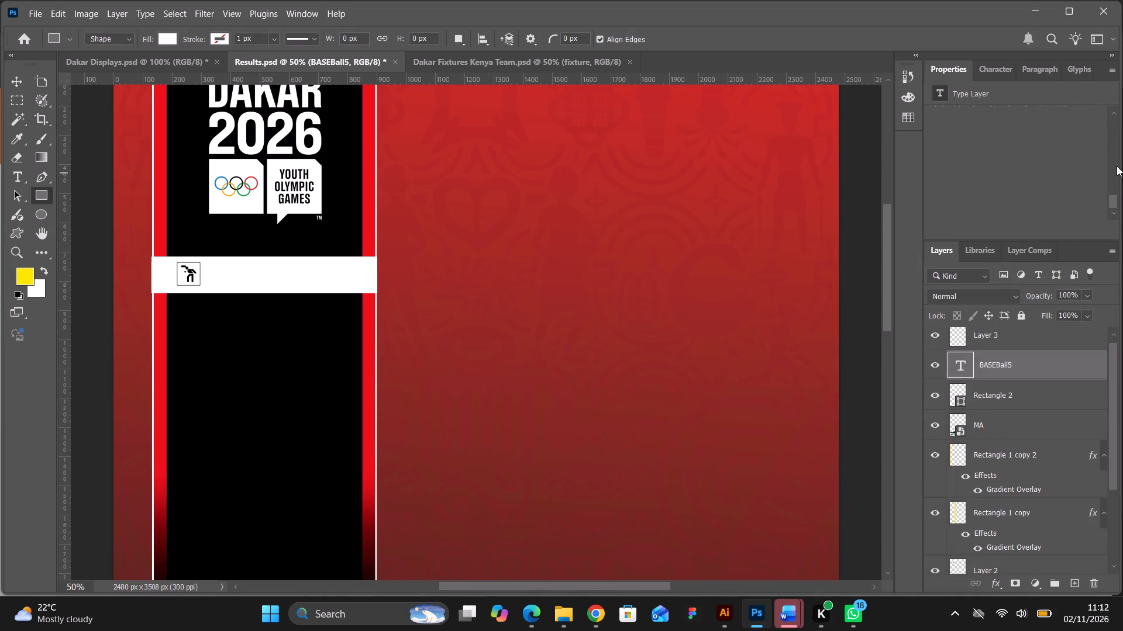
left_click_drag(1117, 166, 1119, 131)
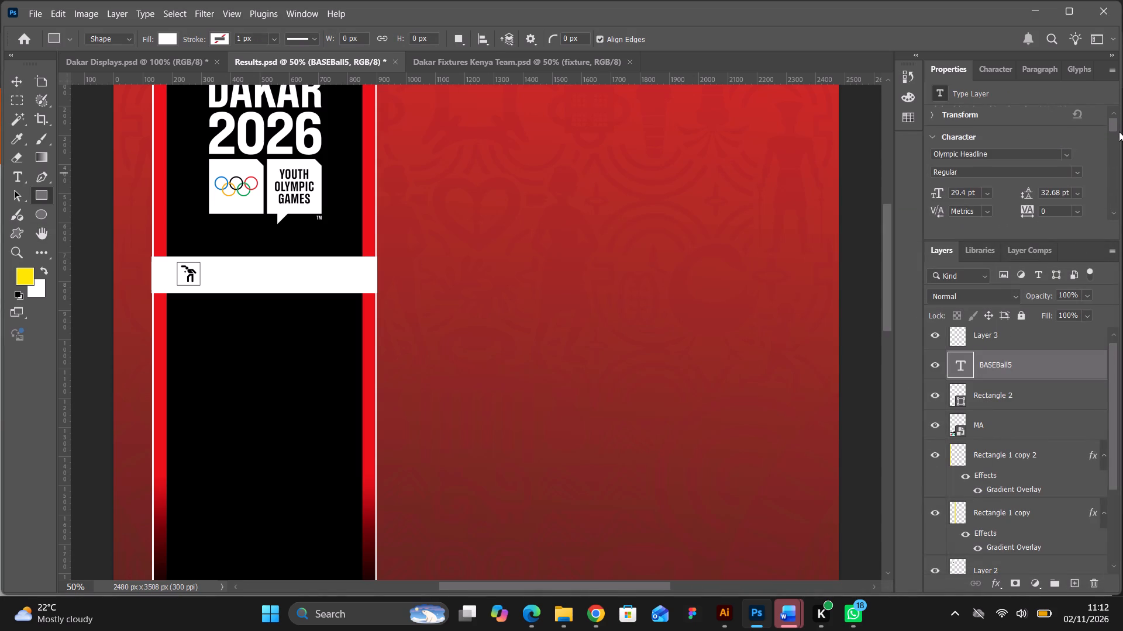
left_click_drag(1119, 131, 1119, 137)
left_click(1062, 114)
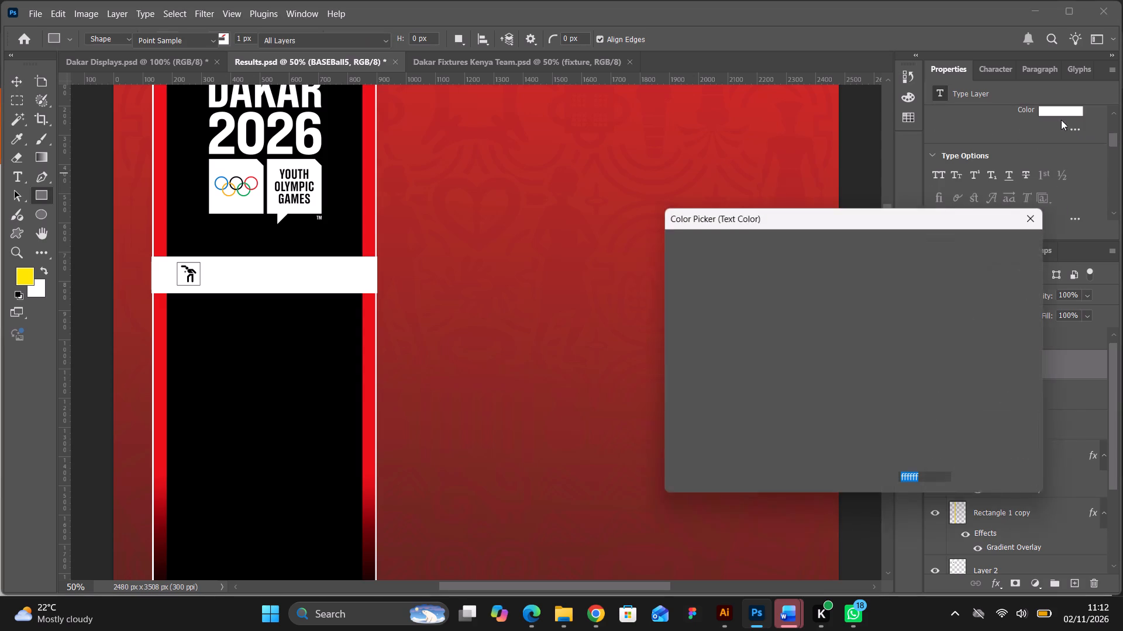
left_click(275, 240)
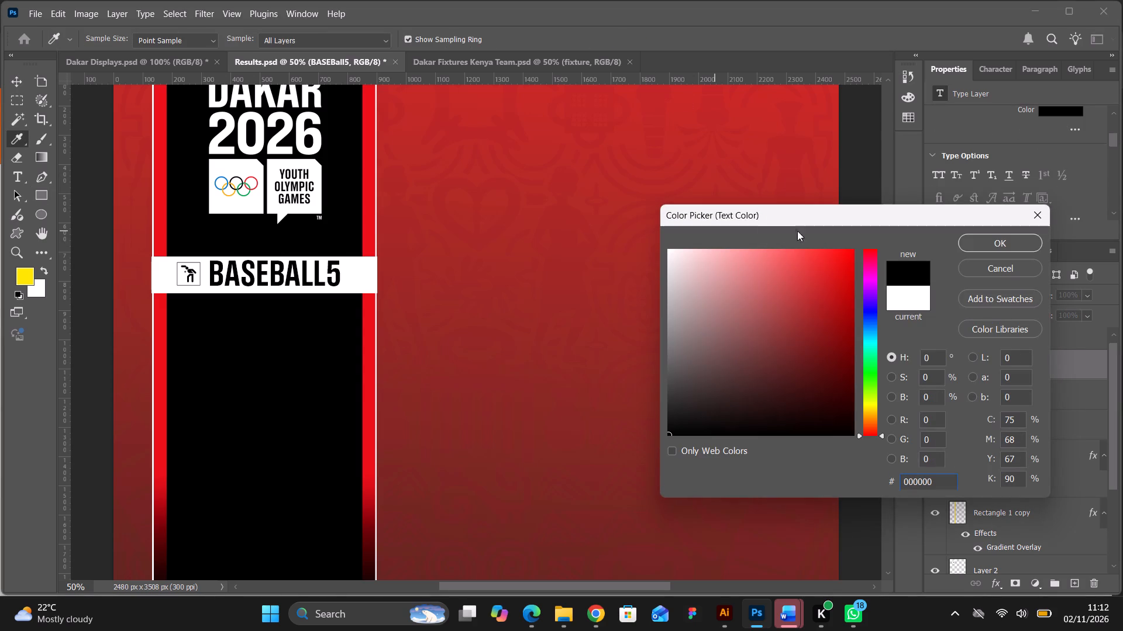
left_click(988, 240)
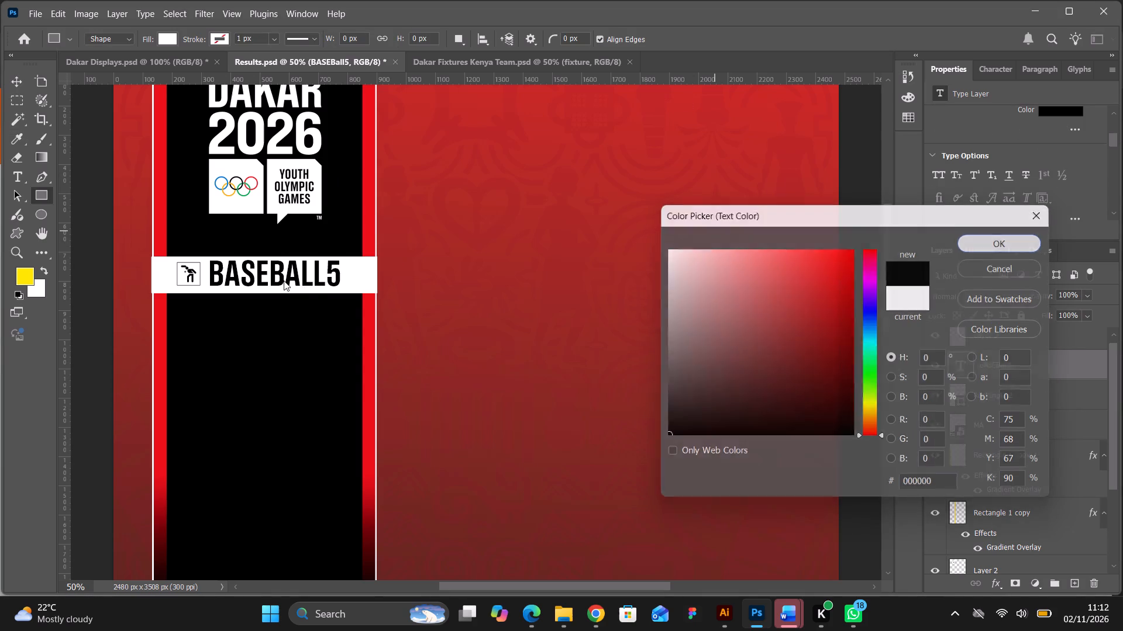
Scale the Baseball5 pictogram up to about 152%, about 123 by 125 px, so it fills the white band's height.
left_click(22, 84)
left_click(187, 277)
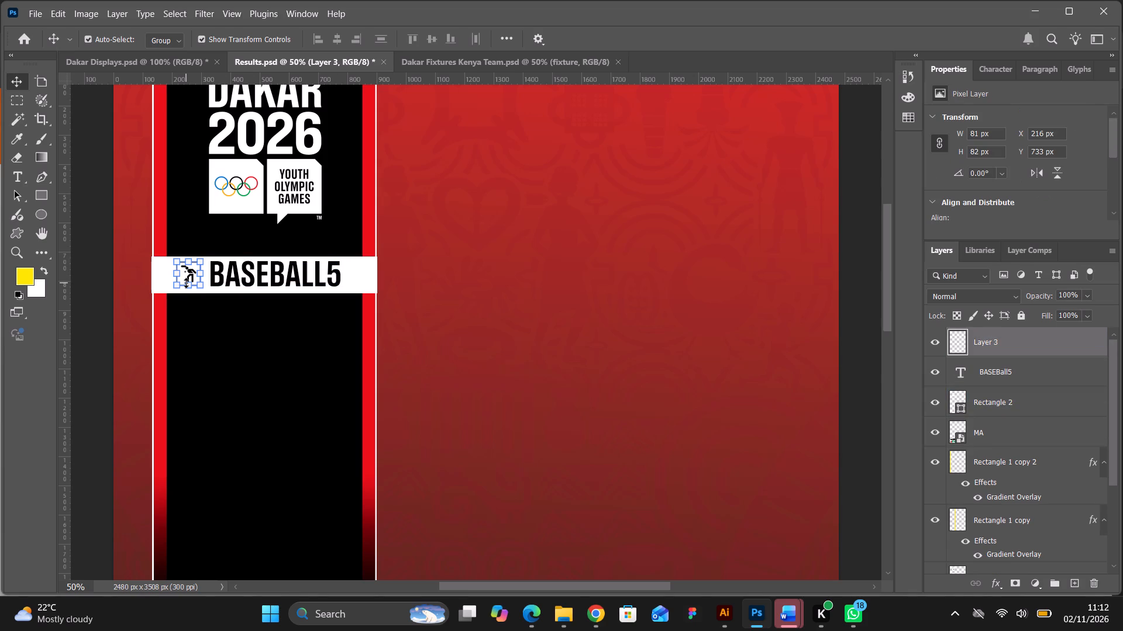
left_click_drag(186, 285, 187, 297)
left_click_drag(189, 261, 189, 256)
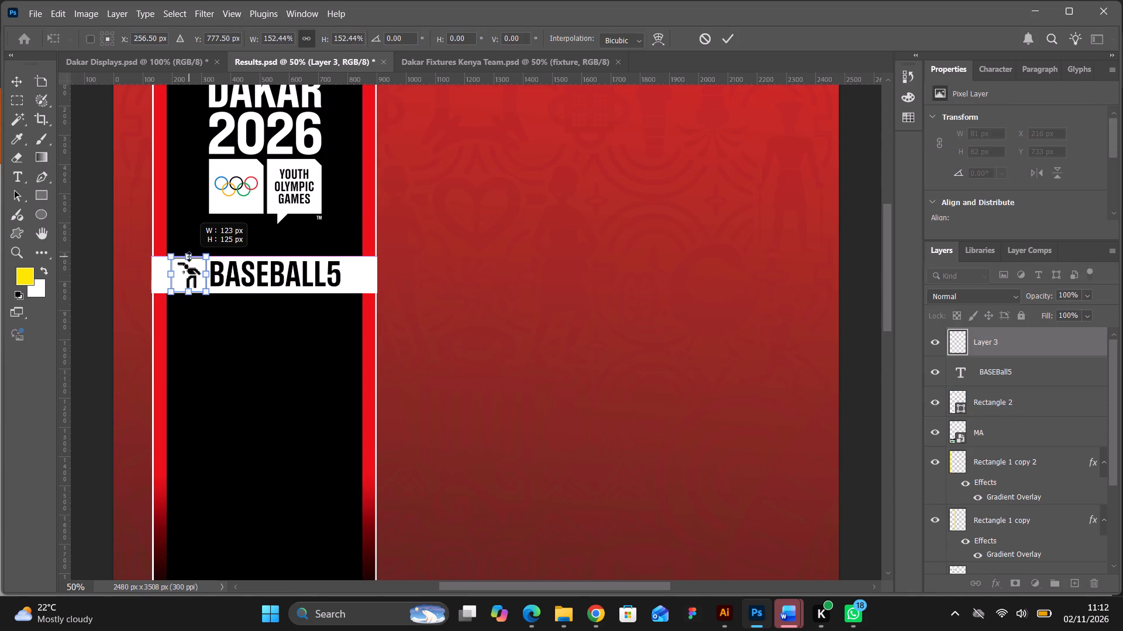
left_click_drag(189, 256, 187, 251)
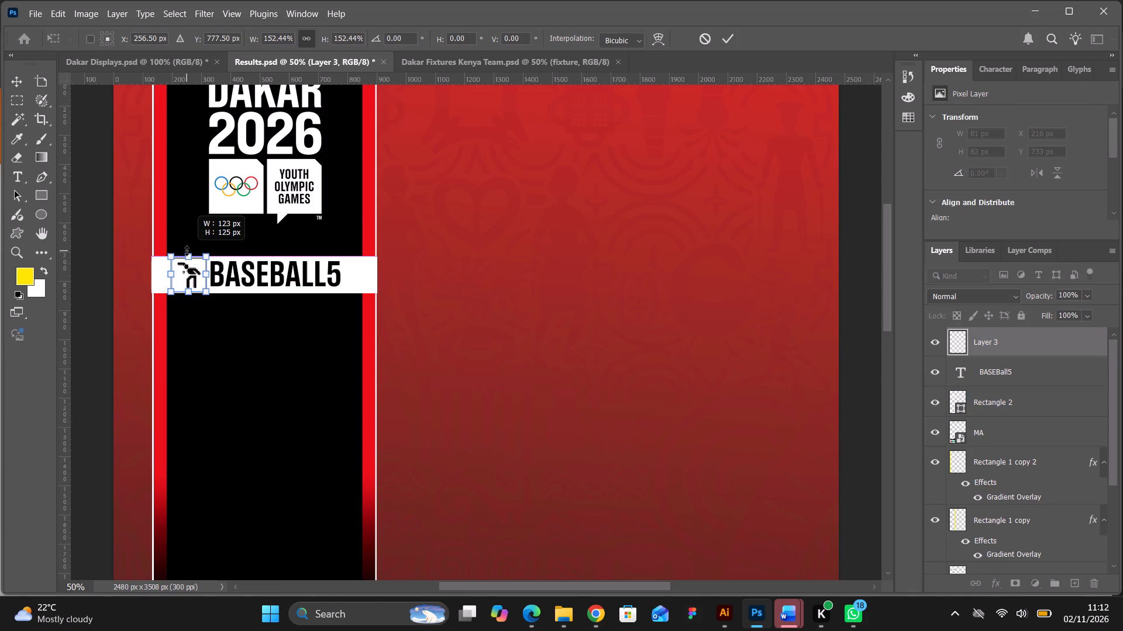
left_click_drag(187, 251, 187, 250)
left_click(725, 39)
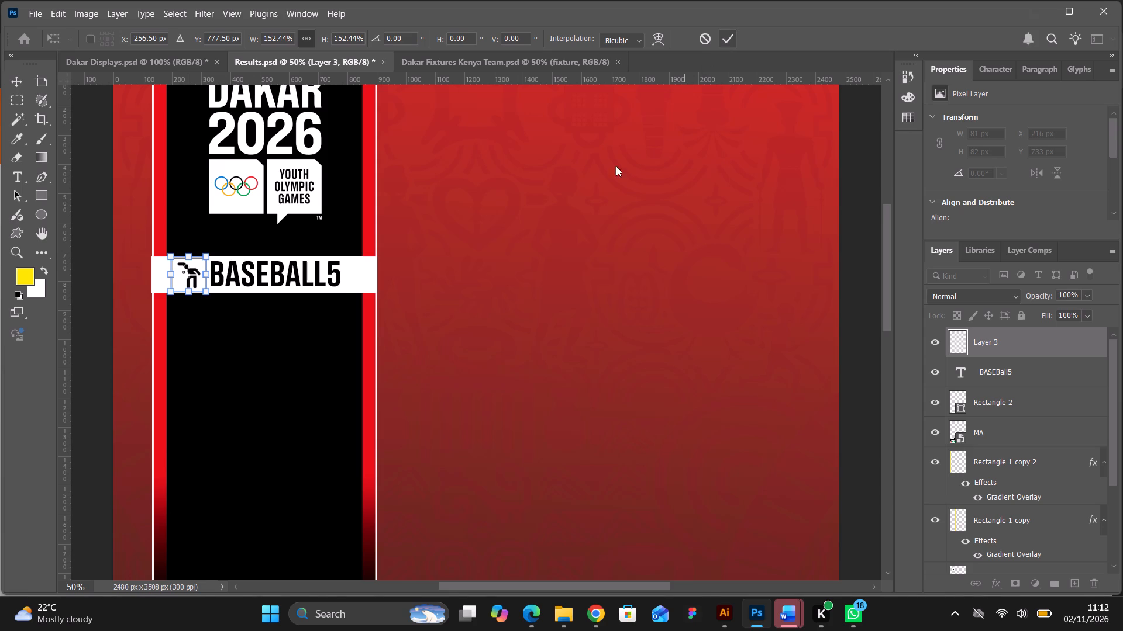
left_click(95, 283)
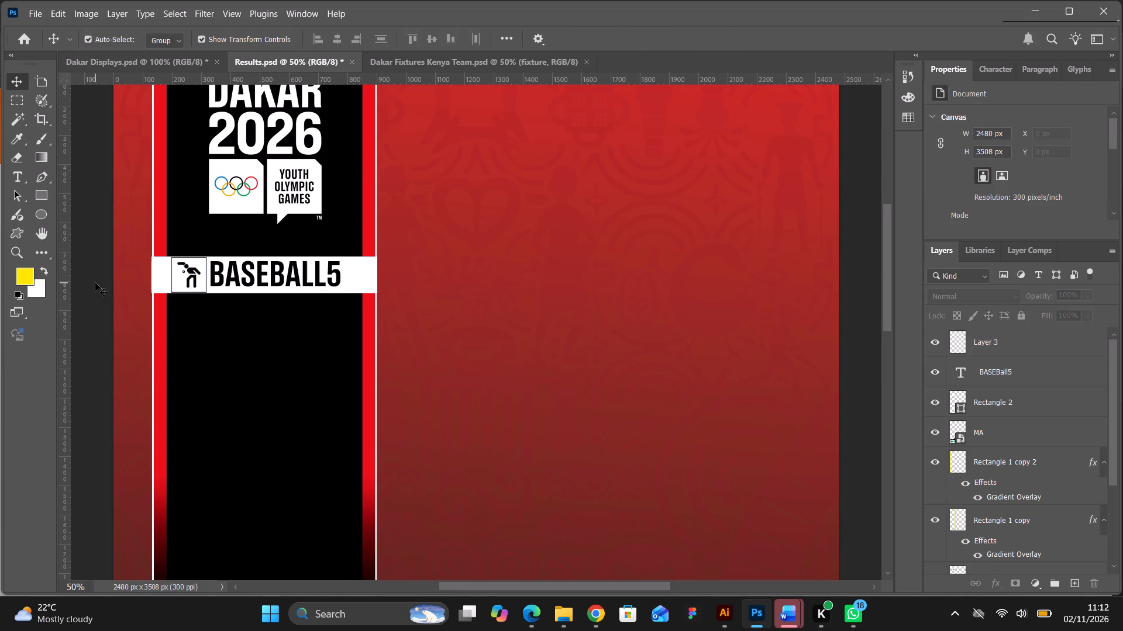
Nudge the BASEBALL5 text slightly down and away from the pictogram, leaving a small gap between them.
left_click(259, 273)
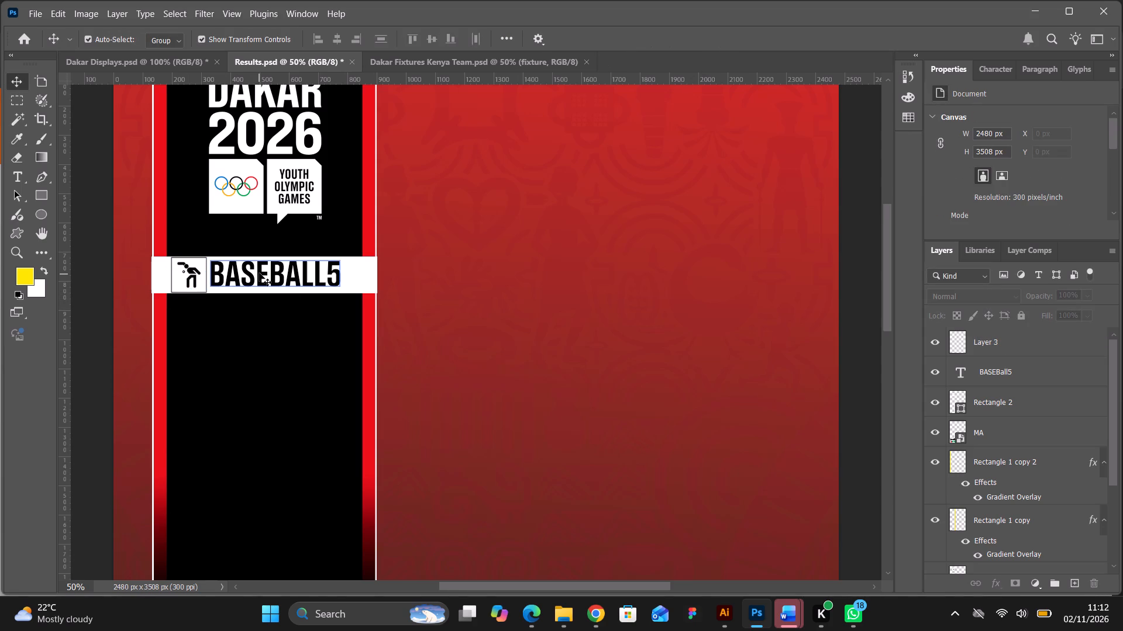
key("Left")
key("Left")
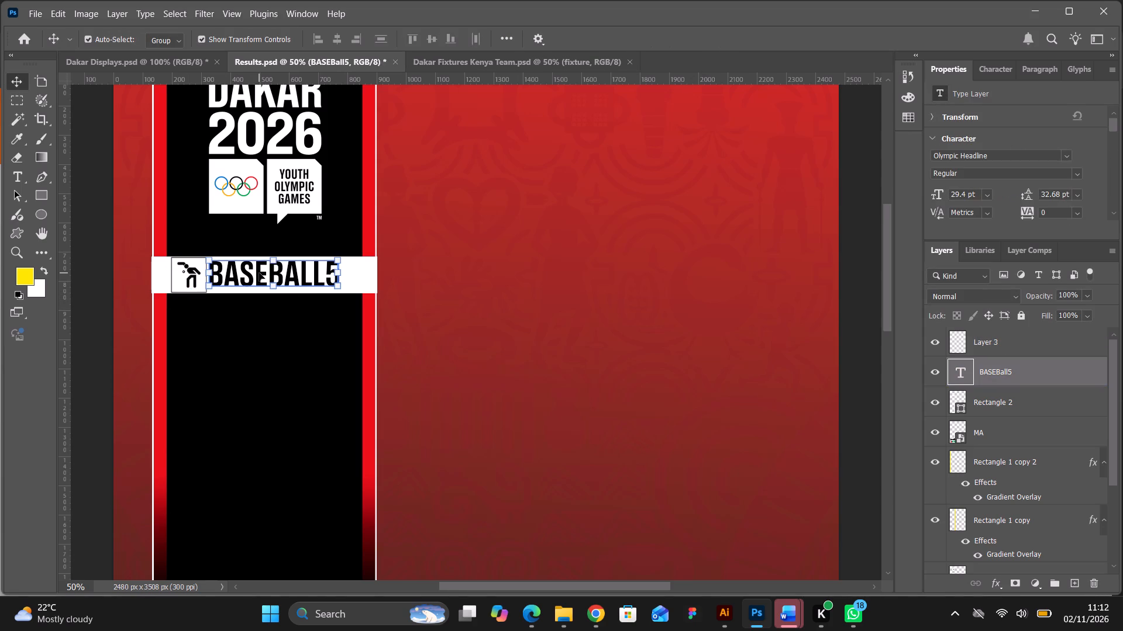
key("Down")
key("Down")
key("Down")
key("Down")
key("Right")
key("Right")
key("Right")
key("Right")
key("Right")
key("Right")
key("Right")
key("Right")
key("Right")
key("Right")
key("Right")
key("Right")
key("Right")
key("Right")
key("Right")
key("Right")
key("Right")
key("Right")
key("Right")
key("Right")
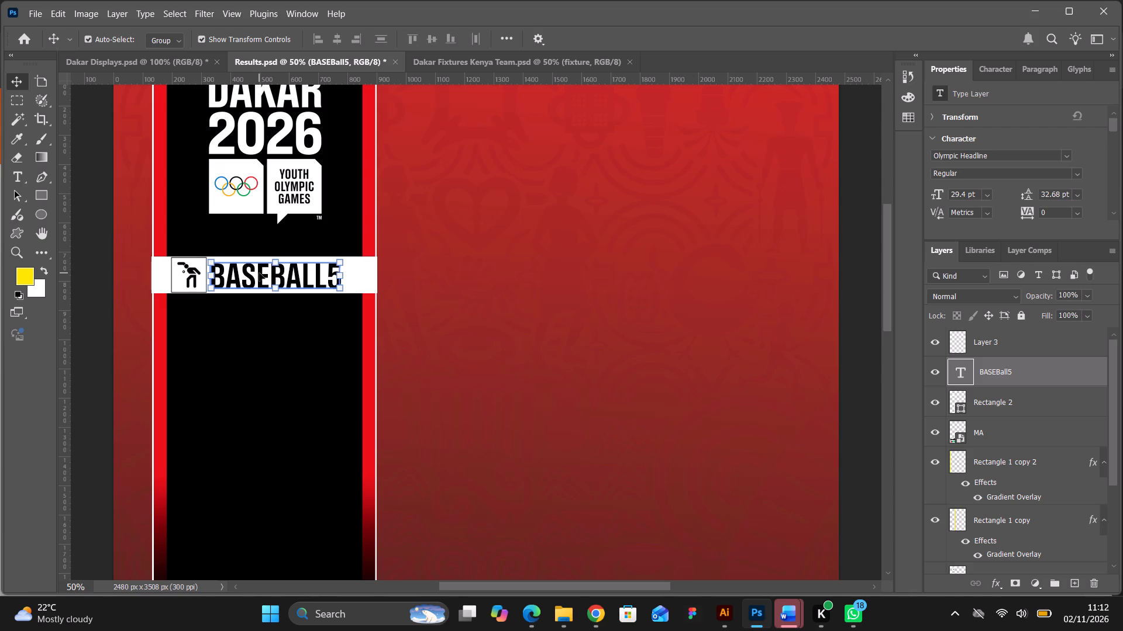
key("Right")
key("Right")
key("Right")
key("Right")
key("Right")
key("Right")
key("Right")
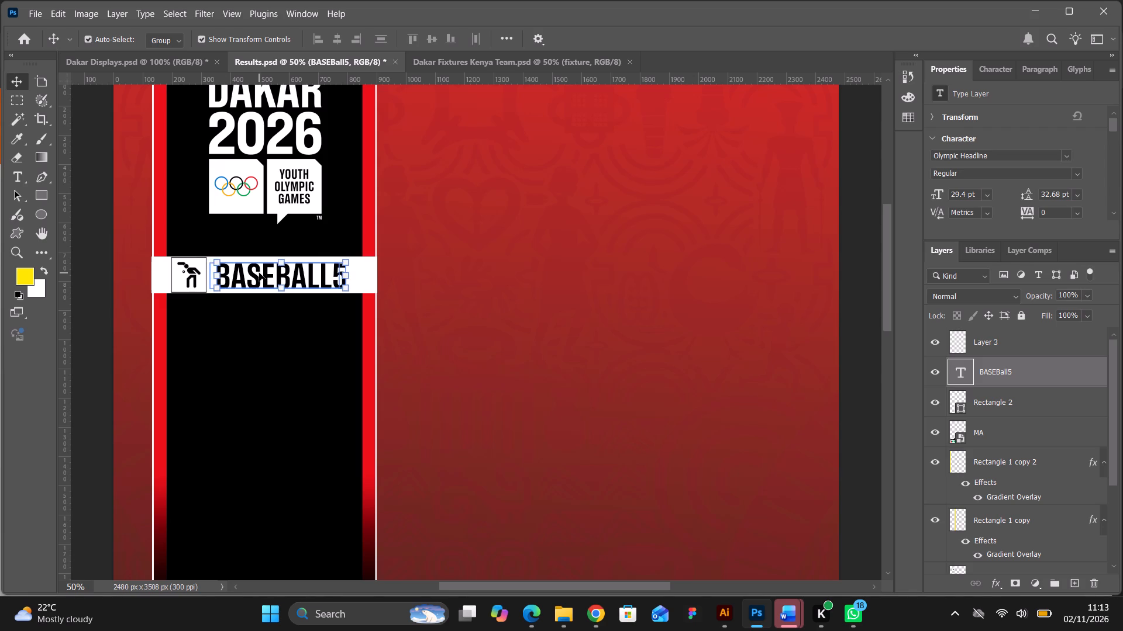
key("Right")
key("Right")
left_click(859, 334)
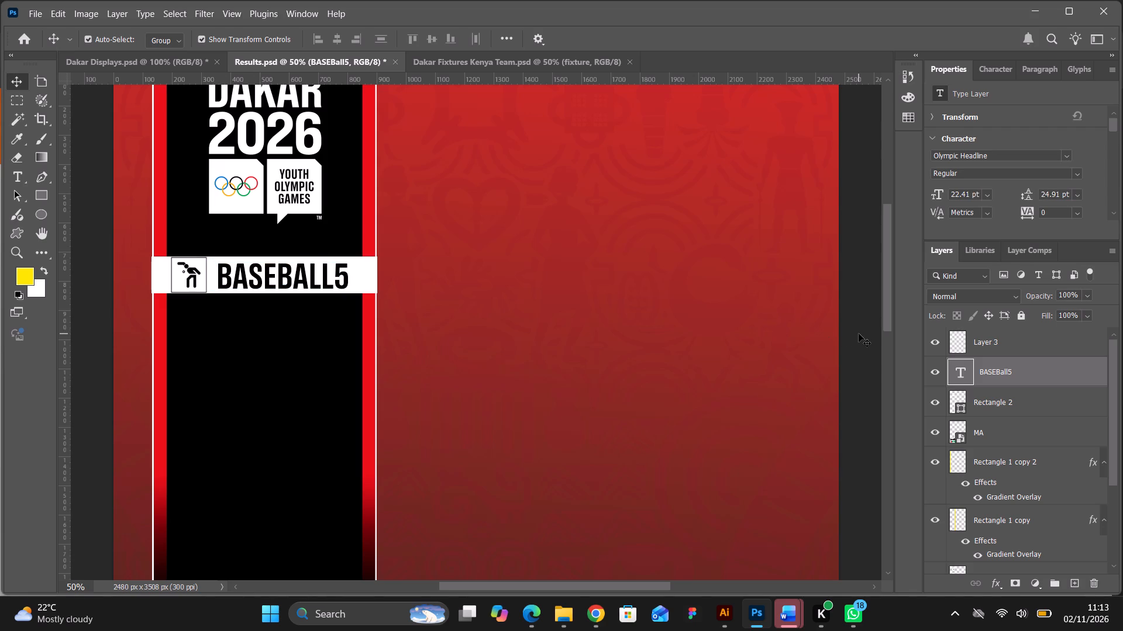
Switch to Dakar Fixtures Kenya Team.psd and look through the fixture group's layers for the match-row elements, starting from the France flag.
scroll(858, 333, "down", 14)
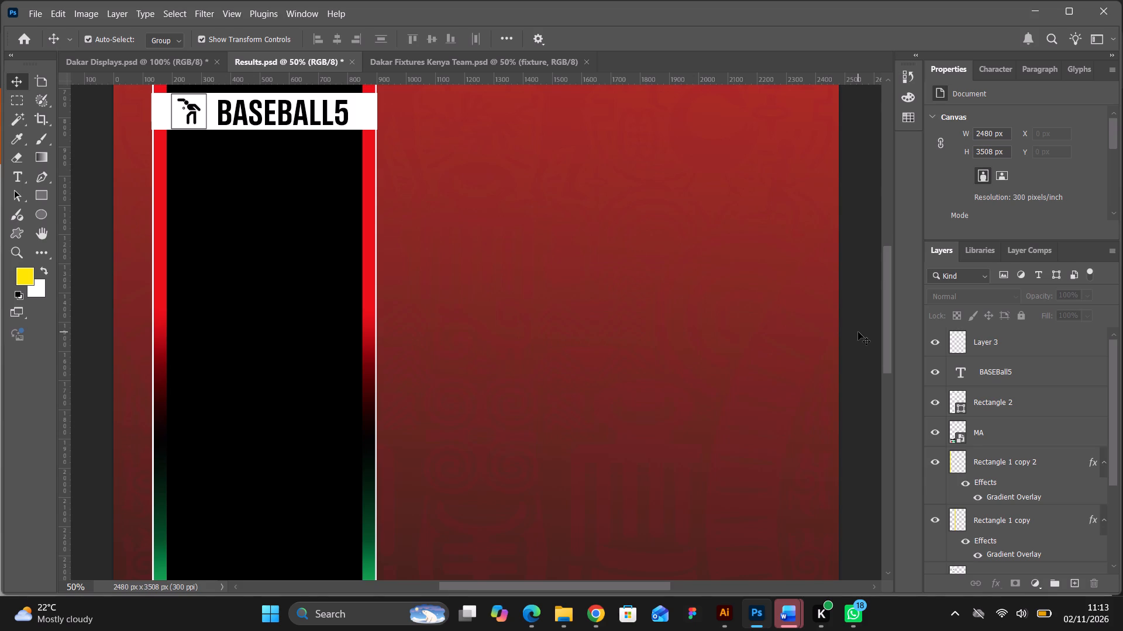
left_click(497, 58)
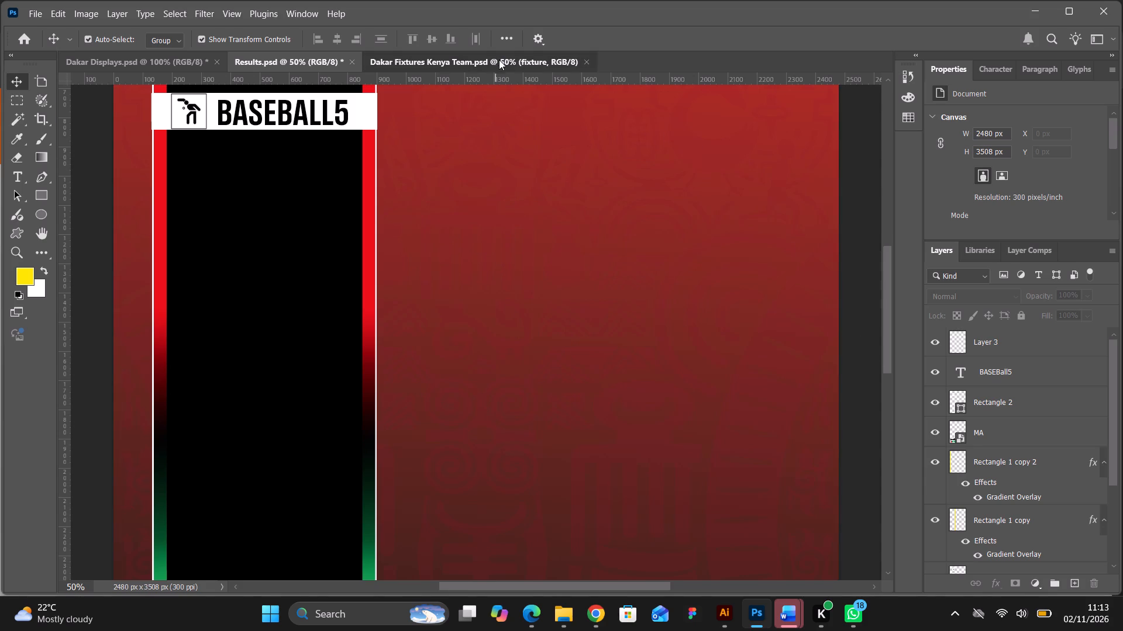
left_click(652, 226)
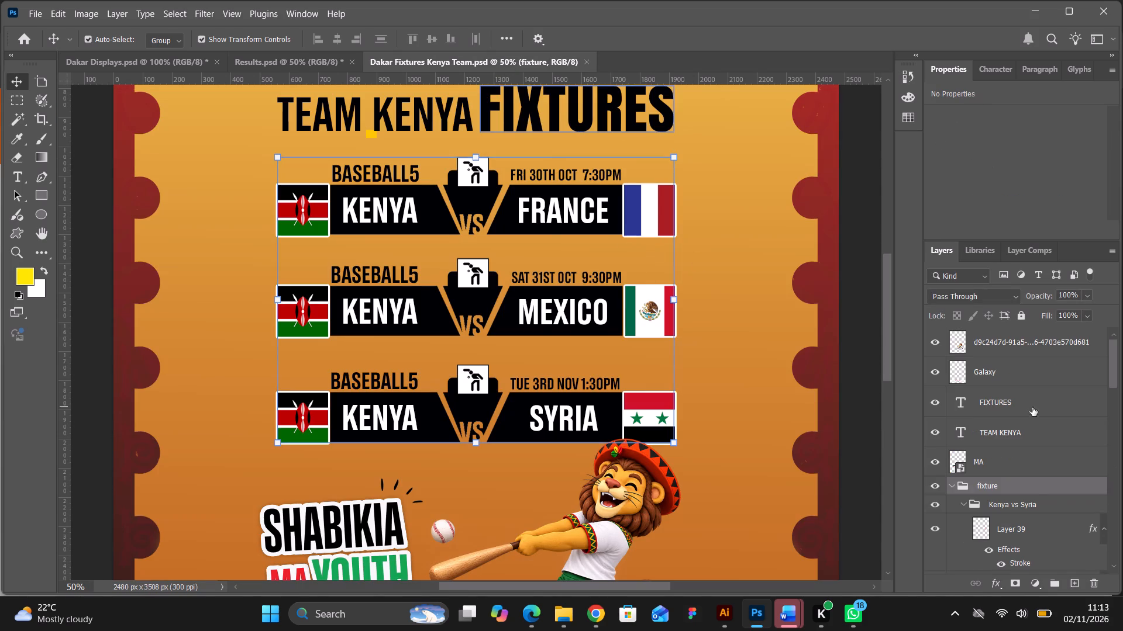
scroll(1036, 477, "down", 15)
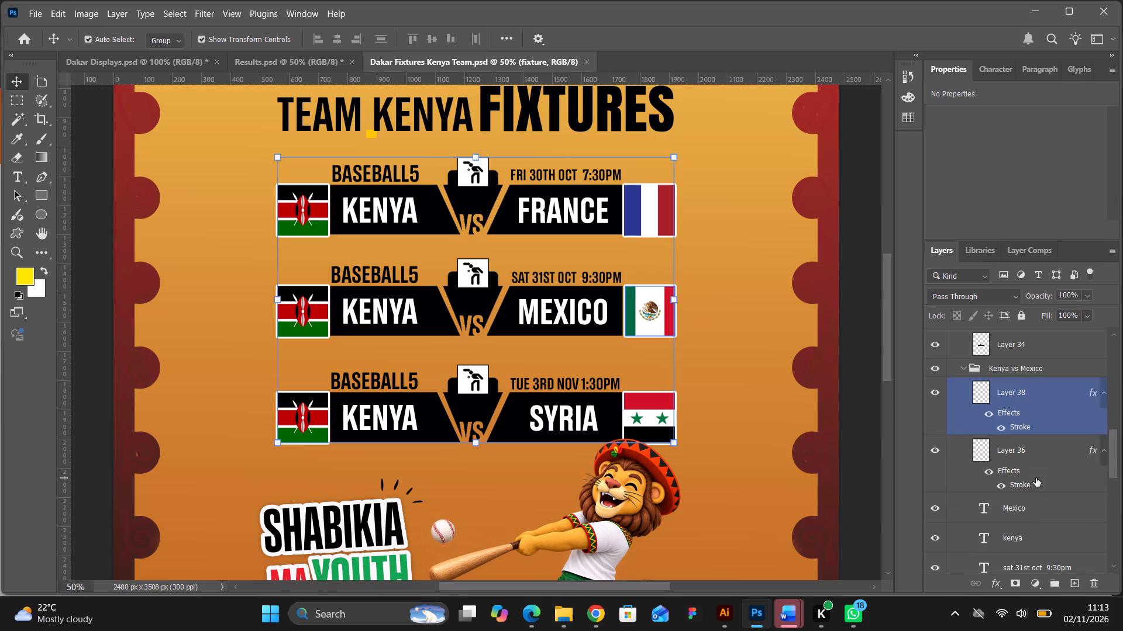
scroll(1036, 478, "down", 10)
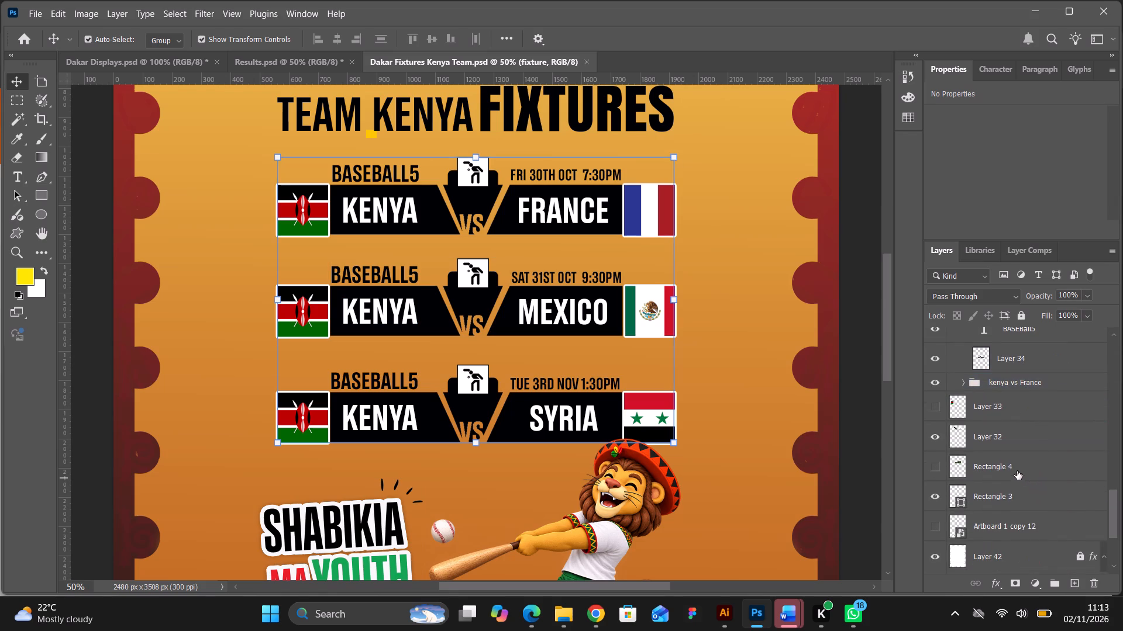
scroll(1007, 463, "up", 1)
triple_click(648, 224)
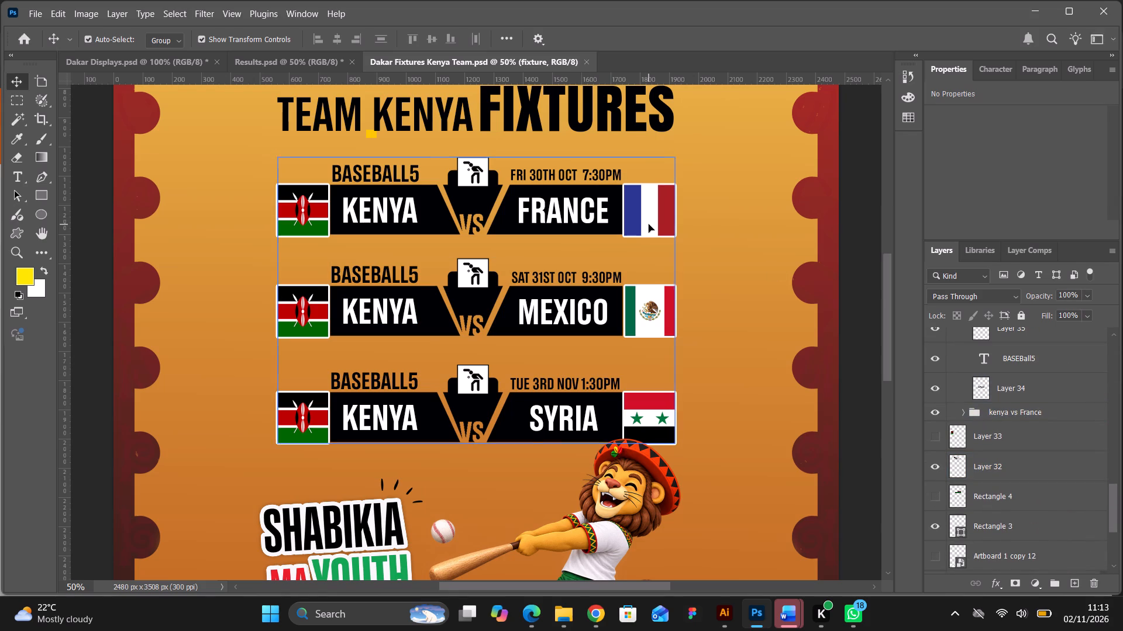
left_click(649, 224)
scroll(1112, 448, "up", 14)
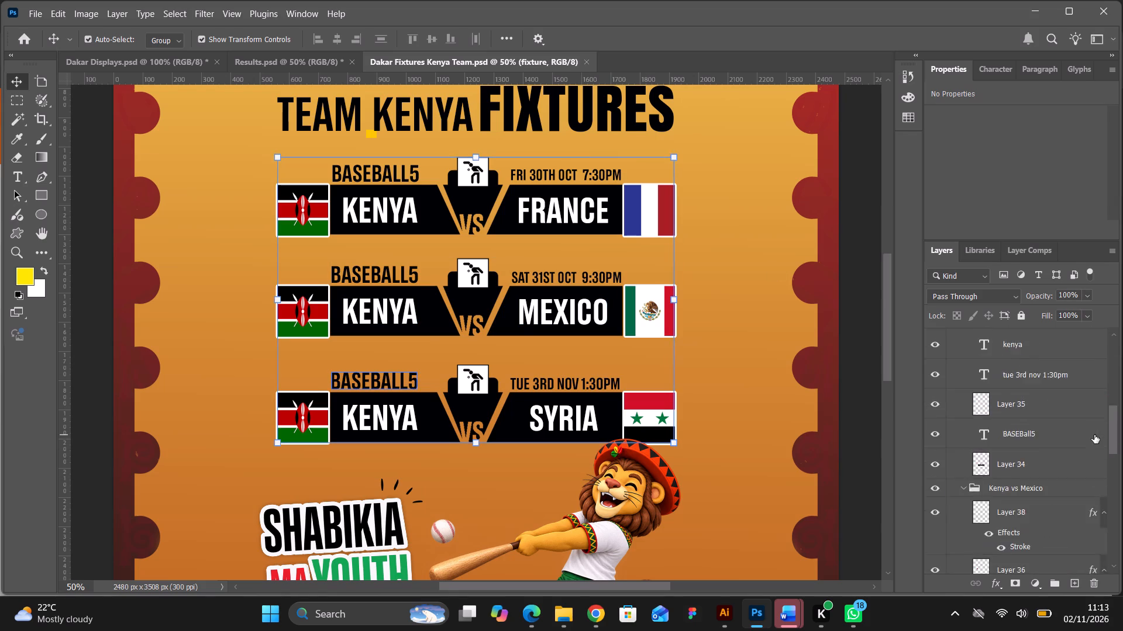
scroll(1094, 435, "up", 12)
scroll(1094, 434, "down", 4)
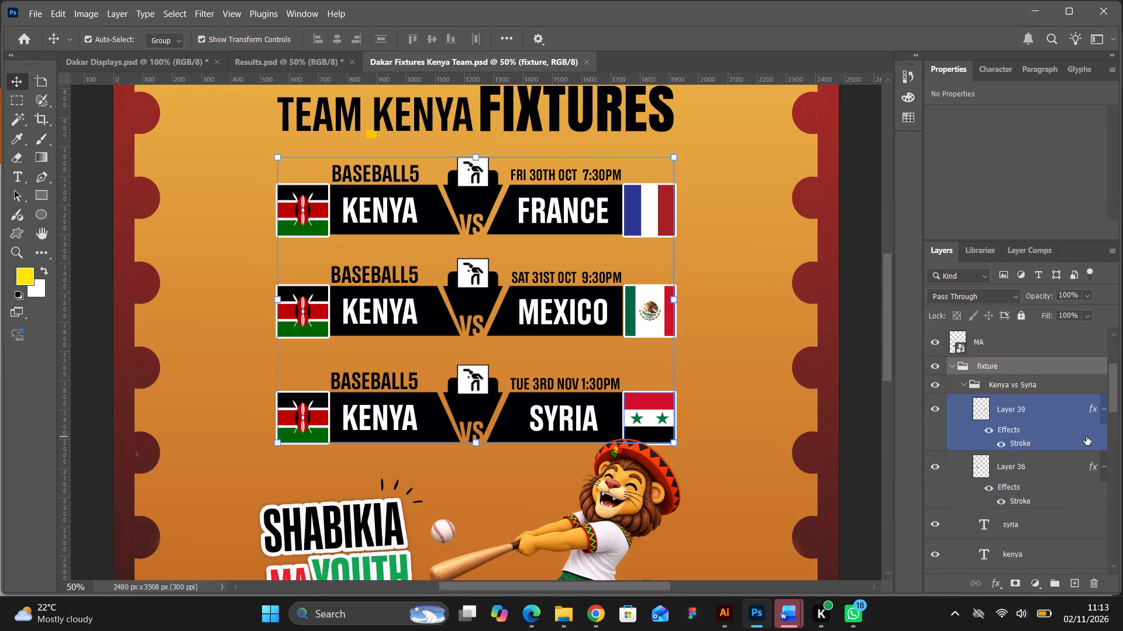
scroll(1080, 425, "down", 1)
Toggle the visibility of layers in the Kenya vs Syria and Kenya vs Mexico groups to identify the match-row element each one holds.
left_click(935, 380)
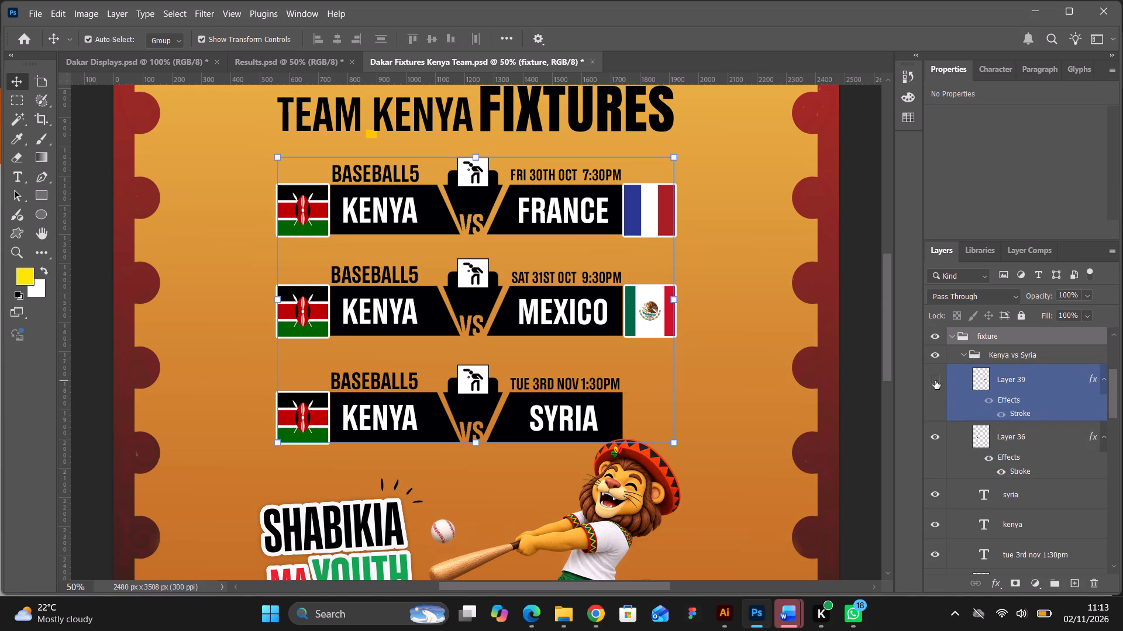
left_click(935, 380)
left_click(935, 380)
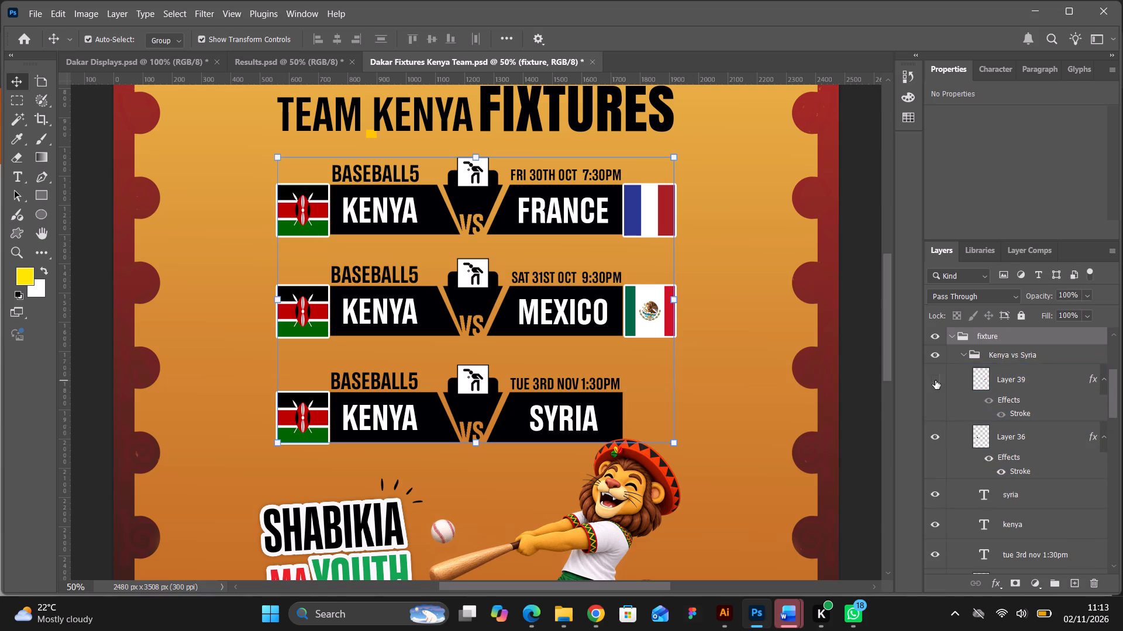
left_click(935, 380)
left_click(932, 437)
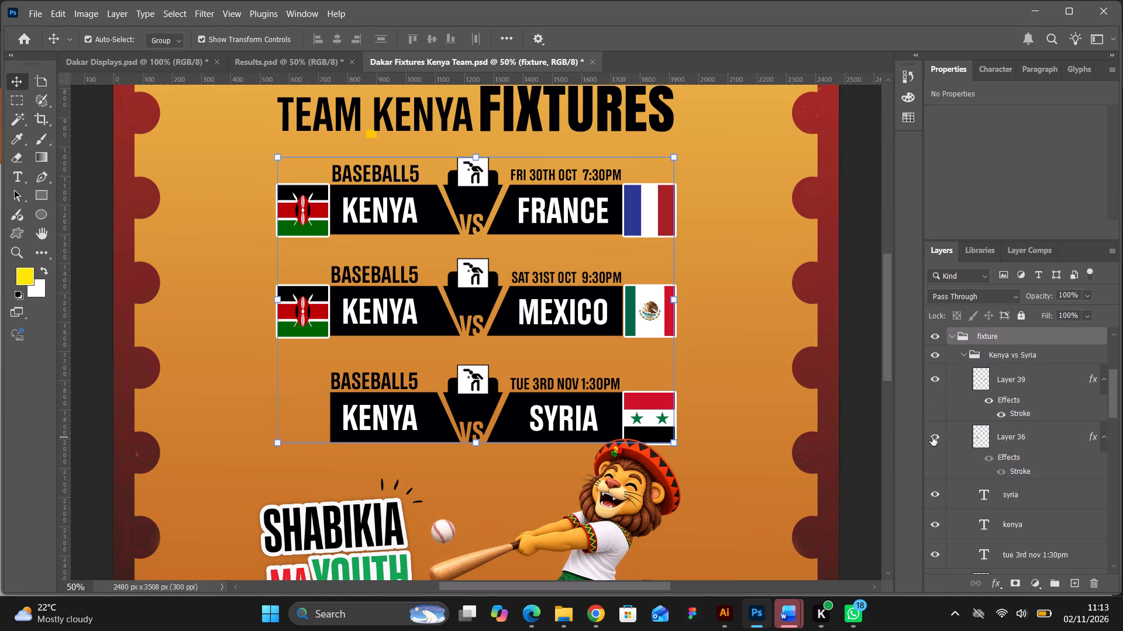
left_click(932, 437)
scroll(944, 446, "down", 5)
left_click(935, 437)
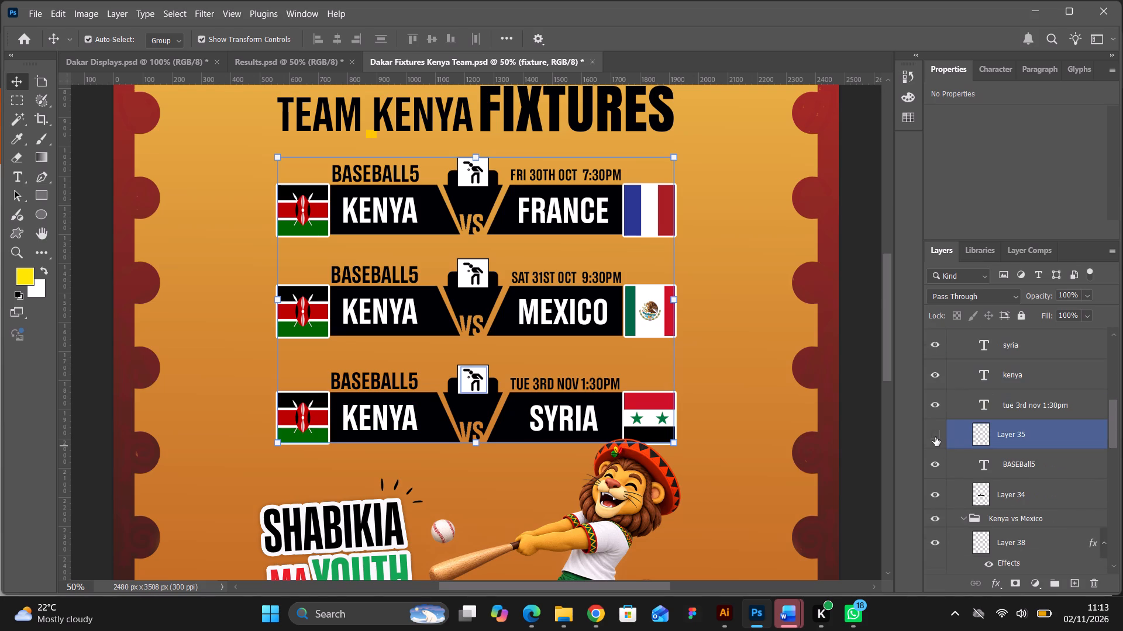
left_click(935, 437)
scroll(939, 477, "down", 3)
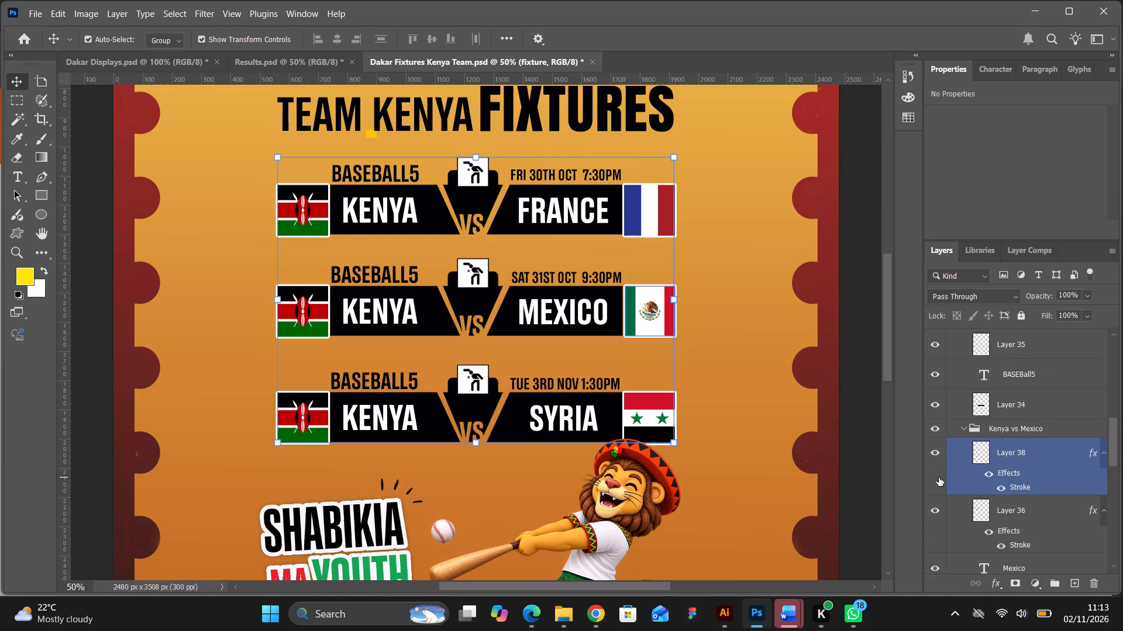
scroll(937, 472, "down", 1)
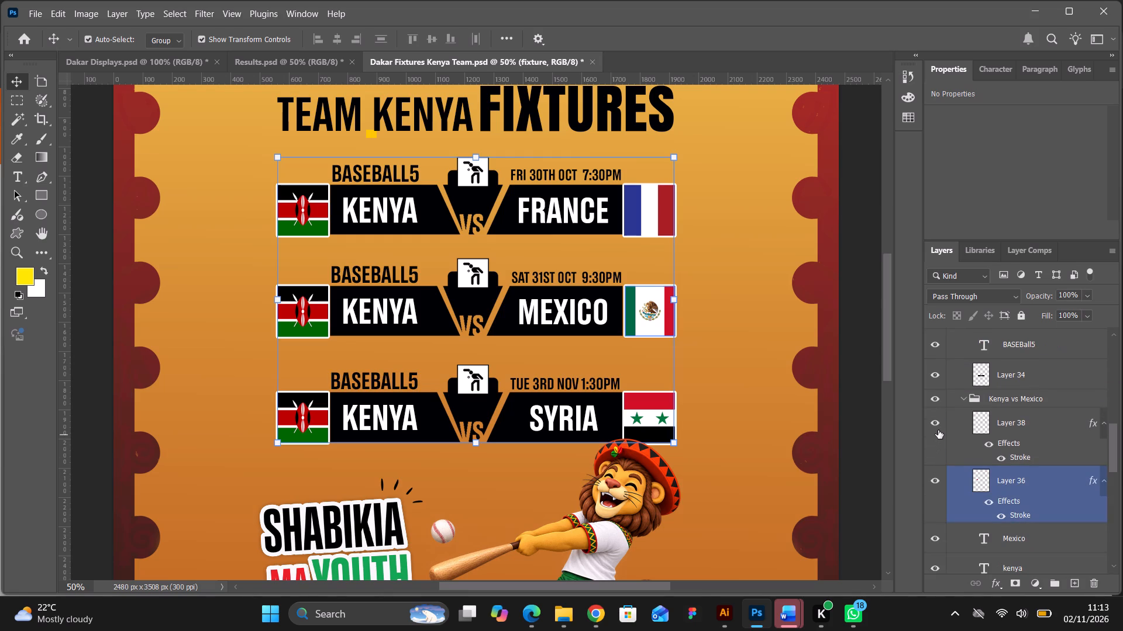
left_click(937, 426)
left_click(937, 426)
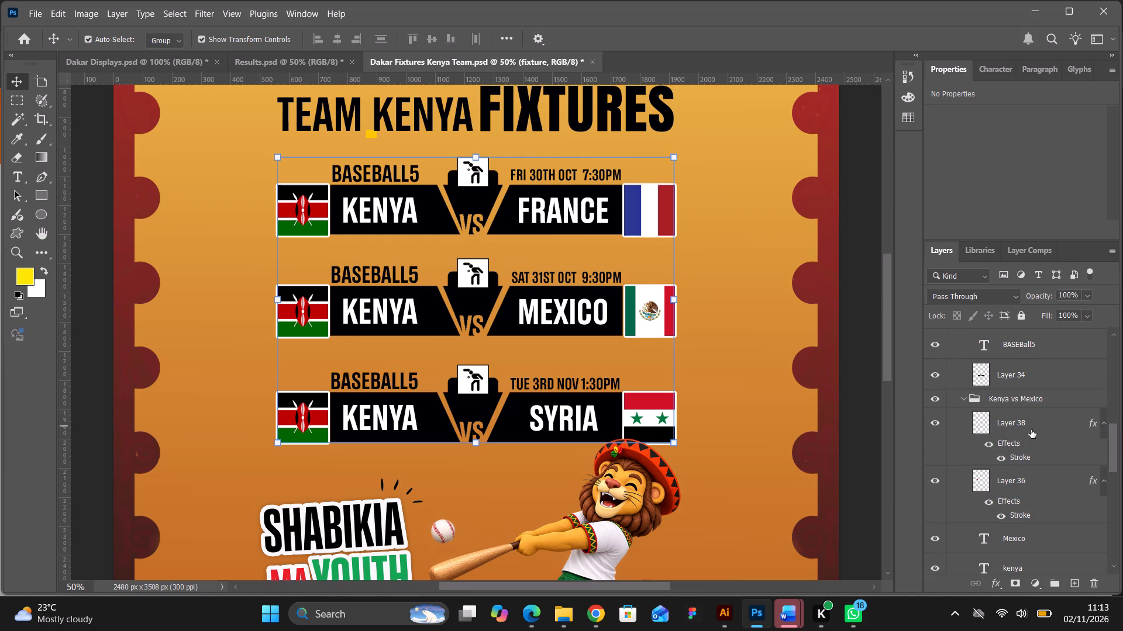
scroll(976, 460, "down", 4)
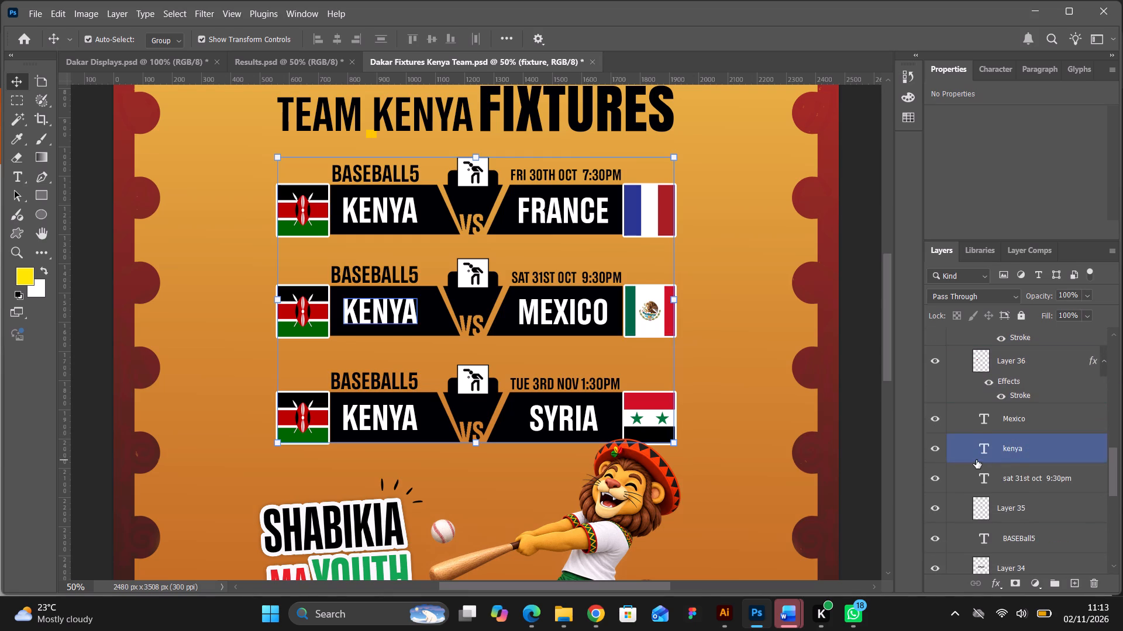
scroll(976, 460, "down", 6)
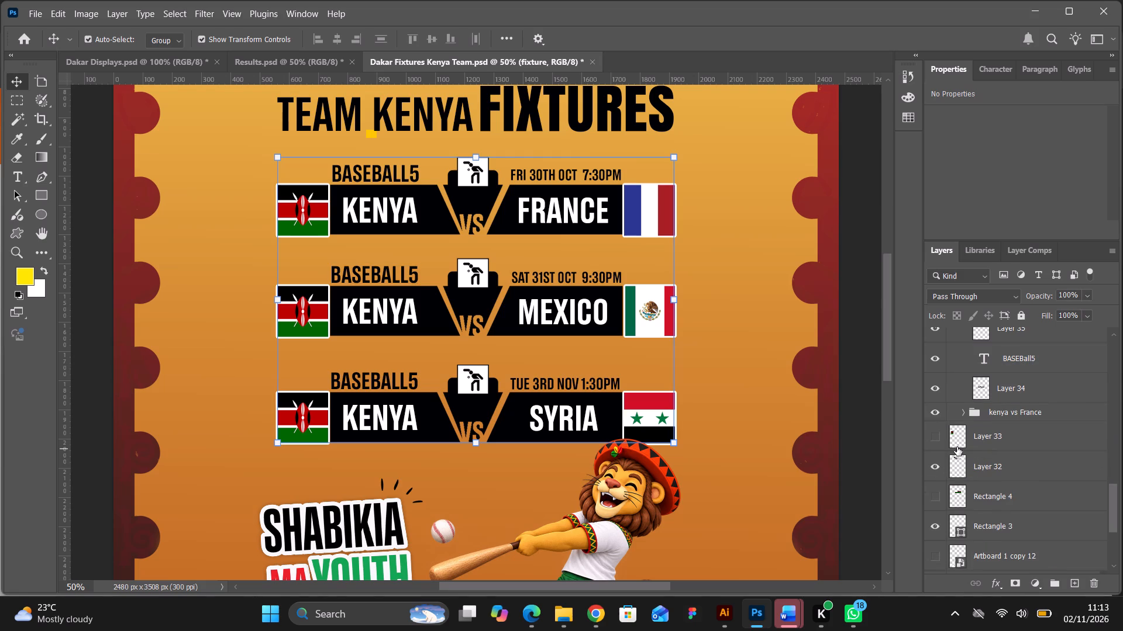
Check the hidden Layer 33 below the fixture group's match rows and delete it.
left_click(938, 439)
left_click(938, 439)
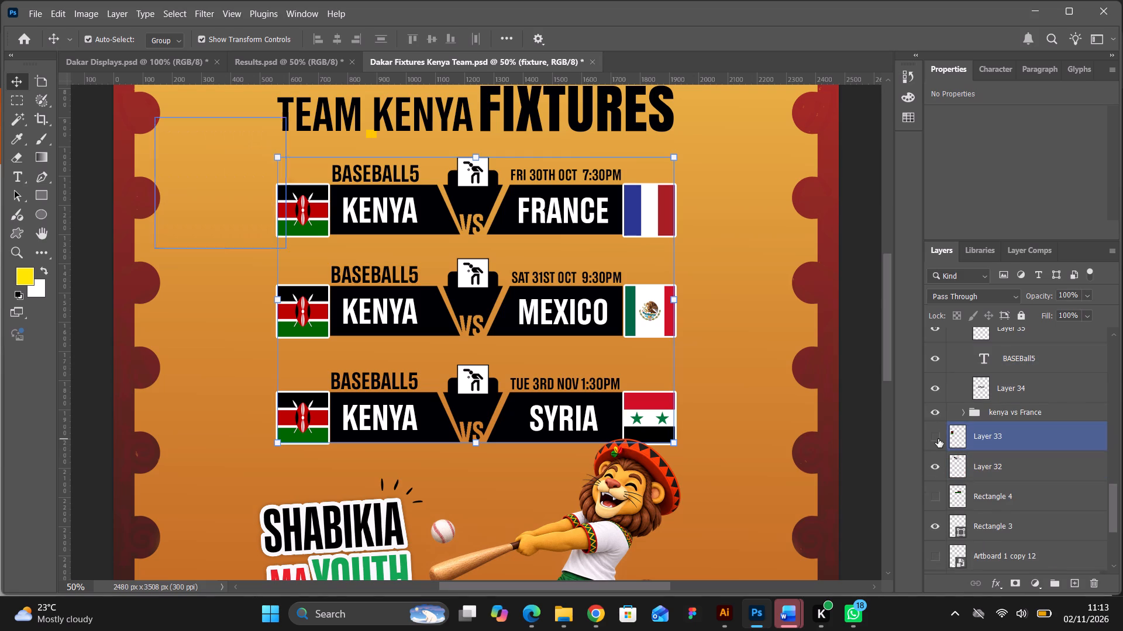
left_click(975, 441)
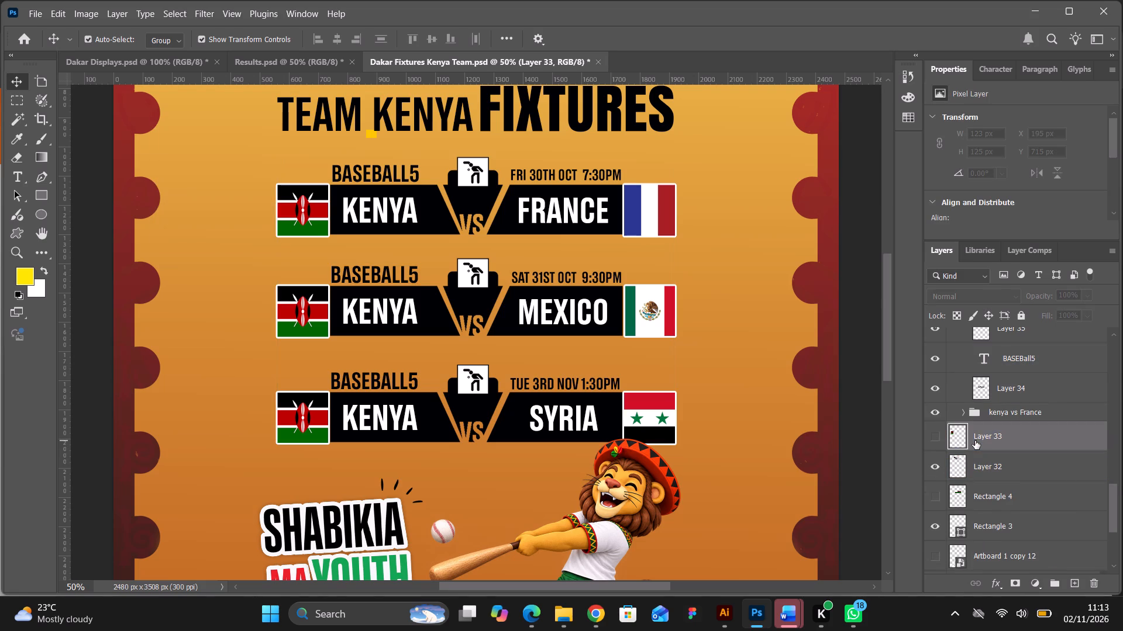
key("Delete")
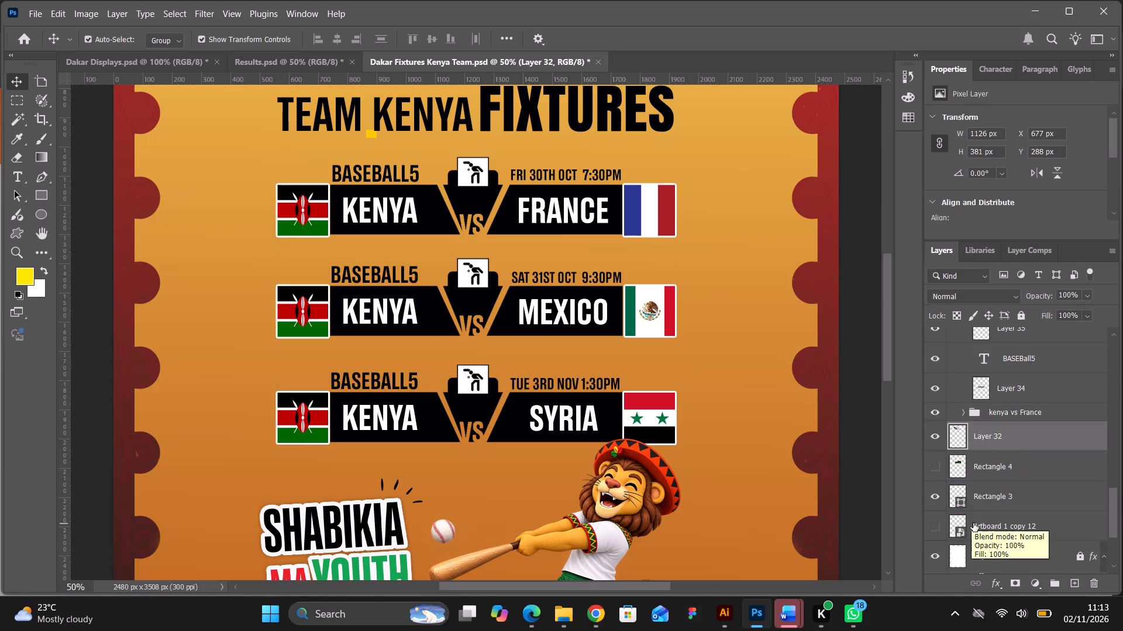
Examine Layer 32, the layers beneath it and the kenya vs France group to locate the France row's elements.
left_click(927, 435)
left_click(927, 435)
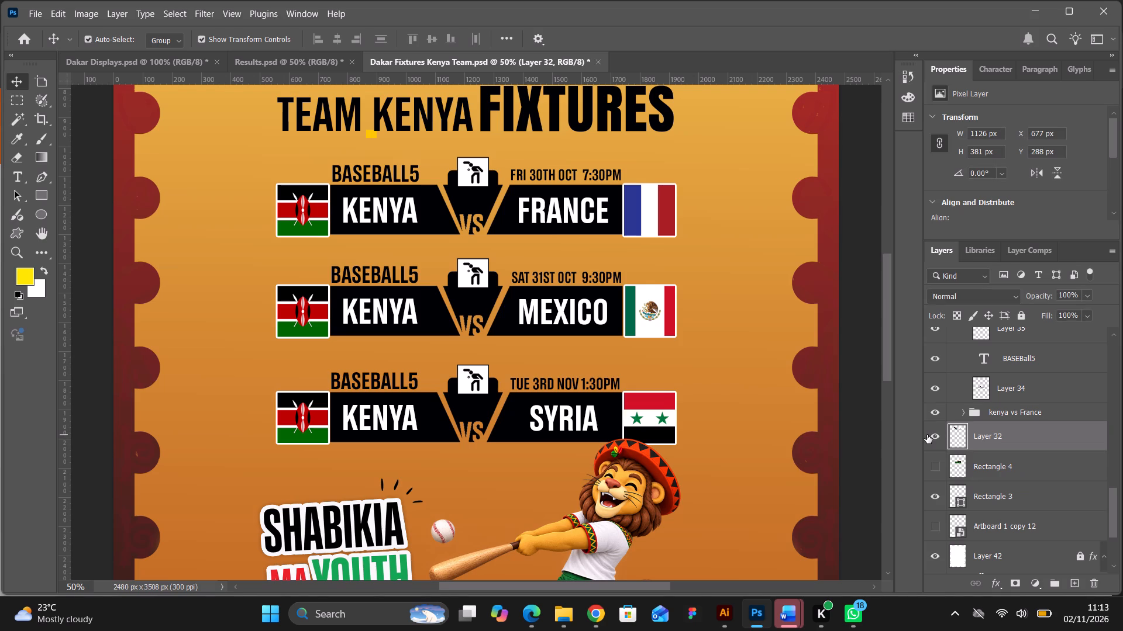
scroll(1021, 452, "down", 2)
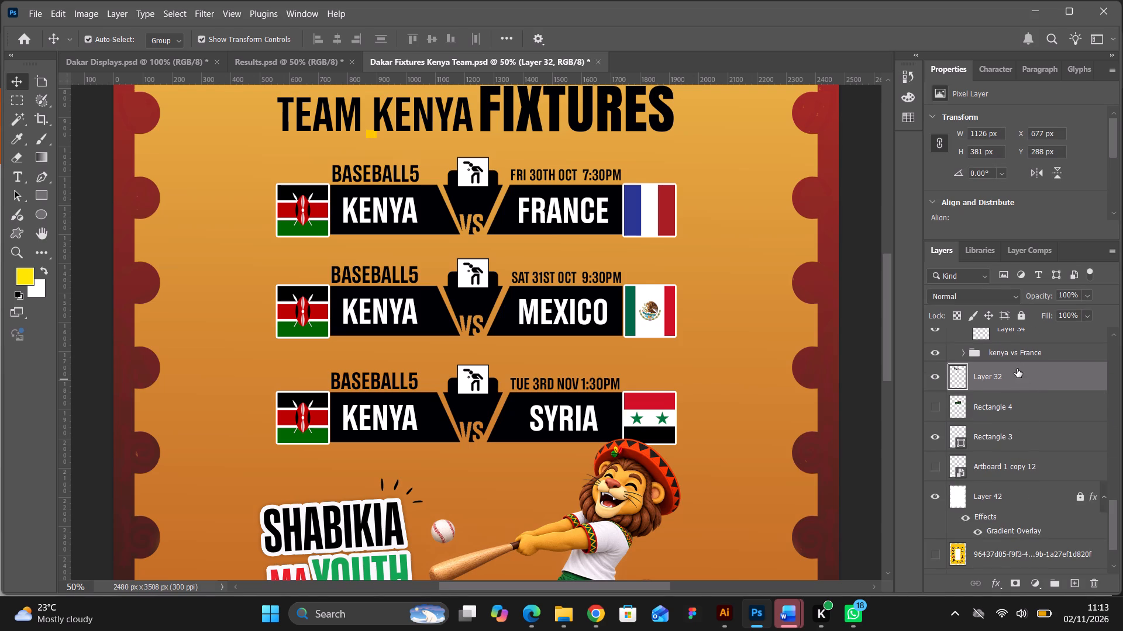
scroll(1016, 404, "down", 1)
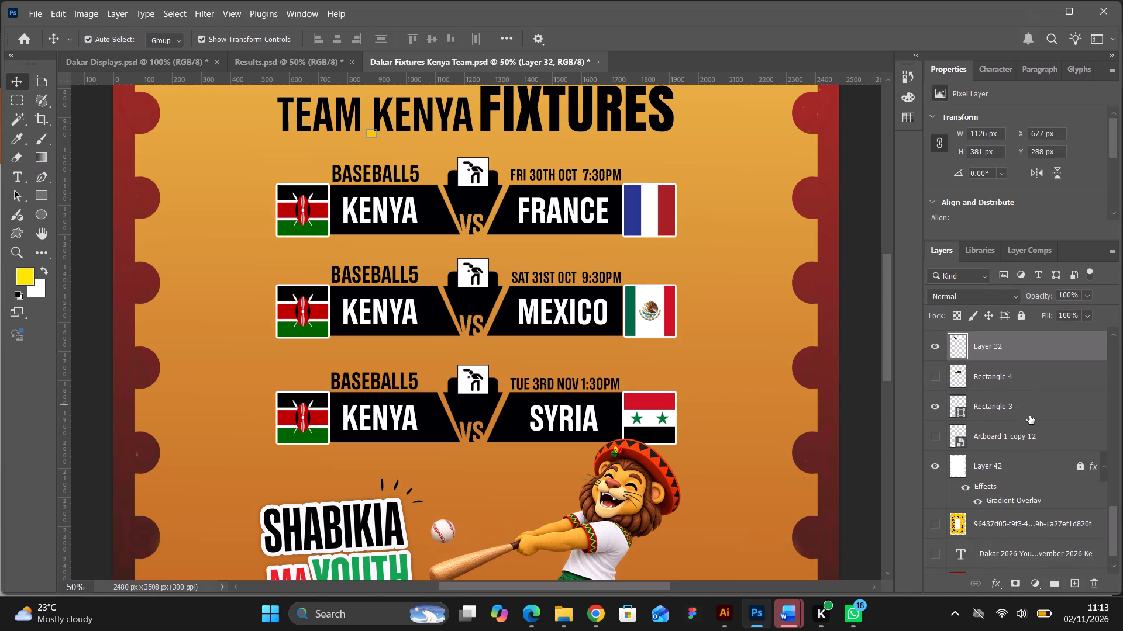
scroll(1001, 449, "down", 3)
scroll(1002, 449, "up", 3)
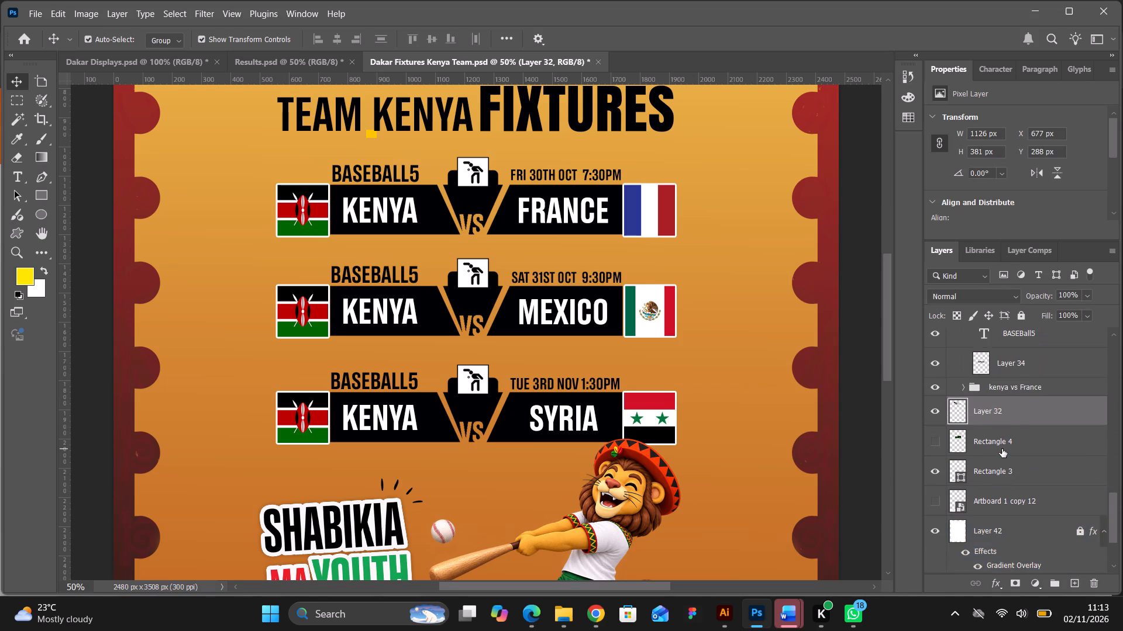
scroll(1002, 449, "up", 1)
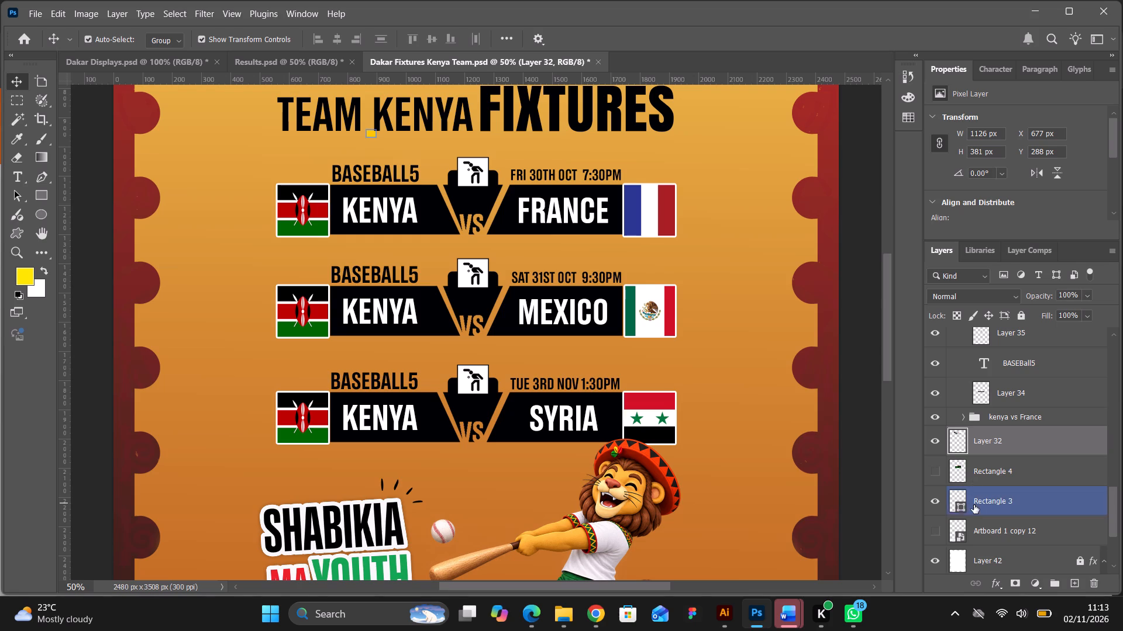
left_click(939, 419)
left_click(939, 419)
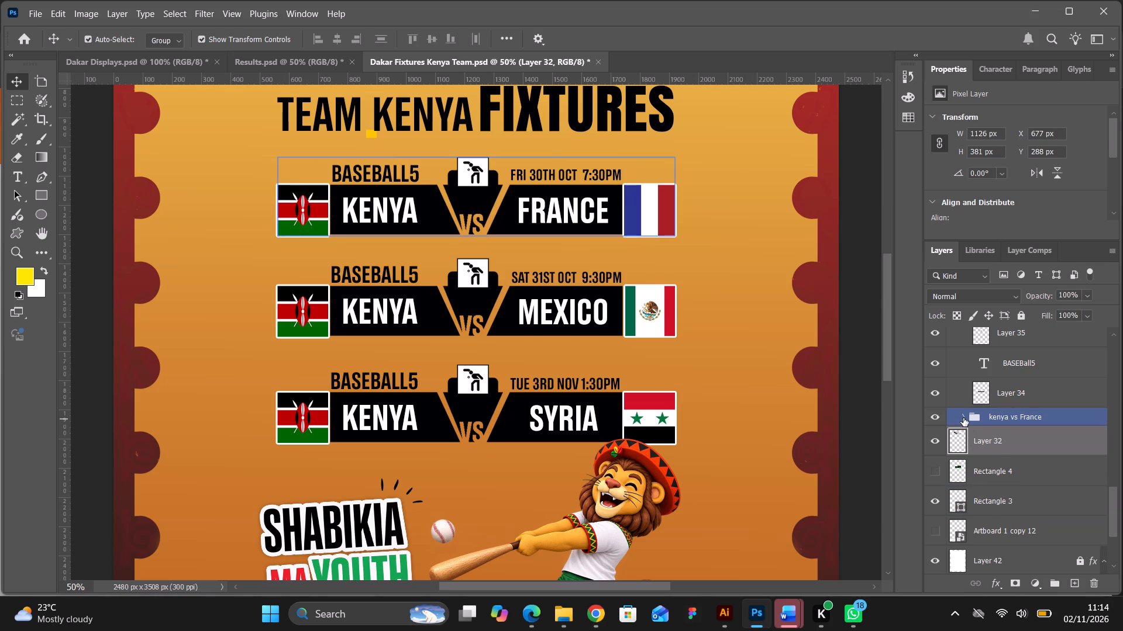
Copy the France flag (Layer 37) from the kenya vs France group into Results.psd, over the black strip.
left_click(963, 418)
left_click(1007, 441)
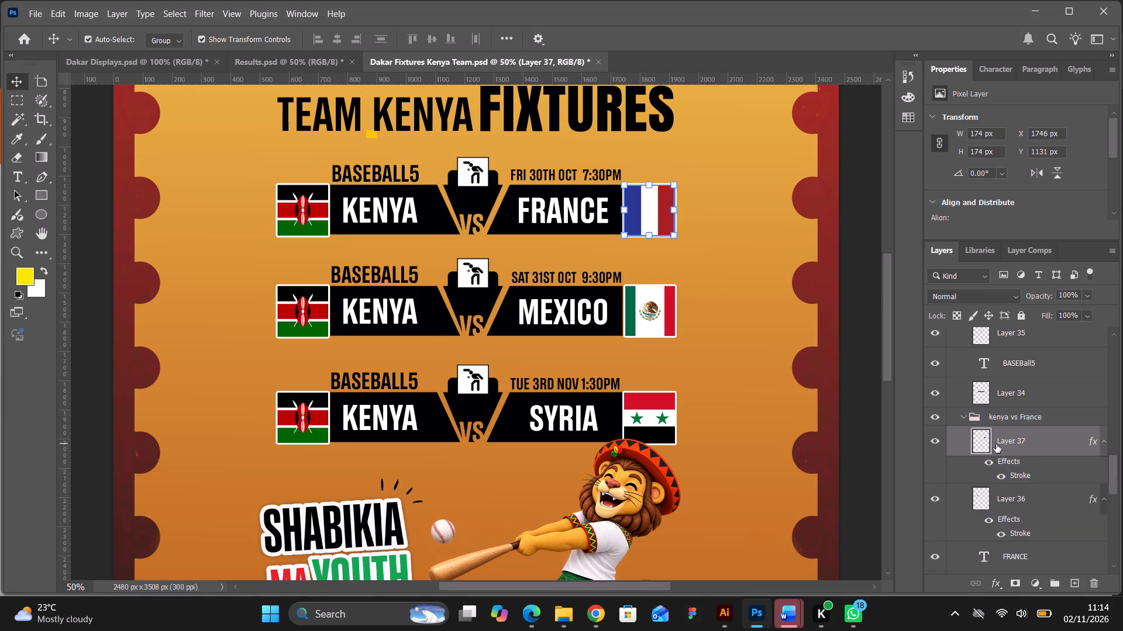
left_click_drag(1004, 444, 323, 65)
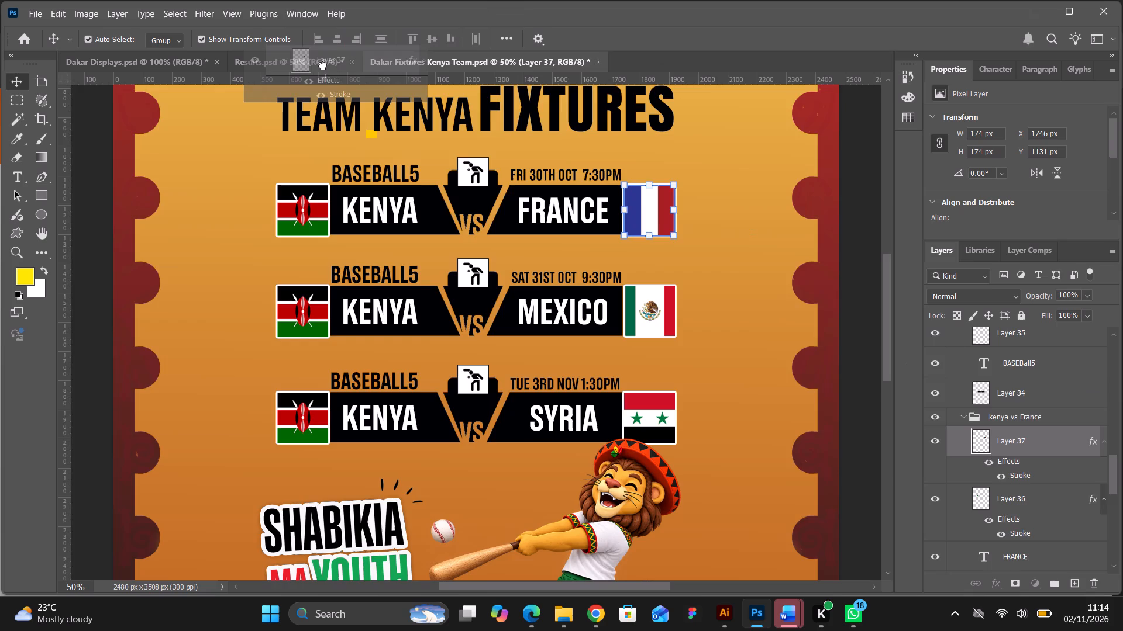
left_click_drag(323, 65, 322, 204)
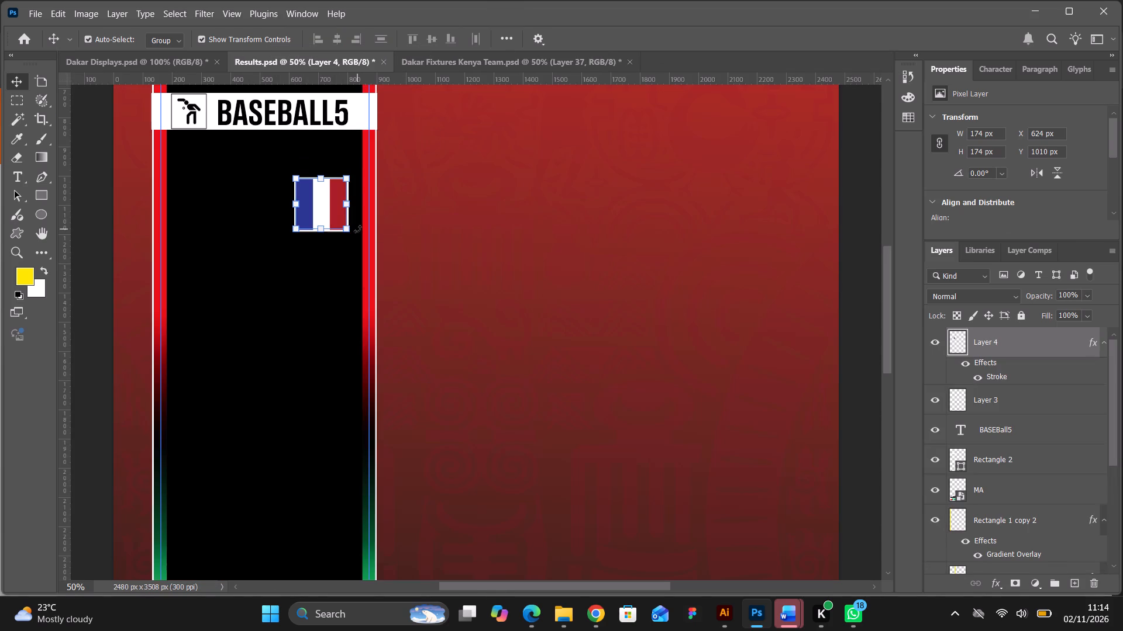
Scale the France flag to about 144% (250 by 250 px) and centre it in the lower black strip, above the SHABIKIA lettering.
left_click_drag(322, 228, 326, 251)
left_click_drag(328, 211, 266, 448)
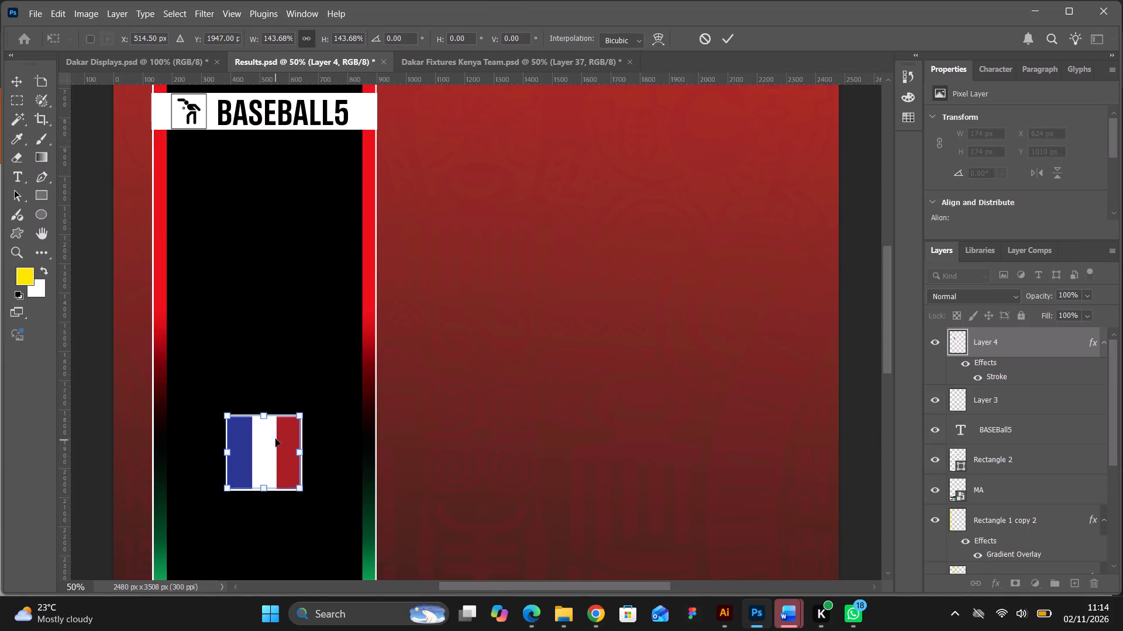
scroll(275, 438, "down", 20)
scroll(275, 438, "down", 1)
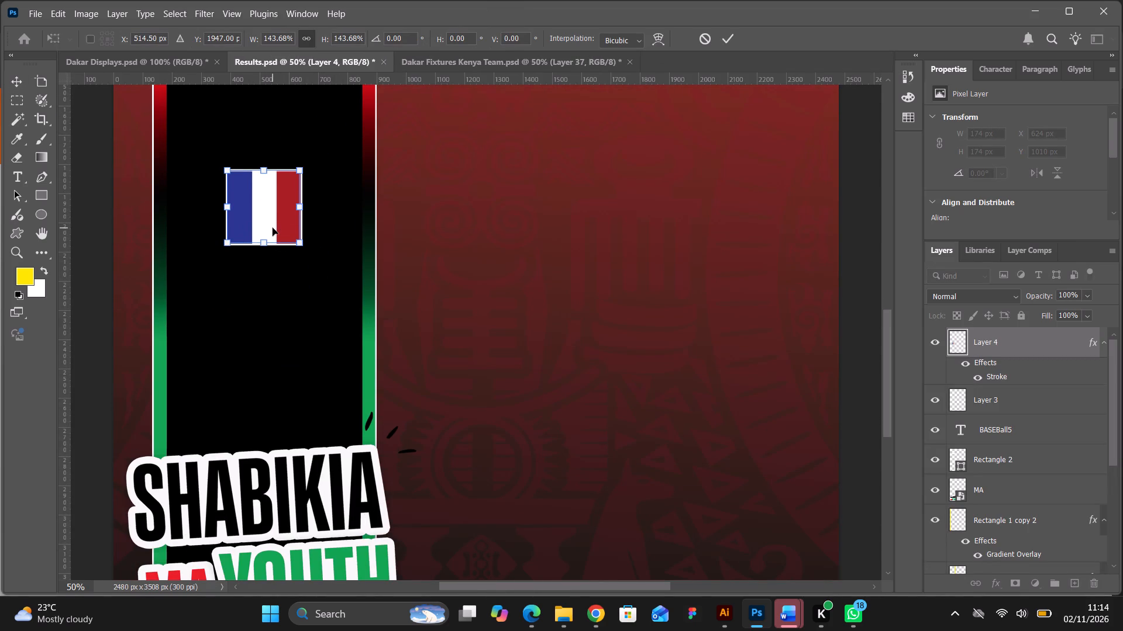
left_click_drag(268, 225, 264, 331)
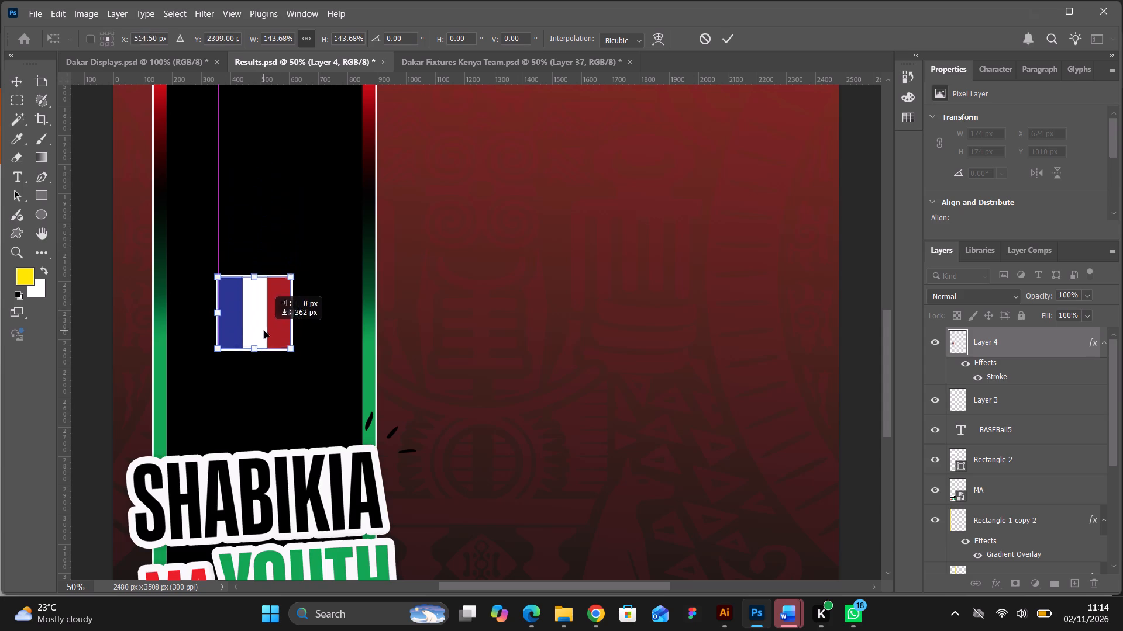
left_click_drag(264, 331, 268, 395)
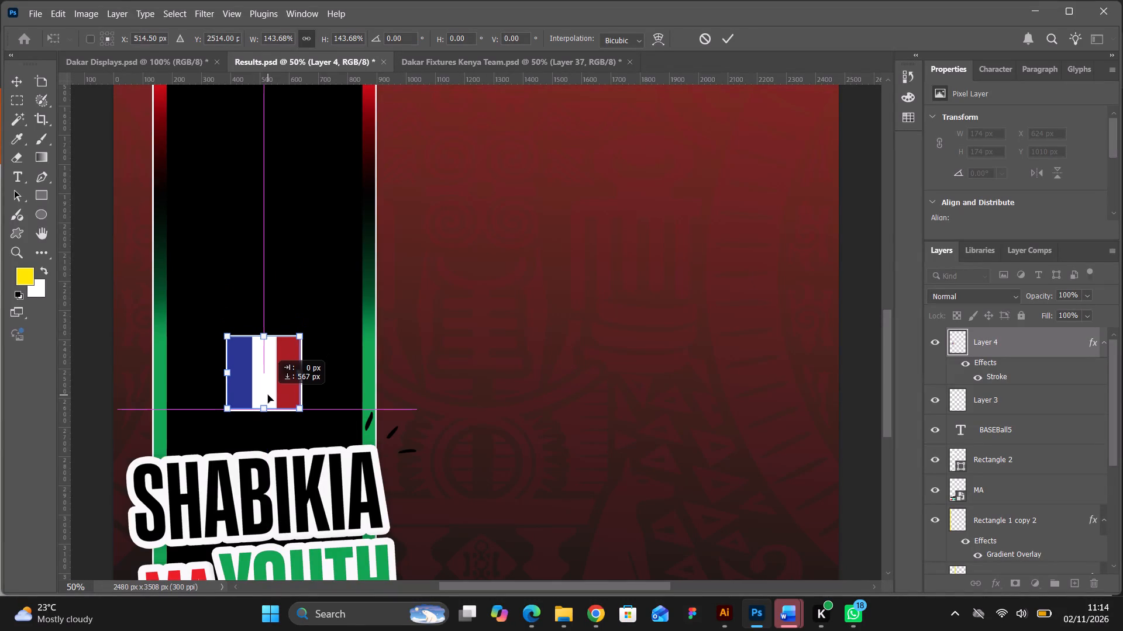
left_click_drag(268, 395, 268, 393)
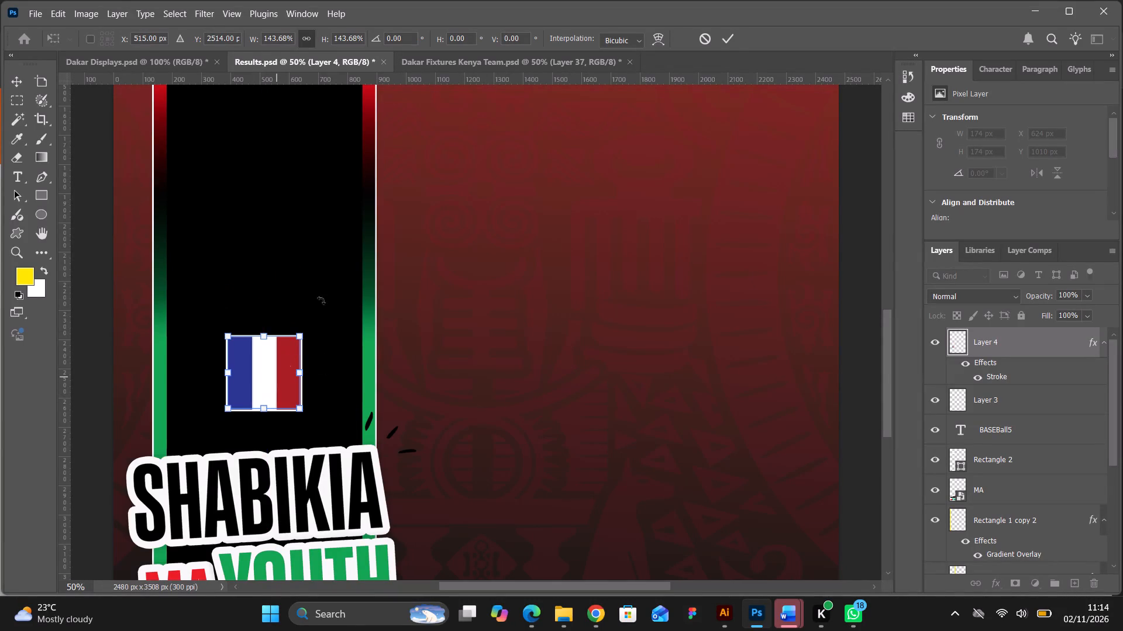
left_click(734, 40)
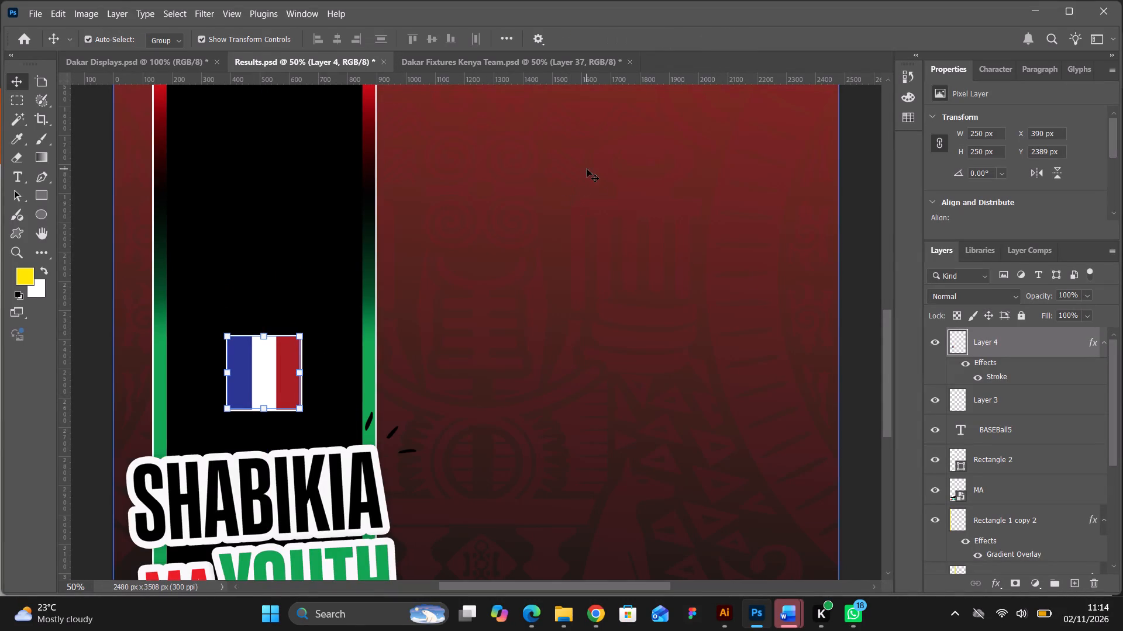
Copy the Kenya flag (Layer 36) from the kenya vs France group in Dakar Fixtures Kenya Team.psd into Results.psd, over the black strip.
scroll(588, 167, "up", 17)
scroll(598, 164, "down", 5)
left_click(433, 64)
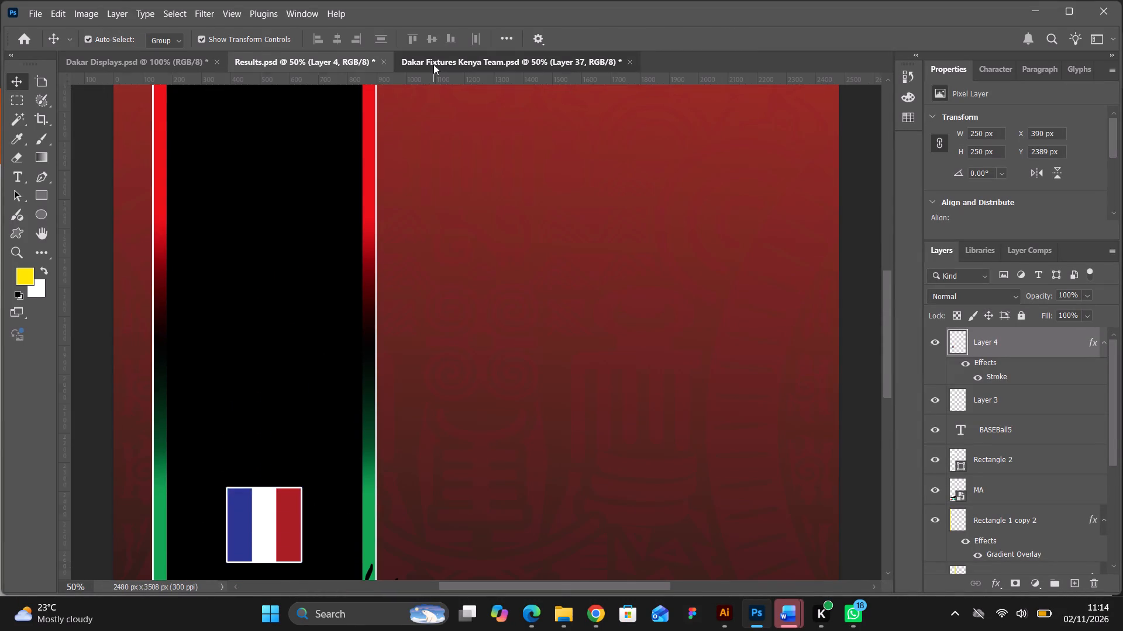
scroll(1062, 515, "down", 3)
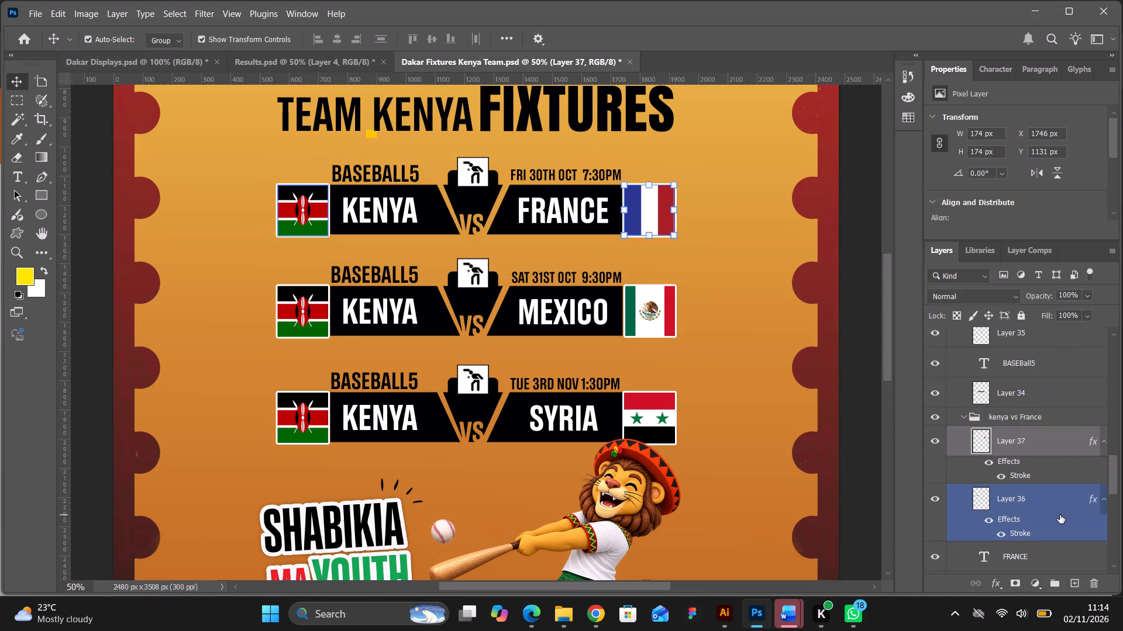
left_click(1037, 501)
left_click_drag(1020, 502, 346, 51)
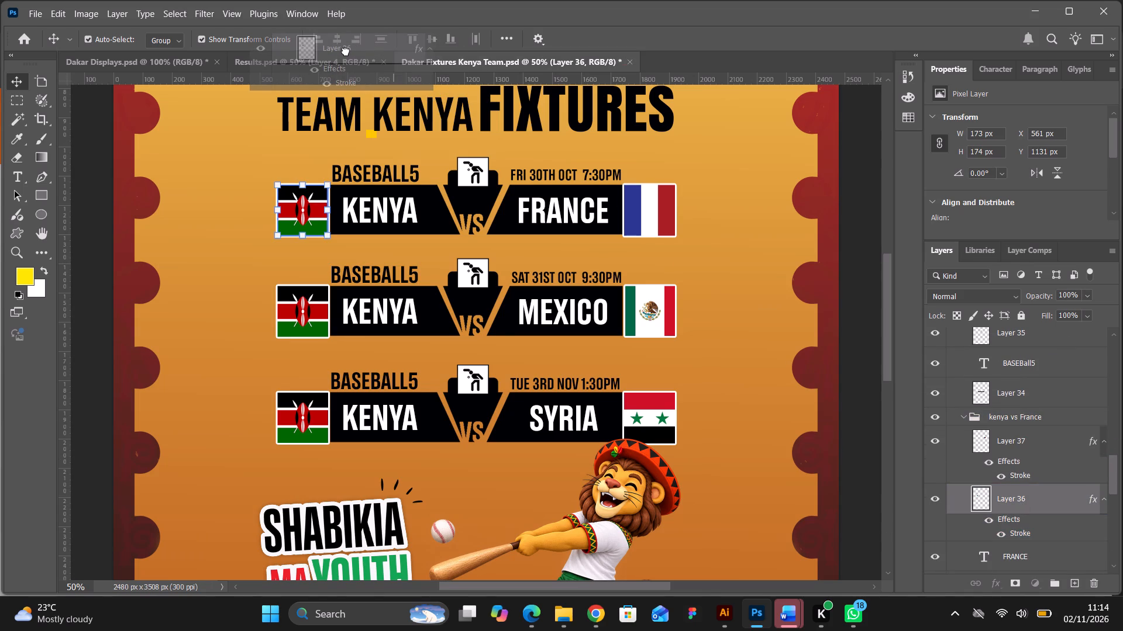
left_click_drag(346, 51, 311, 180)
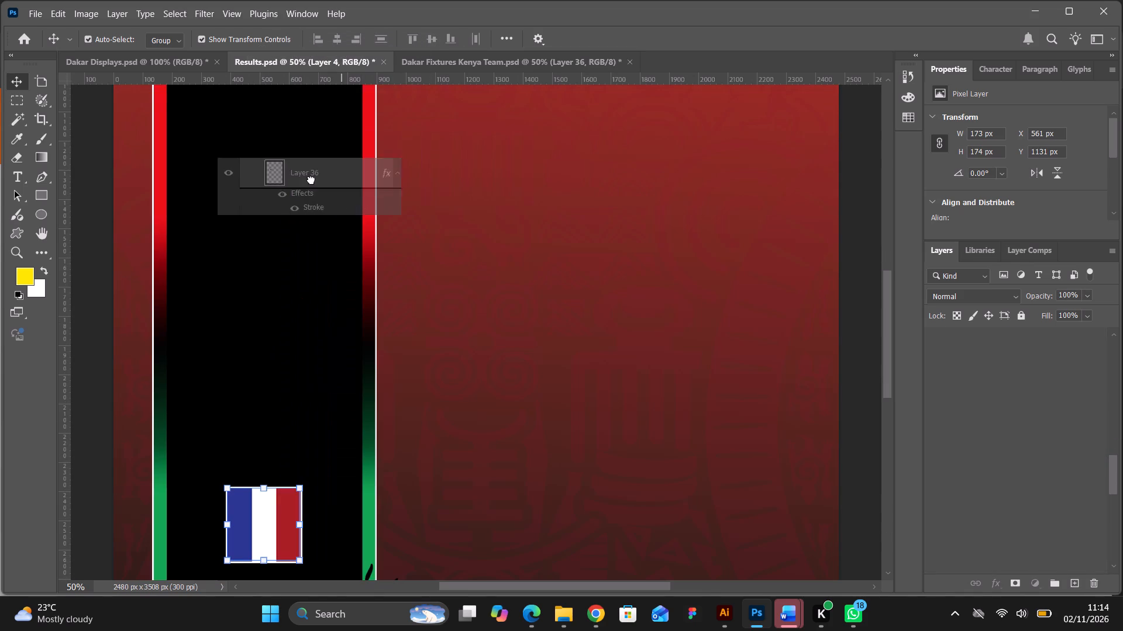
left_click_drag(311, 180, 305, 195)
Scale the Kenya flag to about 140% and centre it in the black strip, just below the BASEBALL5 banner.
scroll(327, 224, "up", 6)
scroll(319, 268, "down", 5)
left_click_drag(301, 213, 299, 225)
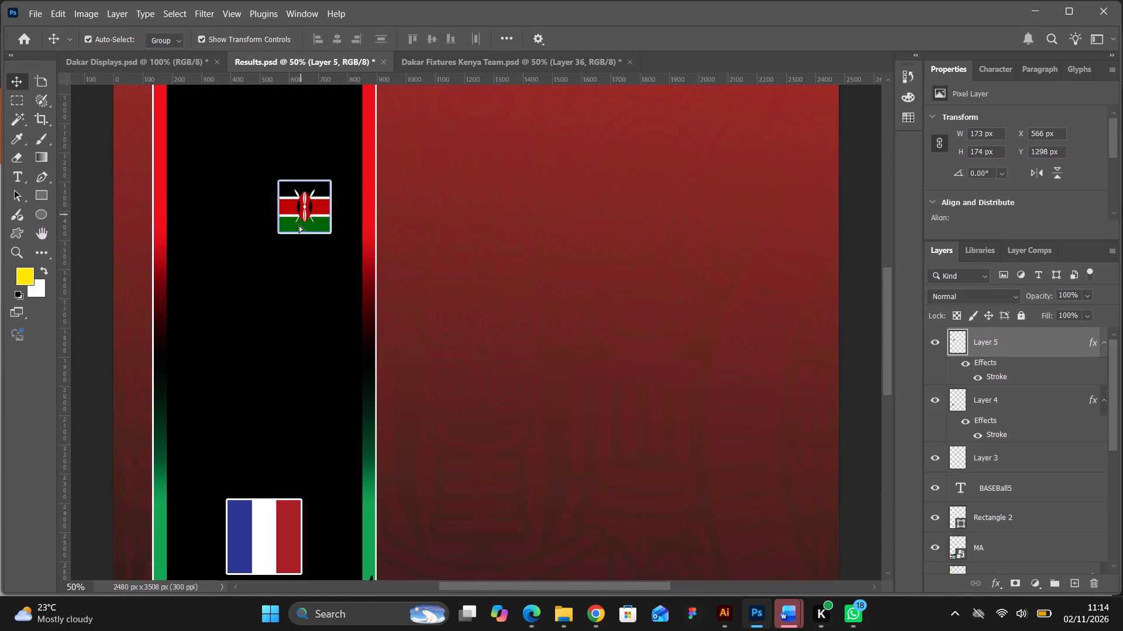
left_click_drag(299, 225, 250, 460)
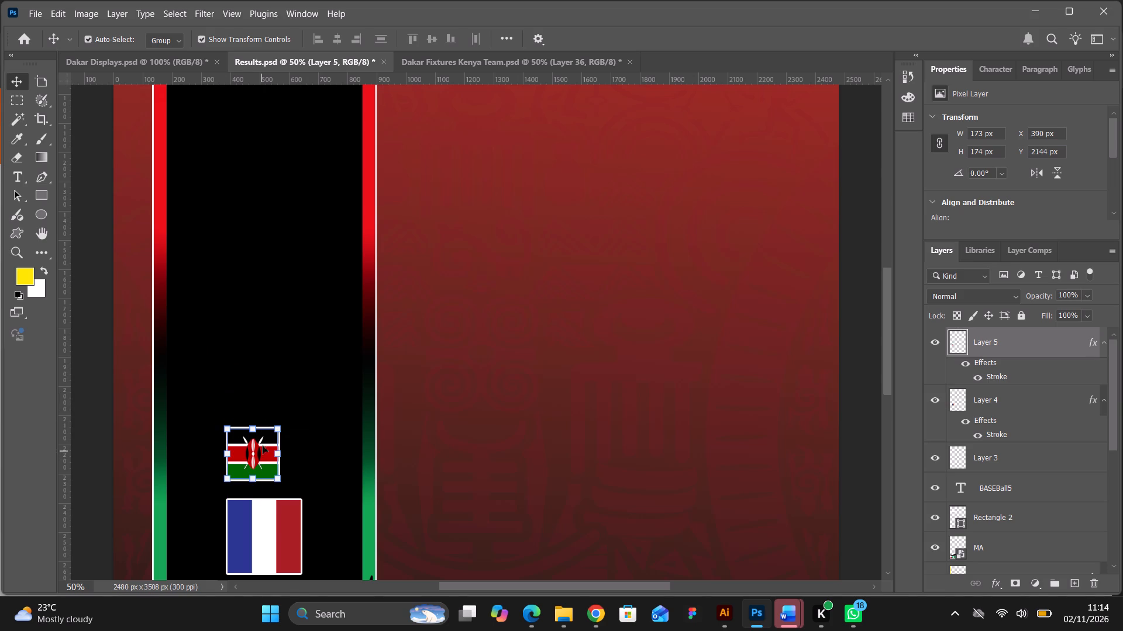
left_click_drag(280, 427, 300, 407)
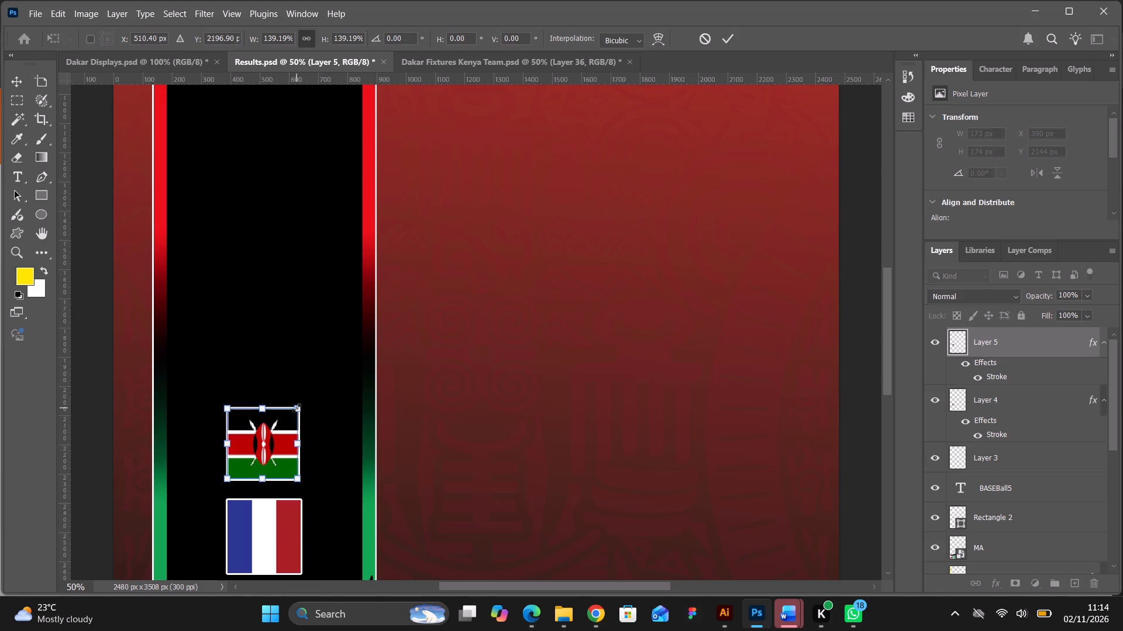
left_click(302, 407)
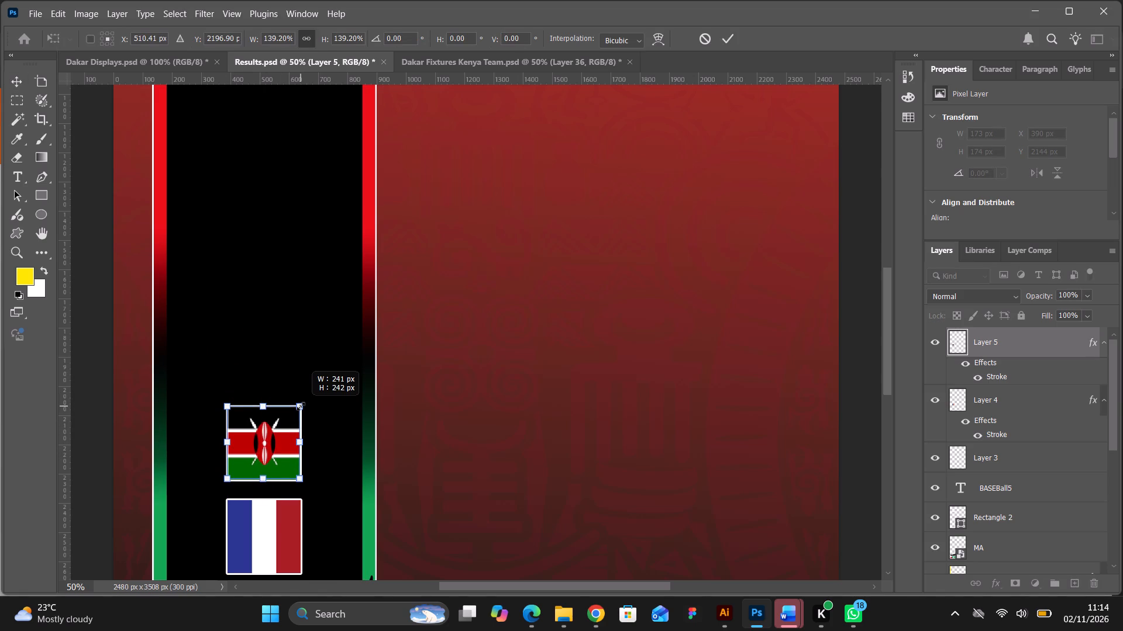
left_click_drag(270, 434, 282, 183)
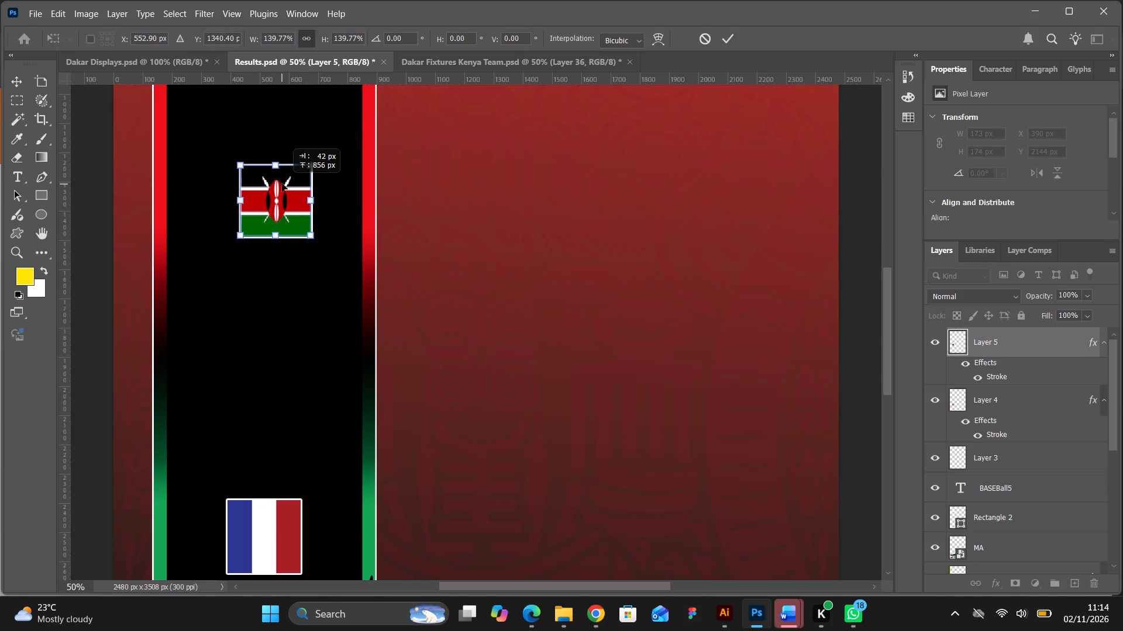
scroll(278, 207, "up", 8)
left_click_drag(283, 282, 274, 280)
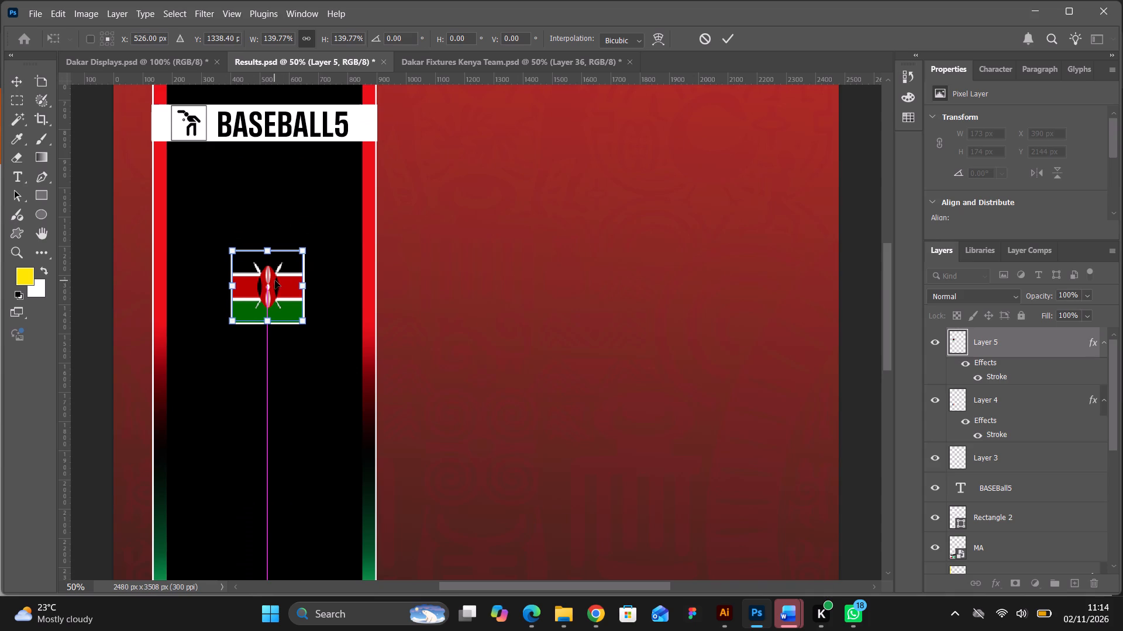
left_click_drag(278, 291, 268, 206)
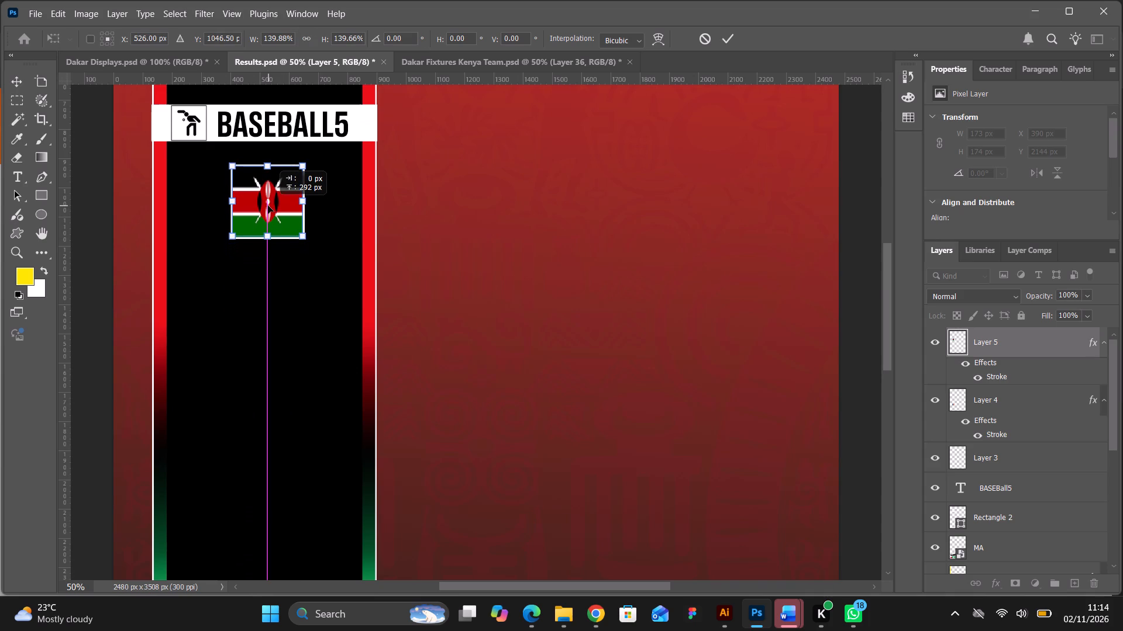
left_click_drag(268, 206, 267, 206)
left_click(724, 35)
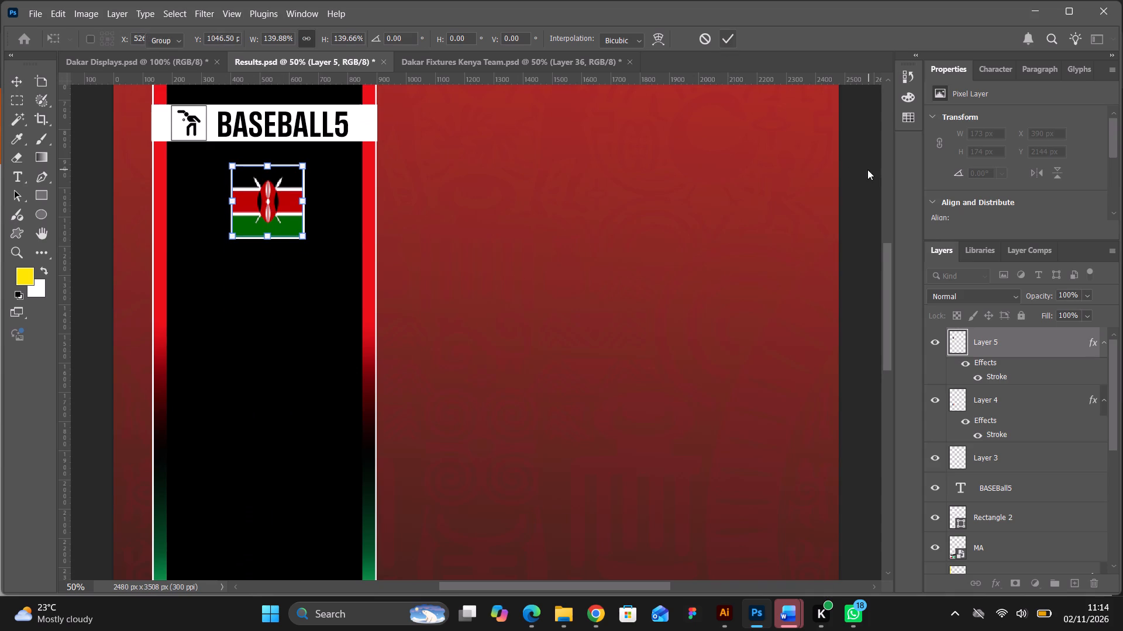
left_click(865, 170)
scroll(821, 170, "down", 11)
scroll(821, 169, "up", 10)
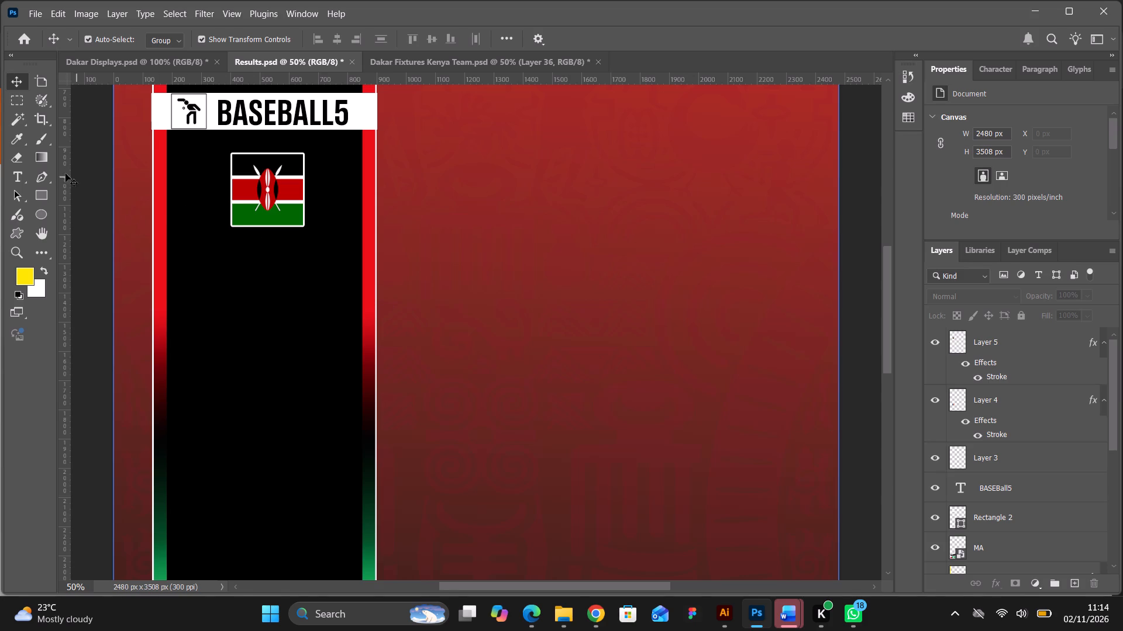
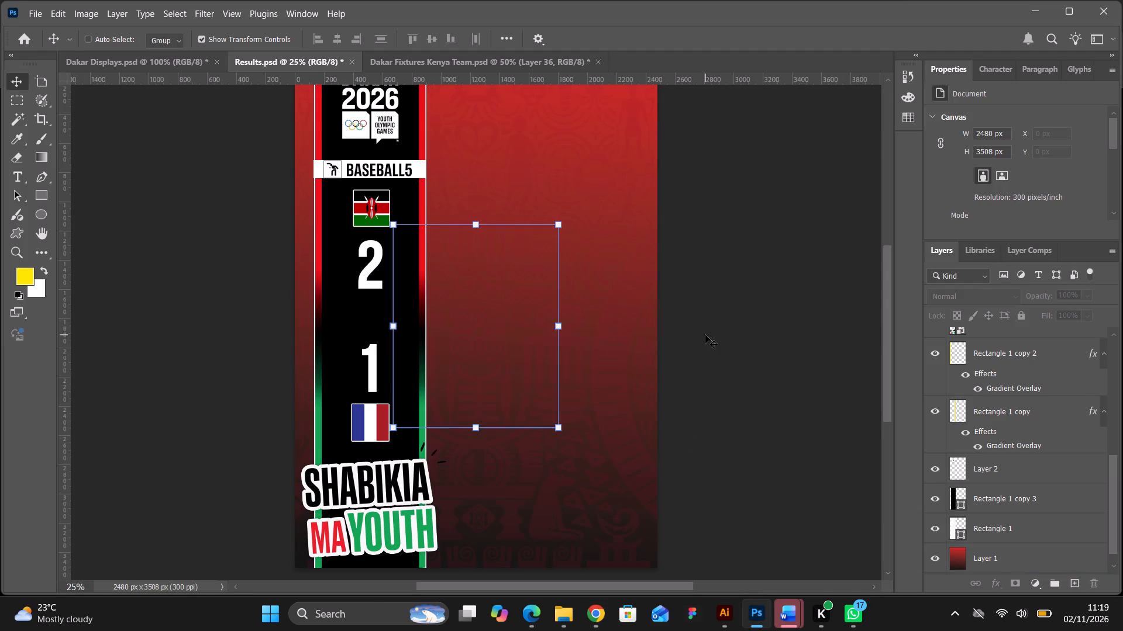
scroll(678, 315, "up", 10)
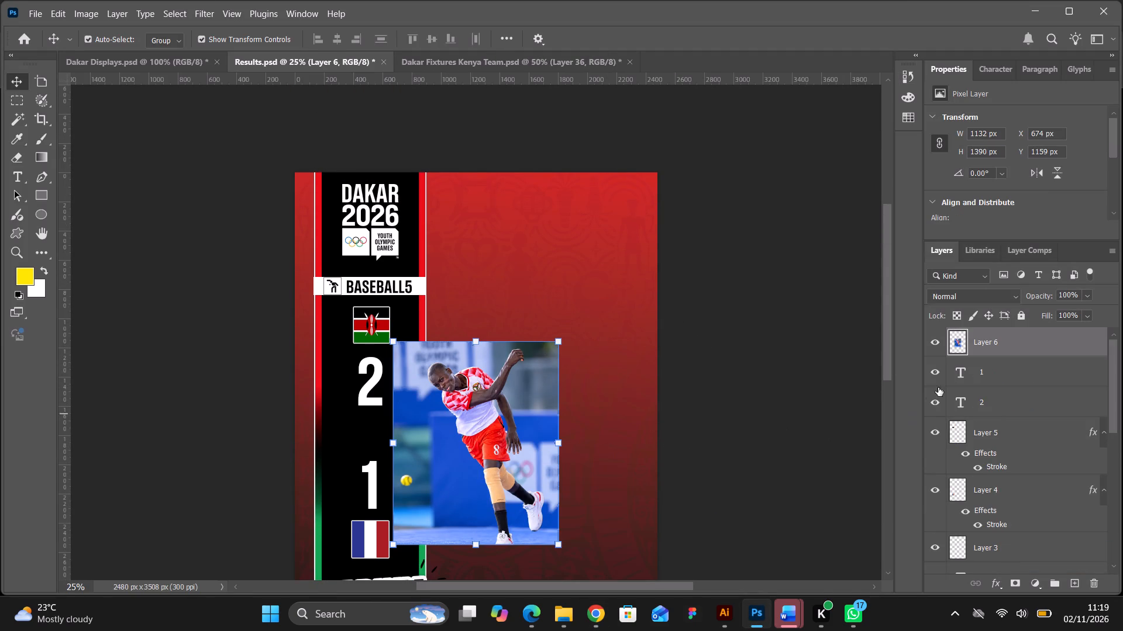
Move the pasted player photo's layer down the stack to sit below Rectangle 1 and directly above Layer 1.
left_click_drag(988, 348, 1011, 564)
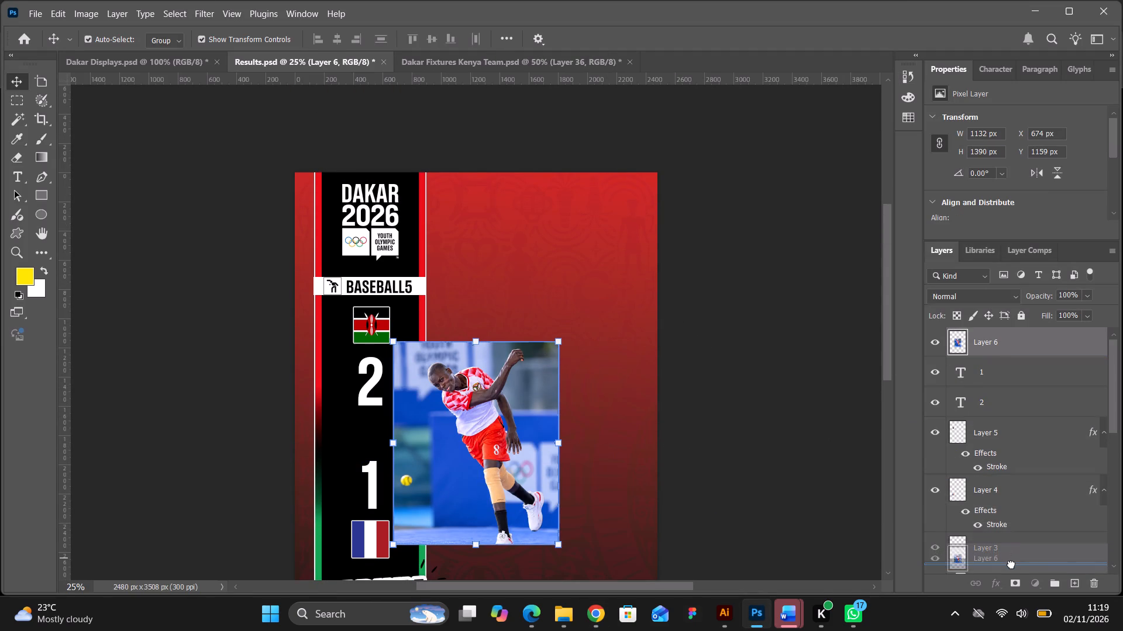
left_click_drag(1011, 564, 1014, 573)
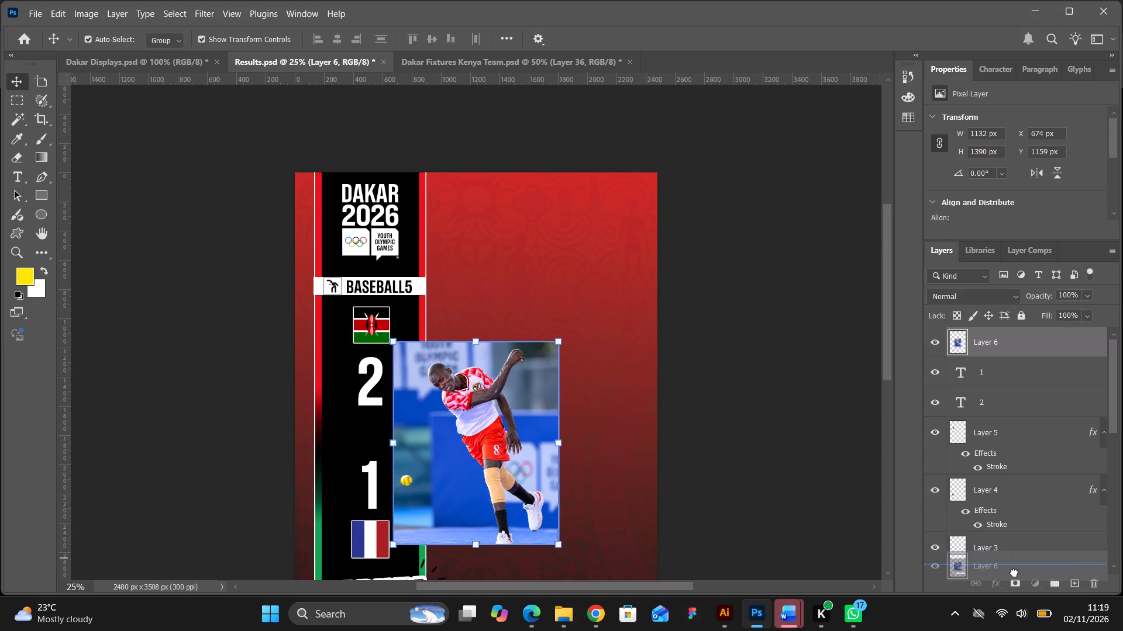
left_click_drag(1014, 573, 1019, 560)
scroll(1024, 552, "down", 5)
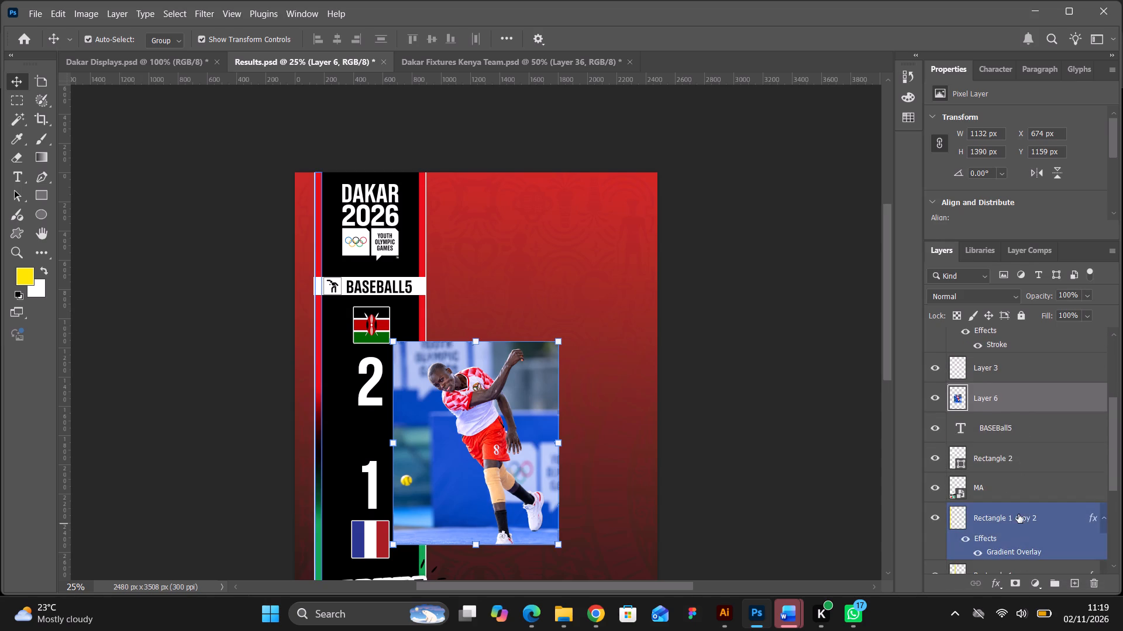
left_click_drag(994, 400, 1000, 564)
scroll(1006, 547, "down", 5)
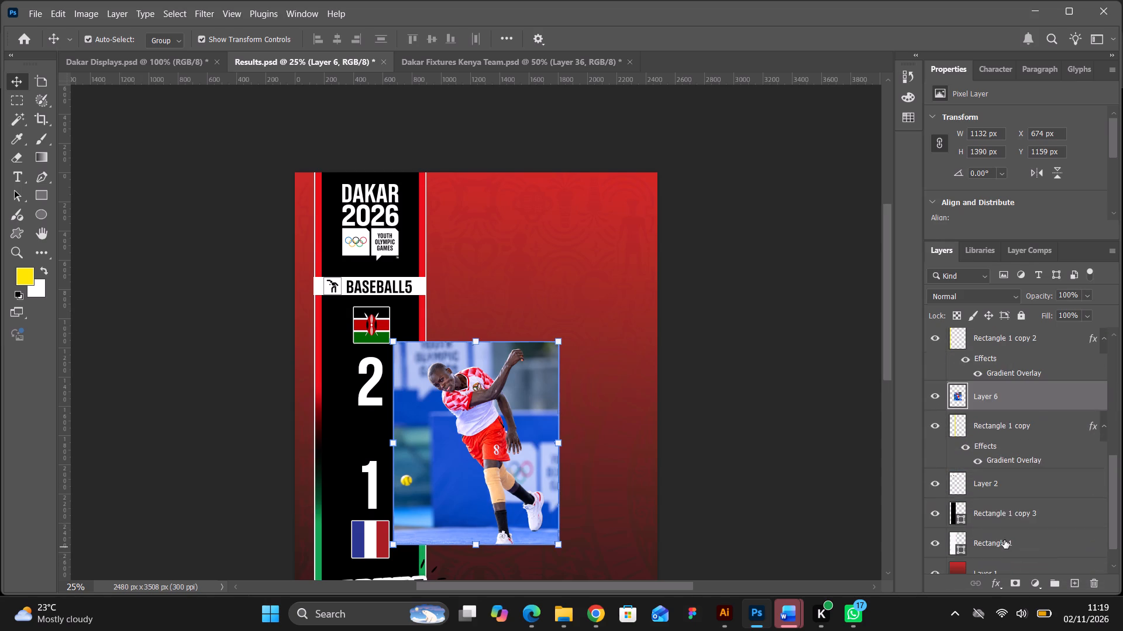
left_click_drag(997, 400, 1011, 556)
Enlarge the player photo proportionally to about 252% so it spans the poster's full height.
left_click_drag(561, 340, 616, 275)
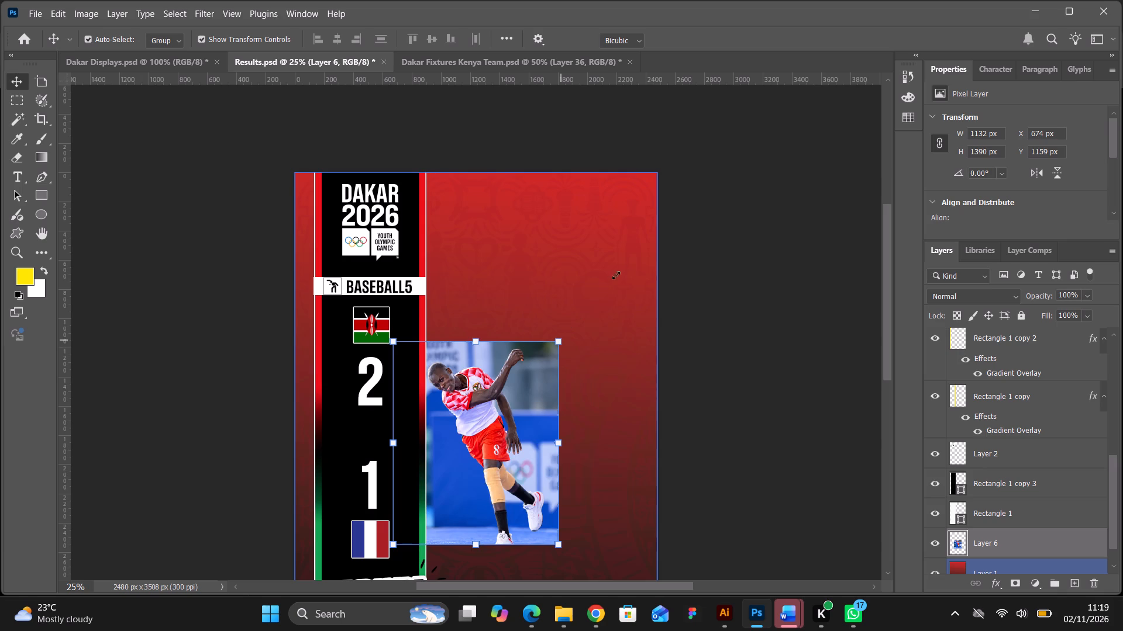
left_click_drag(616, 275, 701, 173)
scroll(671, 300, "down", 15)
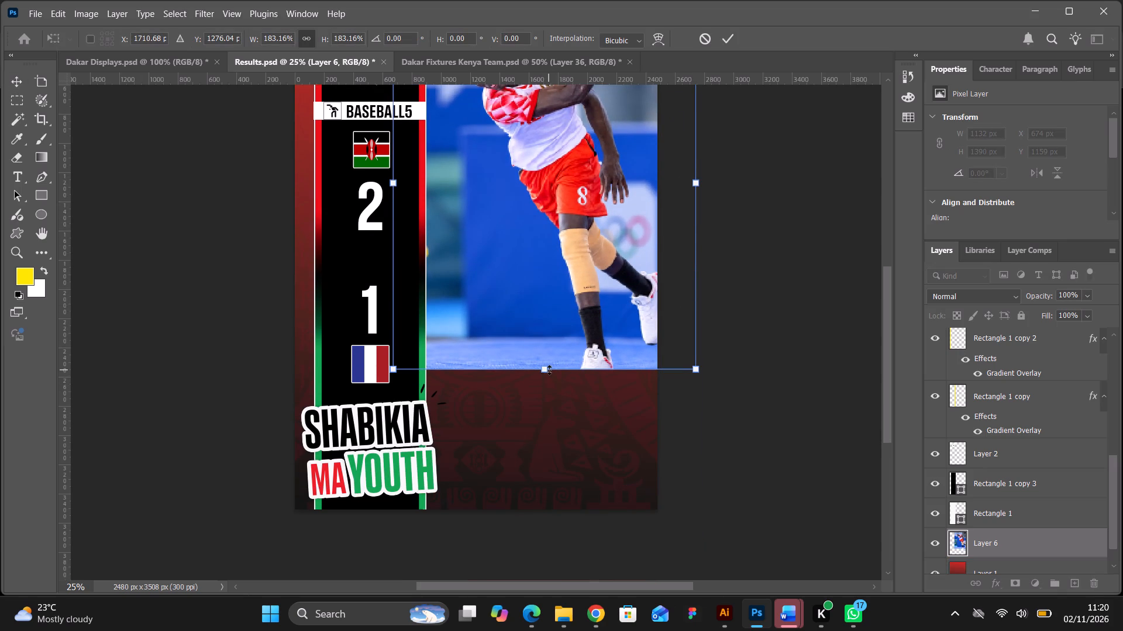
left_click_drag(549, 370, 543, 451)
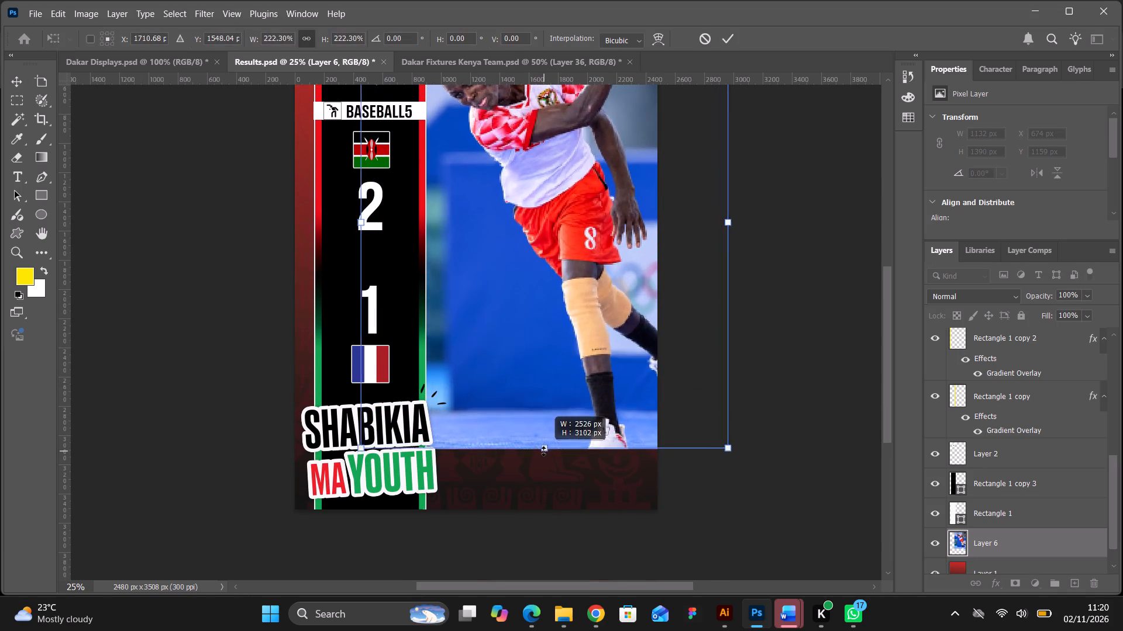
left_click_drag(543, 451, 543, 476)
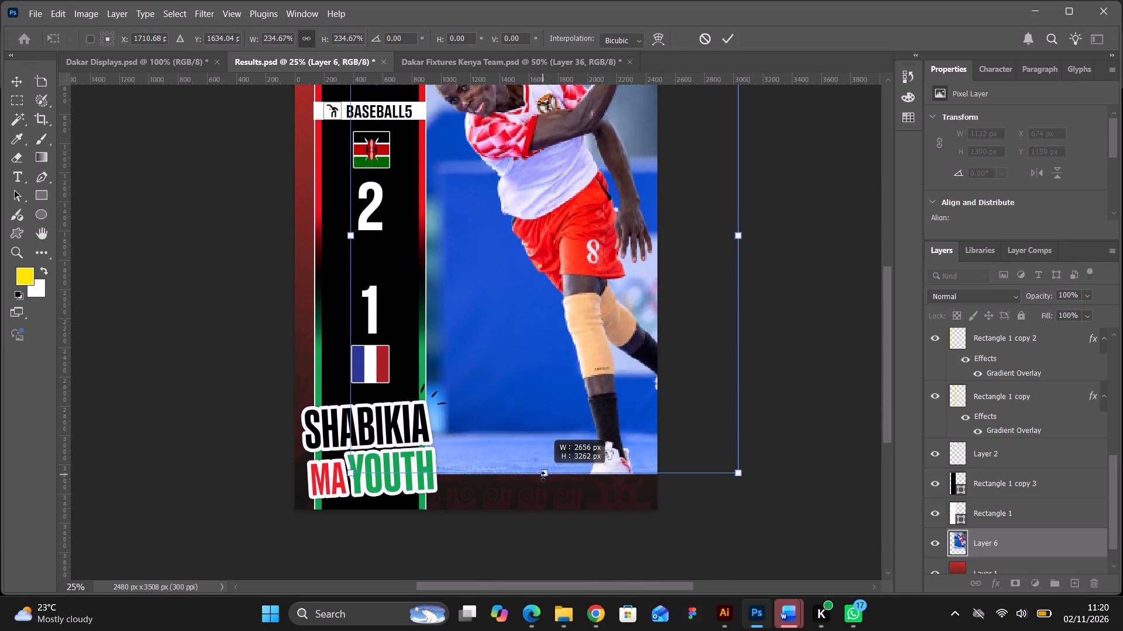
left_click_drag(543, 476, 542, 509)
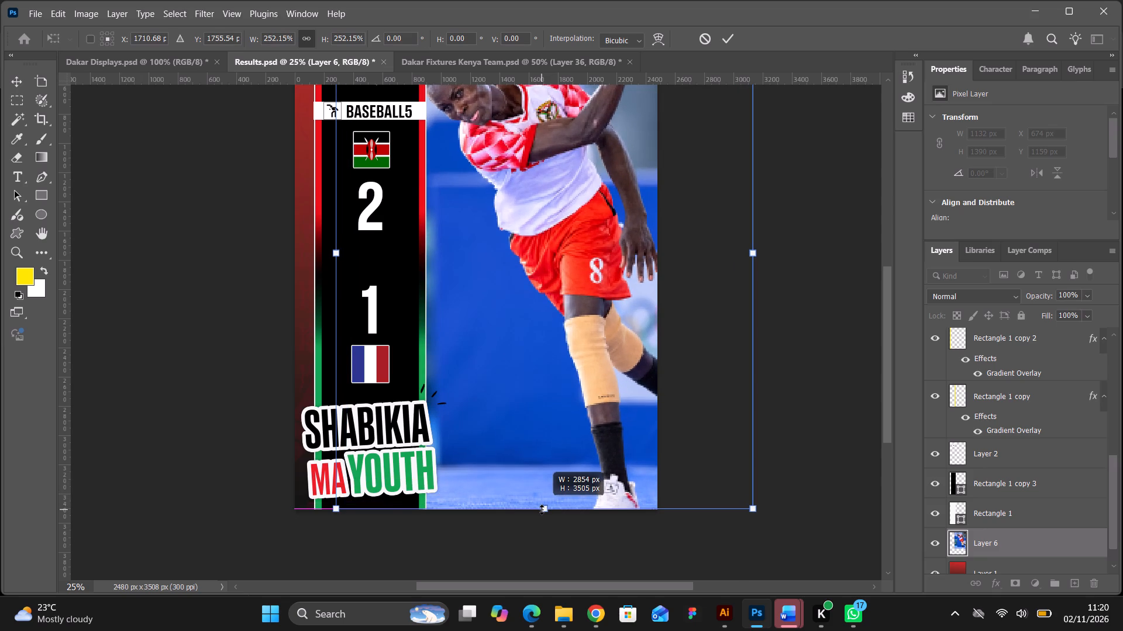
left_click_drag(542, 509, 542, 510)
scroll(534, 364, "up", 13)
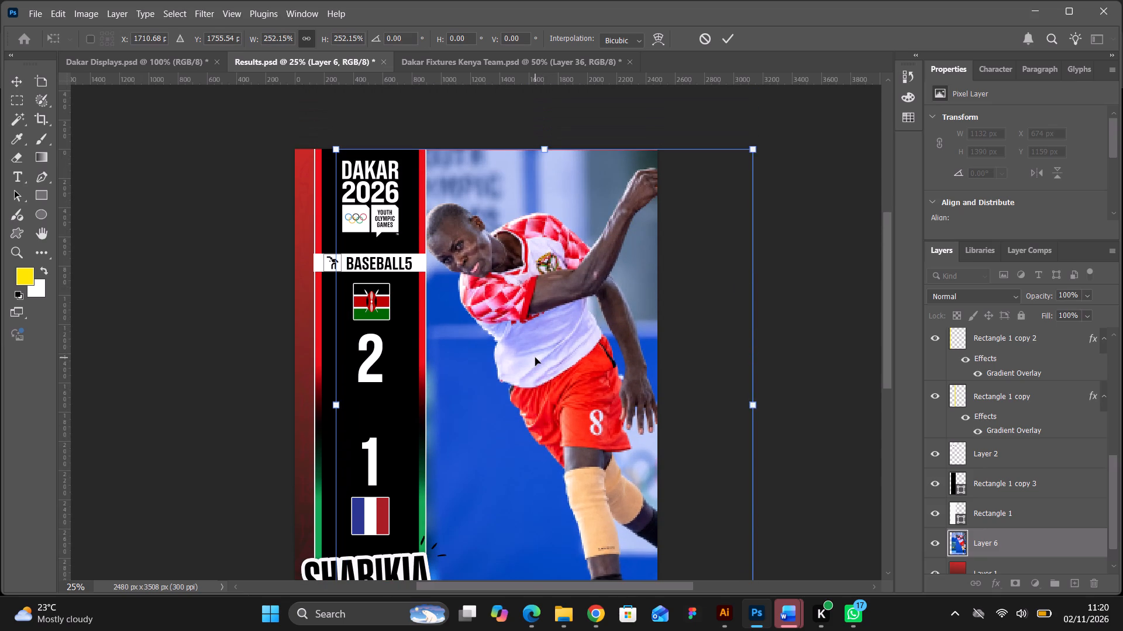
scroll(538, 352, "down", 3)
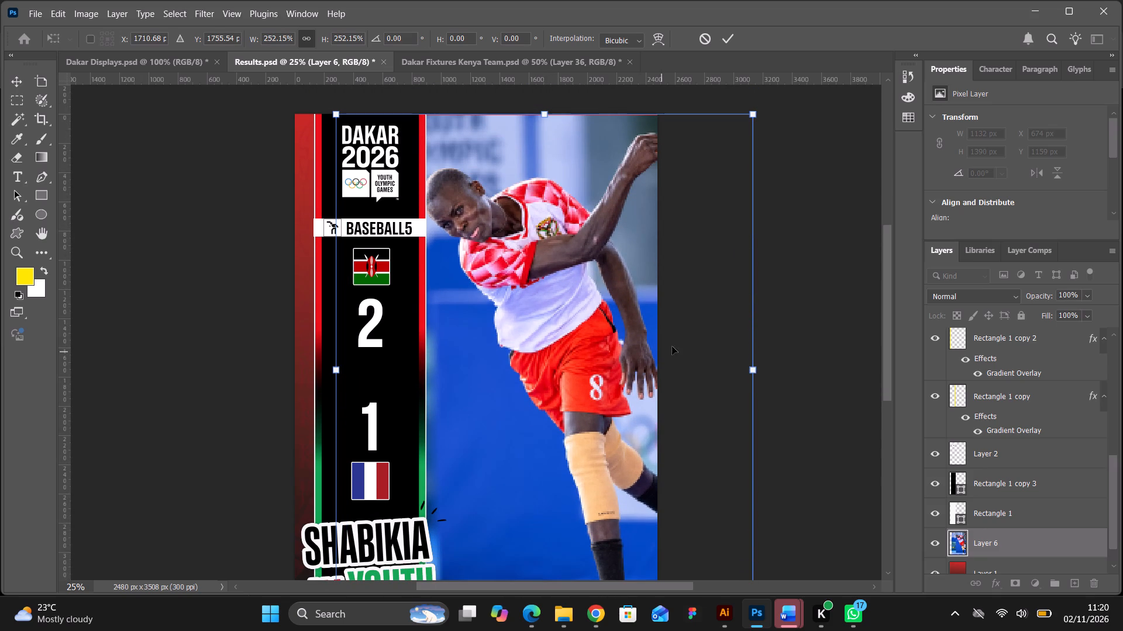
Reduce the player photo to about 197%, align it with the poster's top edge beside the score strip, and apply the transform.
left_click_drag(757, 369, 702, 363)
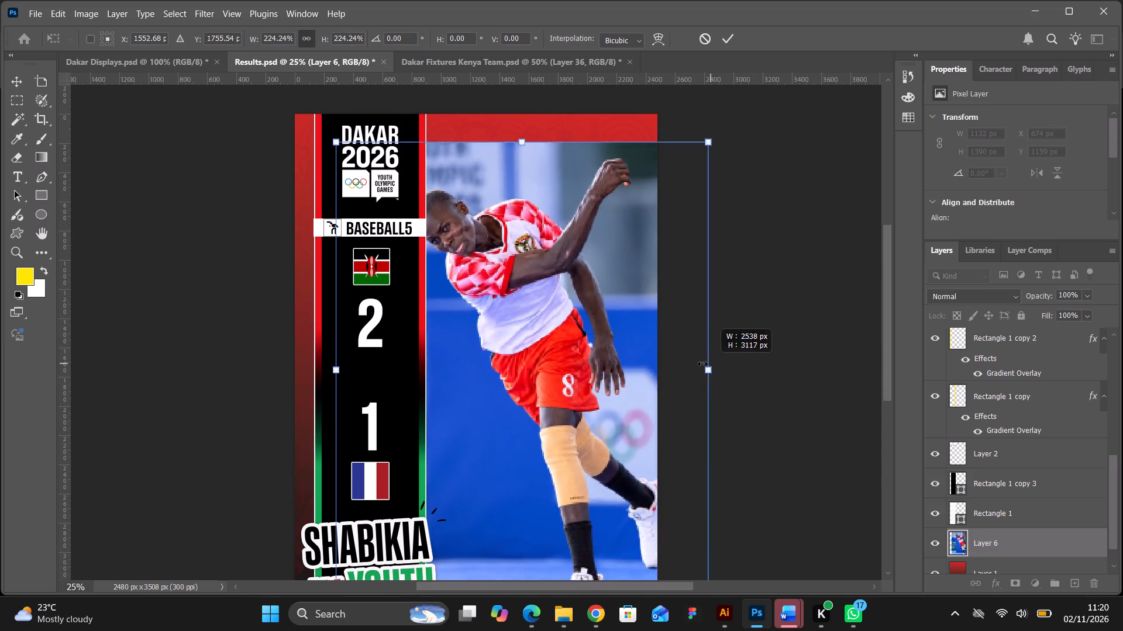
left_click_drag(702, 363, 680, 365)
left_click_drag(609, 333, 623, 333)
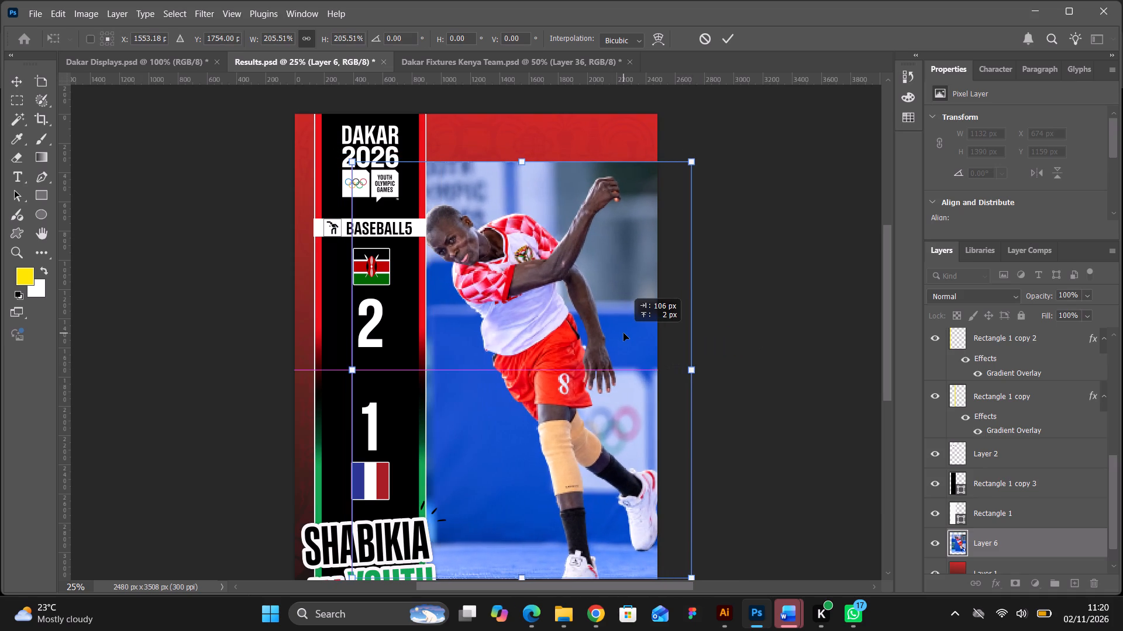
left_click_drag(623, 333, 633, 331)
left_click_drag(614, 329, 616, 297)
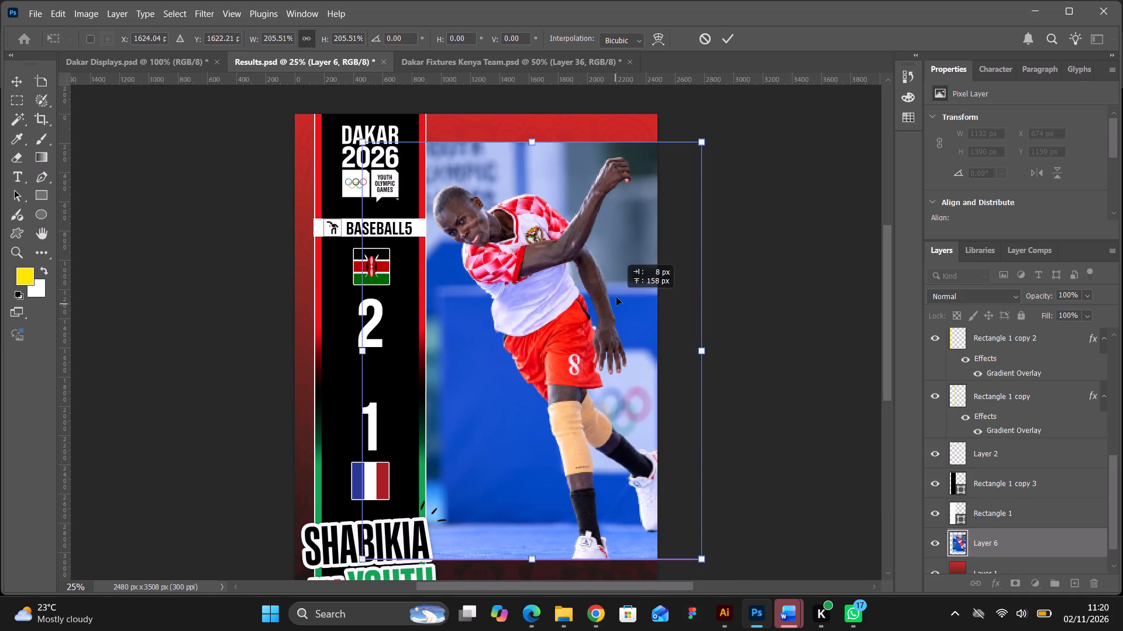
left_click_drag(616, 297, 616, 283)
scroll(615, 294, "down", 9)
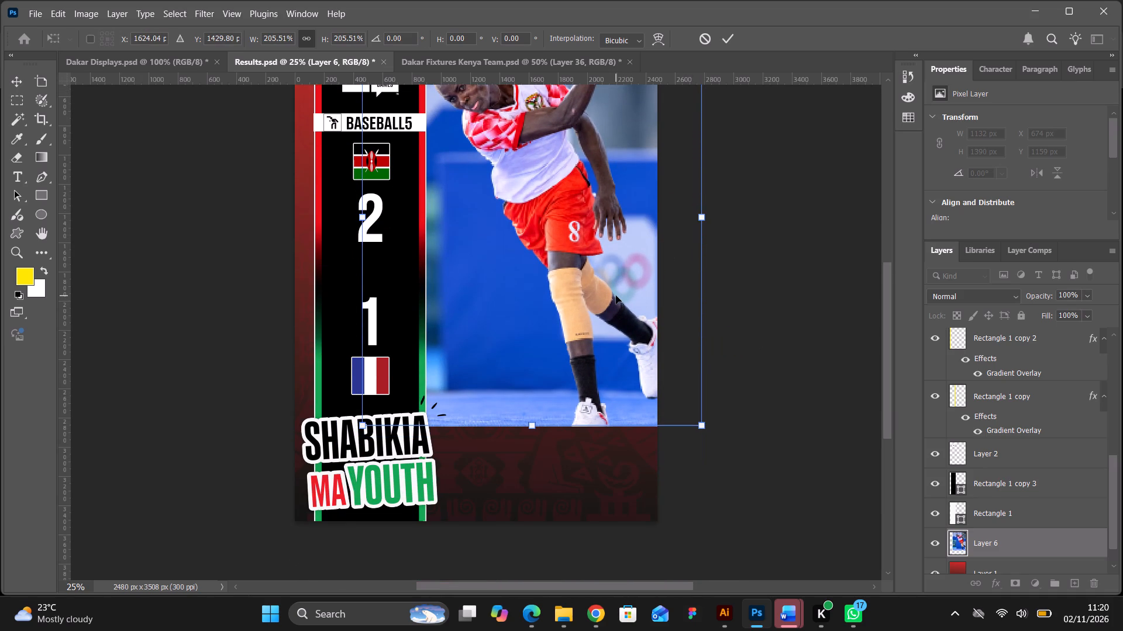
scroll(616, 296, "up", 3)
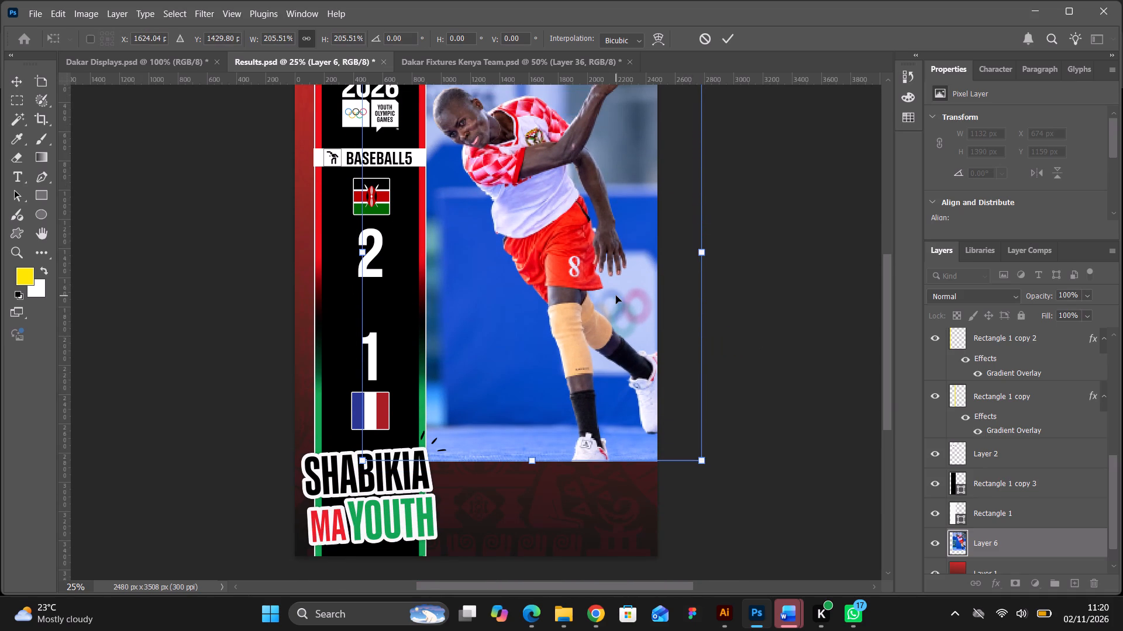
scroll(616, 296, "up", 7)
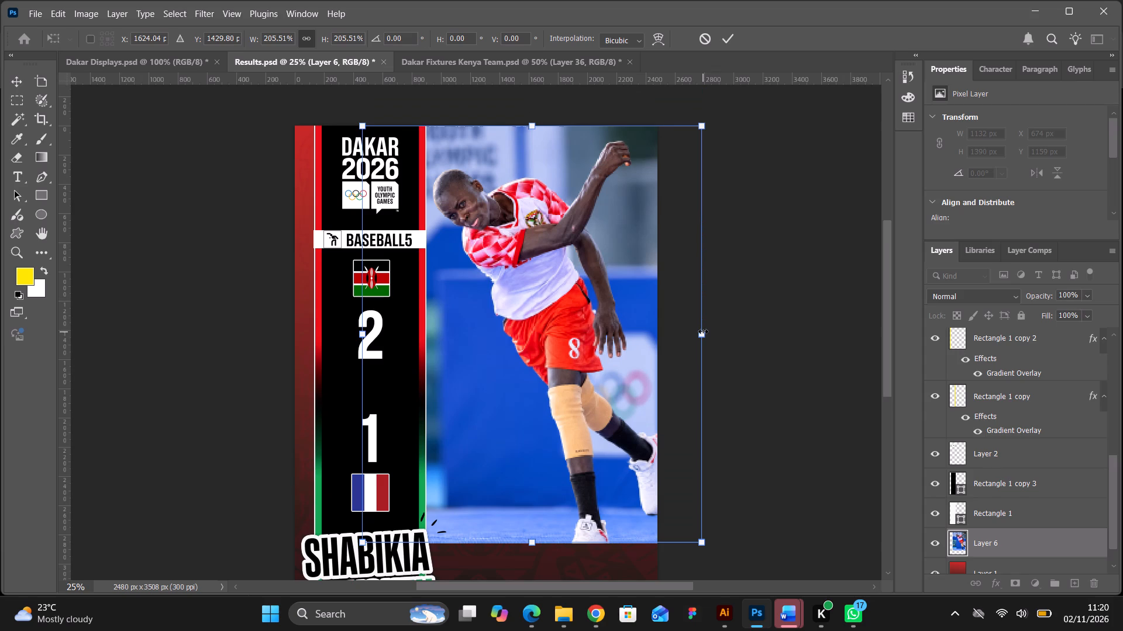
left_click_drag(703, 331, 688, 331)
left_click_drag(623, 316, 628, 311)
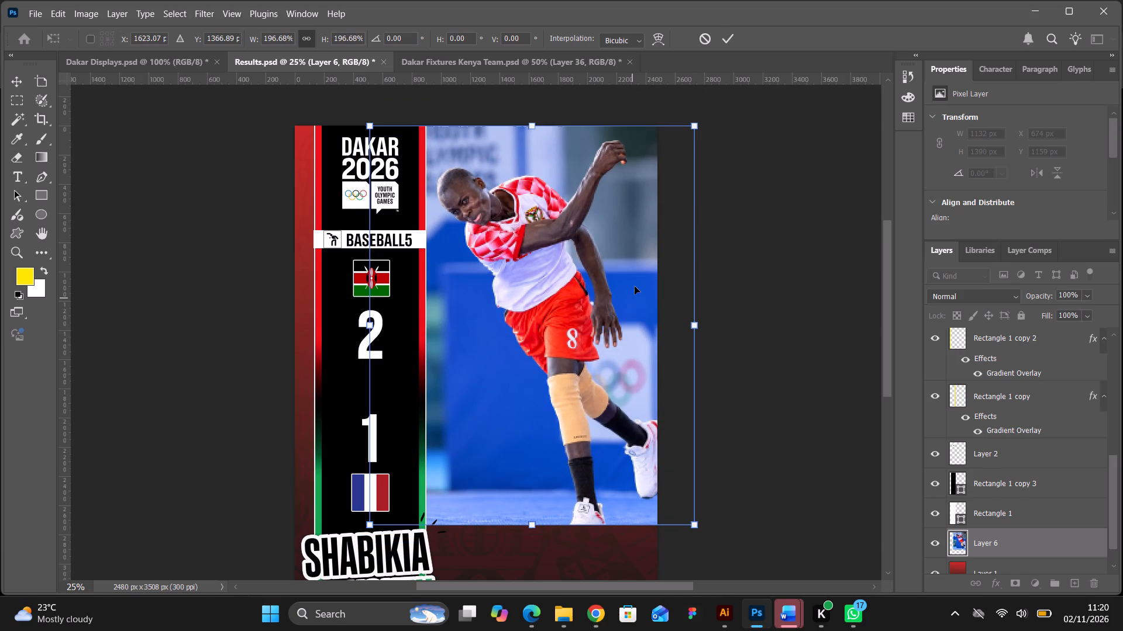
left_click(728, 34)
left_click(759, 271)
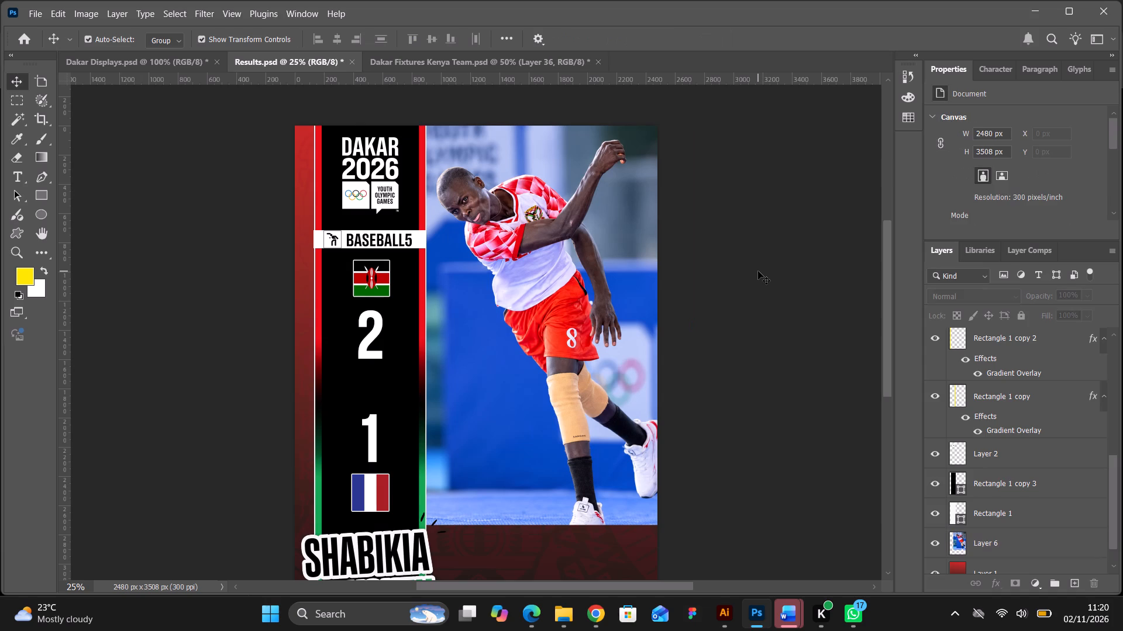
Scale the player photo down to 88.50% so its right edge meets the poster's right edge, and check the poster's full height.
key("ctrl+equal")
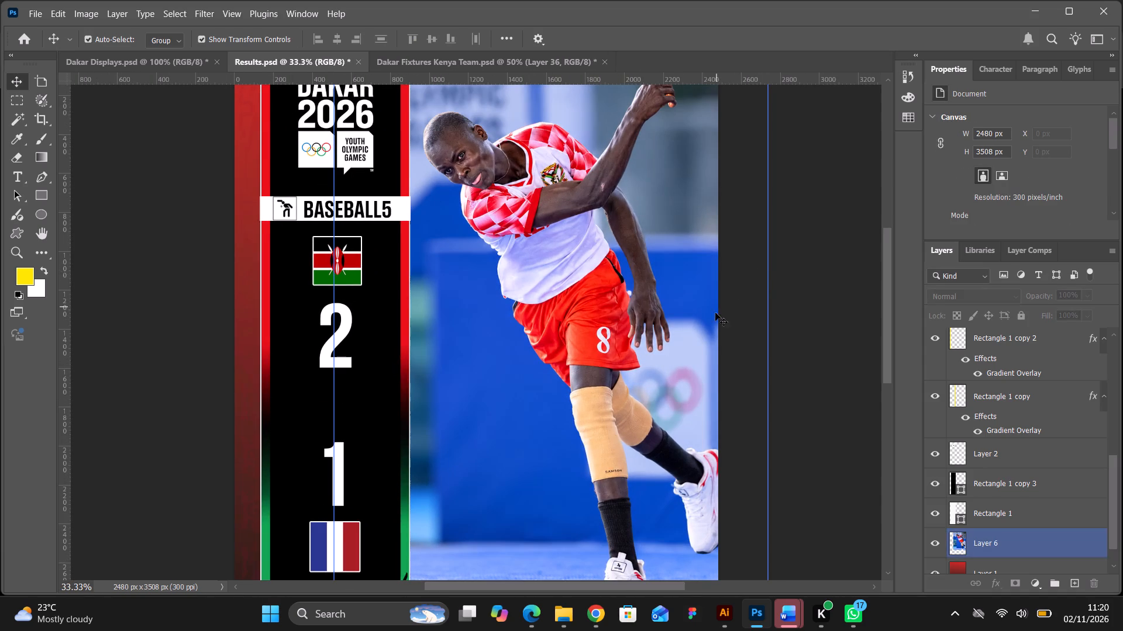
scroll(716, 314, "down", 15)
scroll(787, 356, "up", 6)
left_click(683, 336)
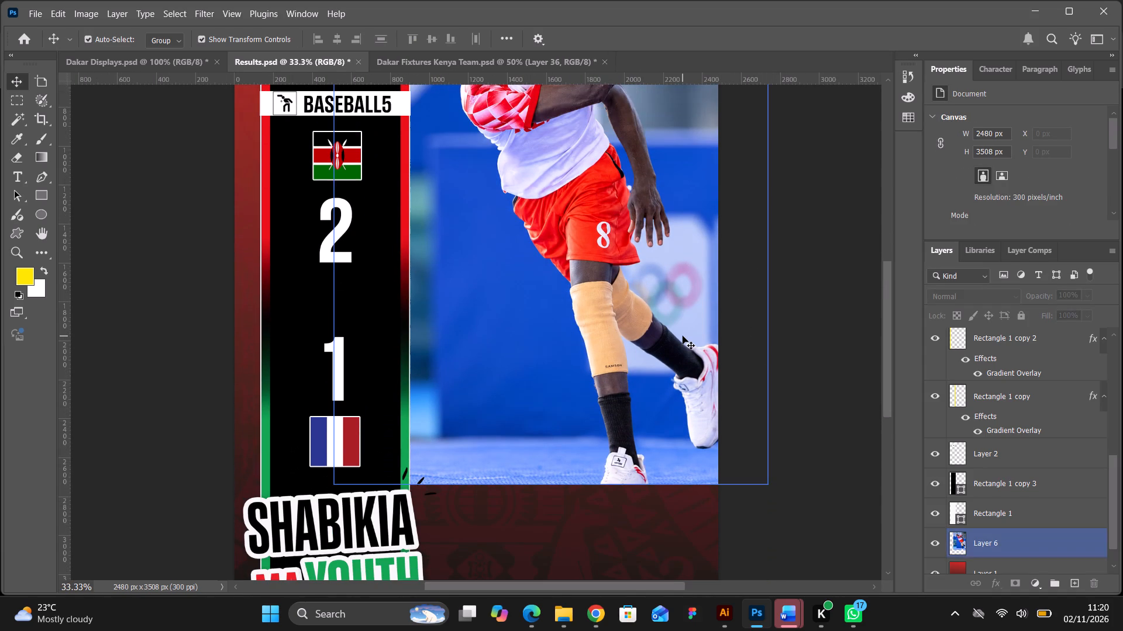
scroll(732, 316, "up", 6)
left_click_drag(769, 283, 759, 285)
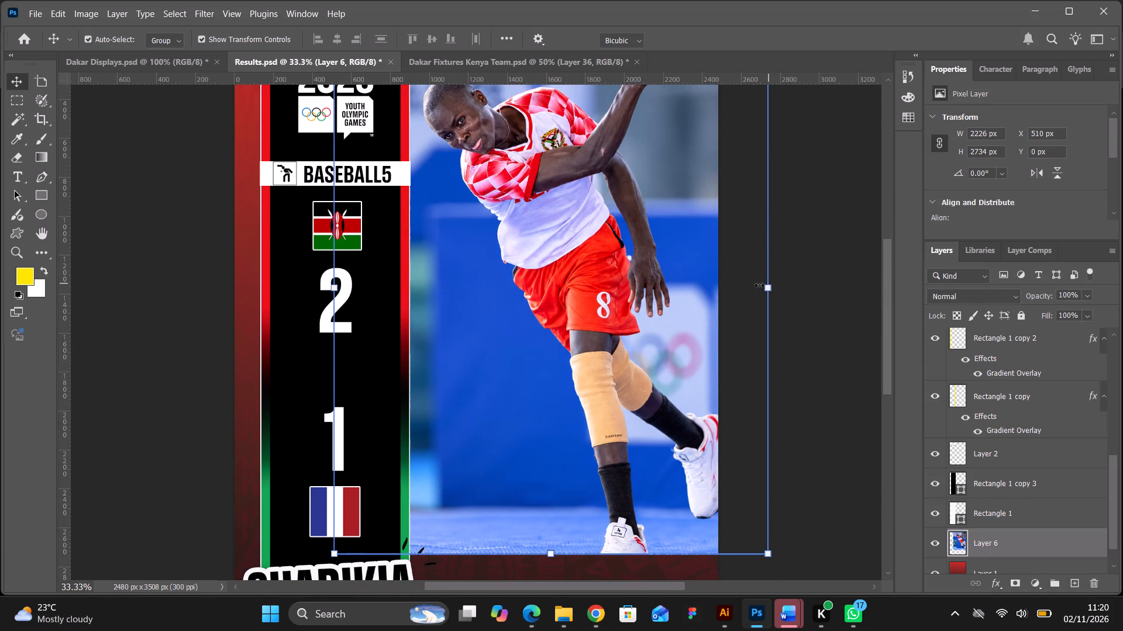
left_click_drag(759, 285, 734, 285)
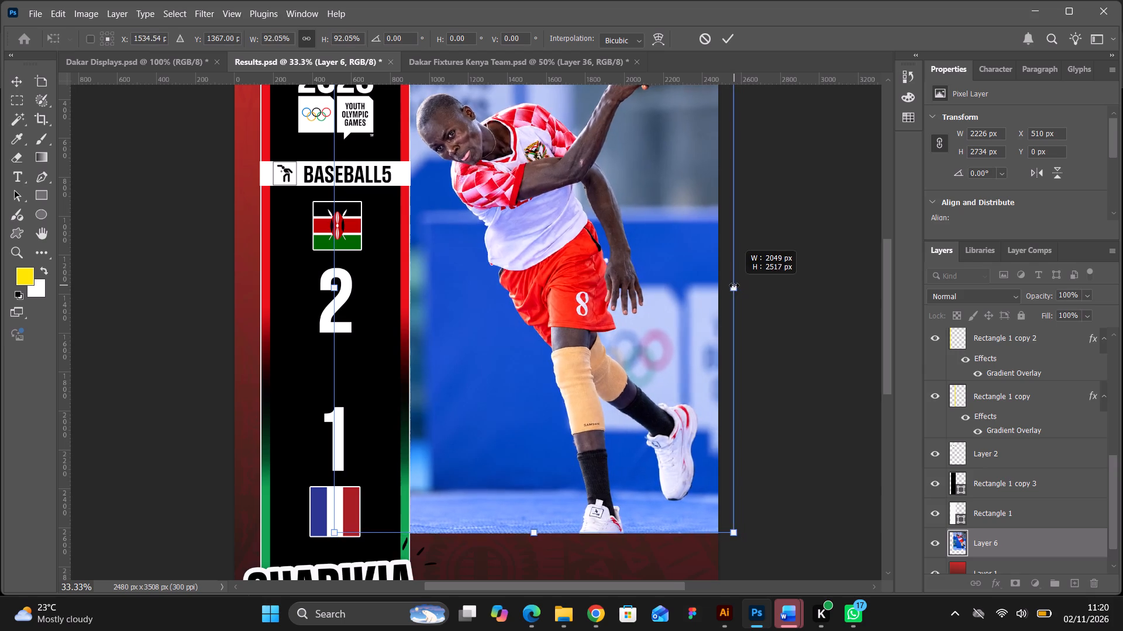
left_click_drag(734, 285, 723, 285)
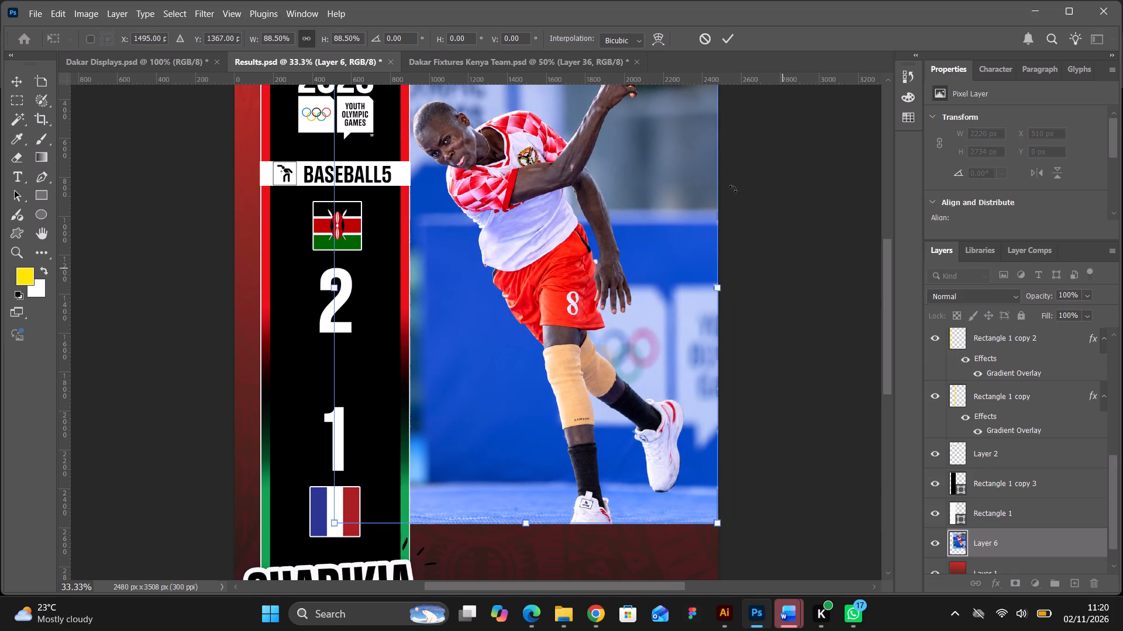
left_click(729, 37)
left_click(774, 249)
scroll(774, 280, "up", 15)
scroll(774, 280, "down", 15)
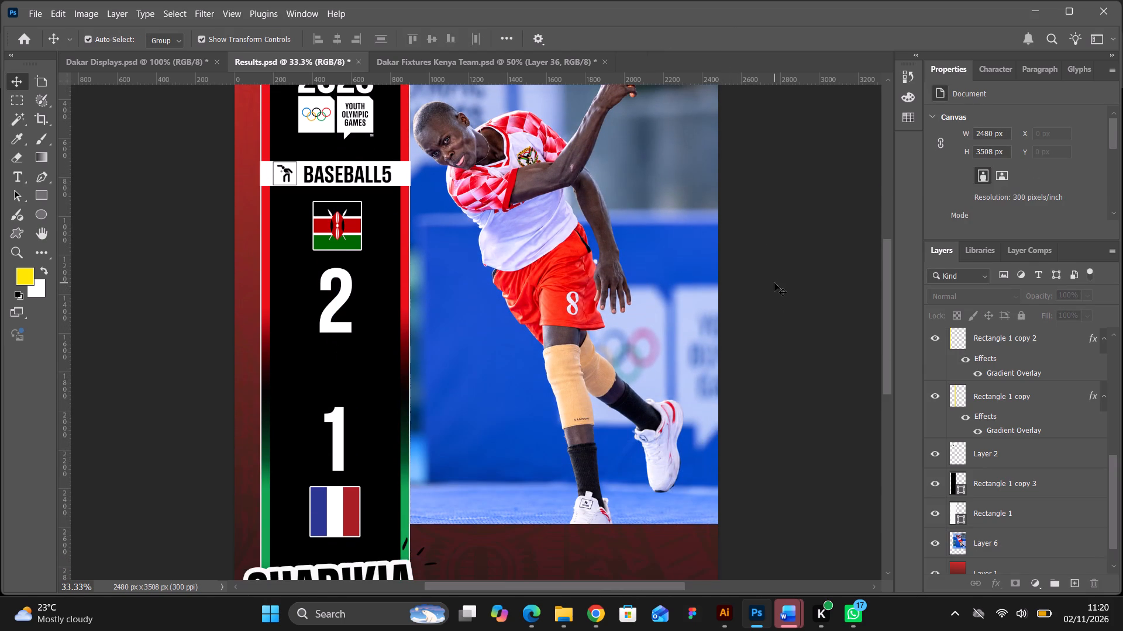
scroll(774, 283, "down", 16)
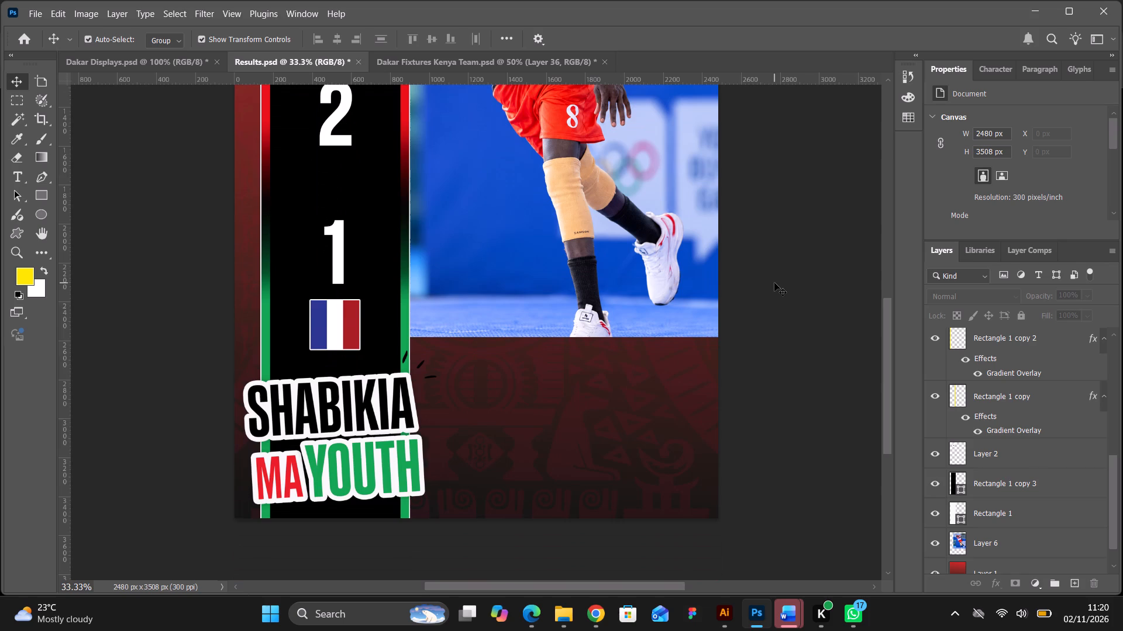
scroll(774, 283, "up", 20)
scroll(774, 283, "up", 1)
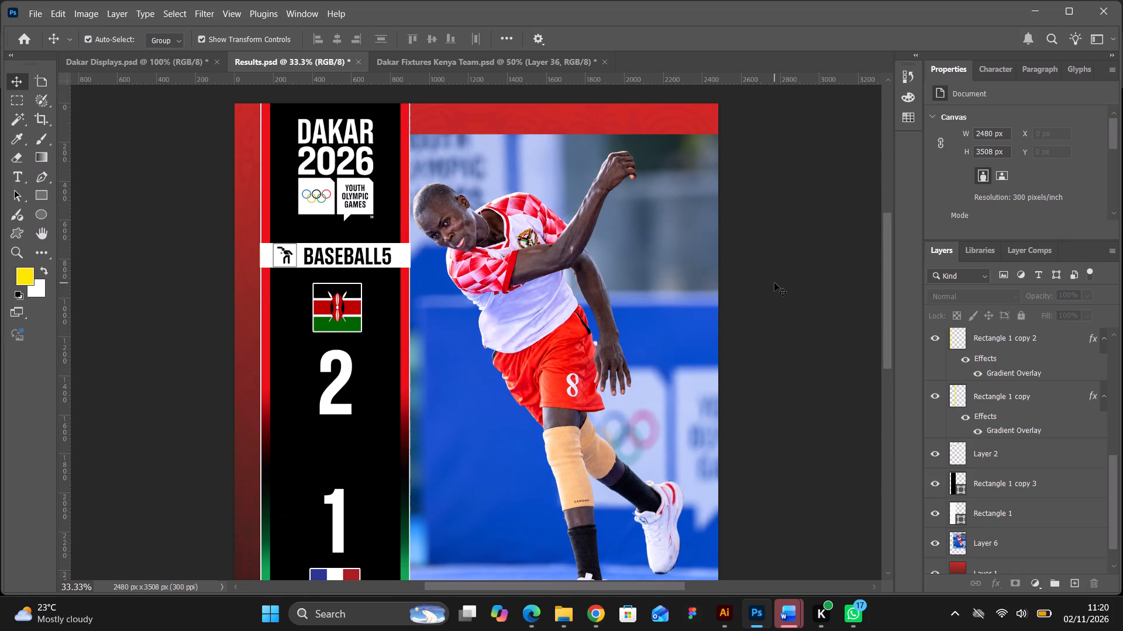
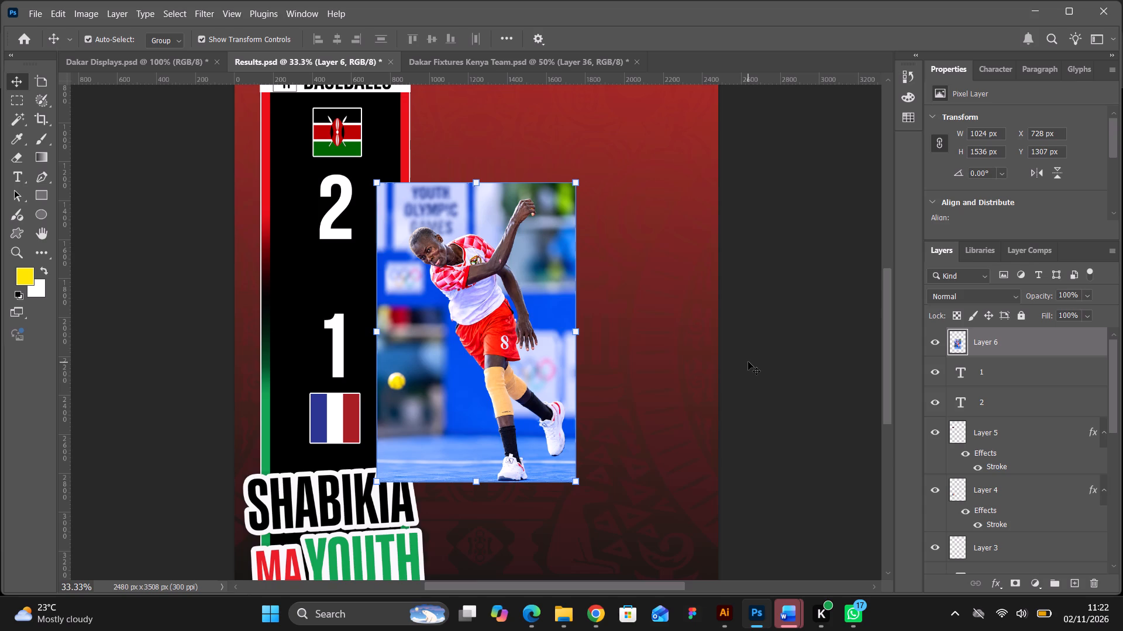
Move the pasted player photo against the score strip's inner edge and flush with the poster's top, at X 900 px, Y 0 px.
scroll(645, 287, "up", 7)
scroll(485, 369, "up", 9)
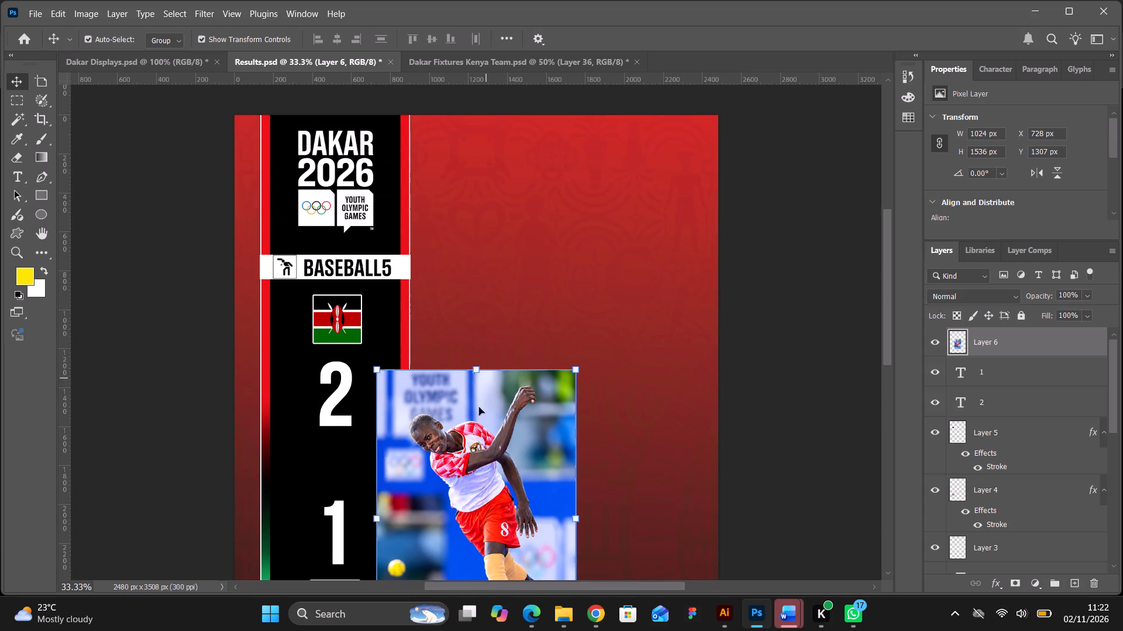
left_click_drag(474, 428, 507, 180)
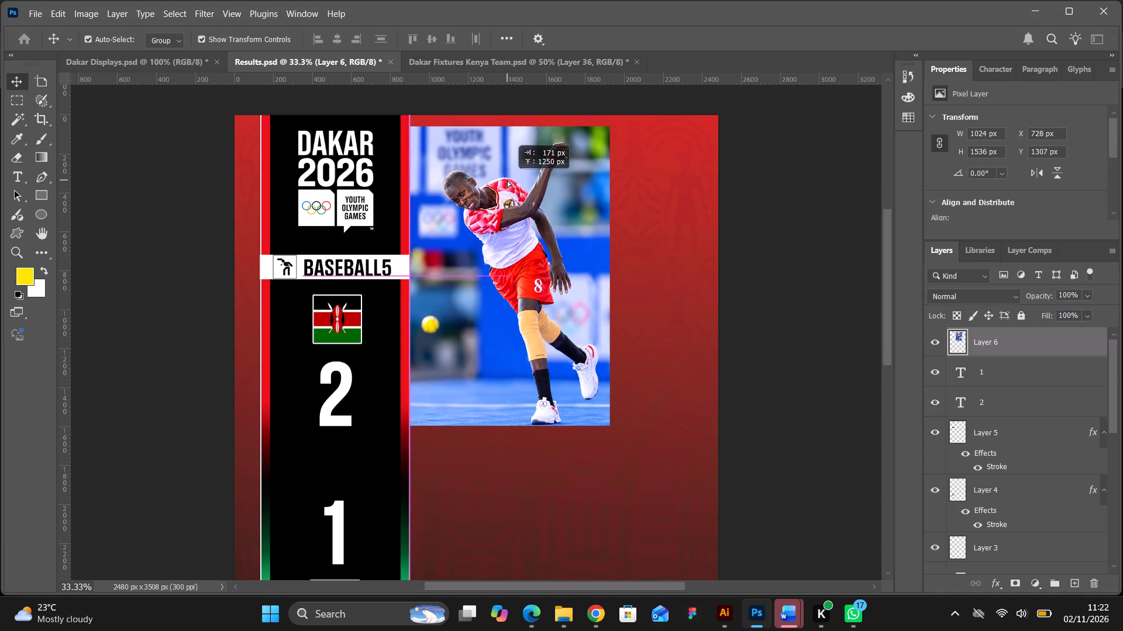
left_click_drag(507, 180, 508, 174)
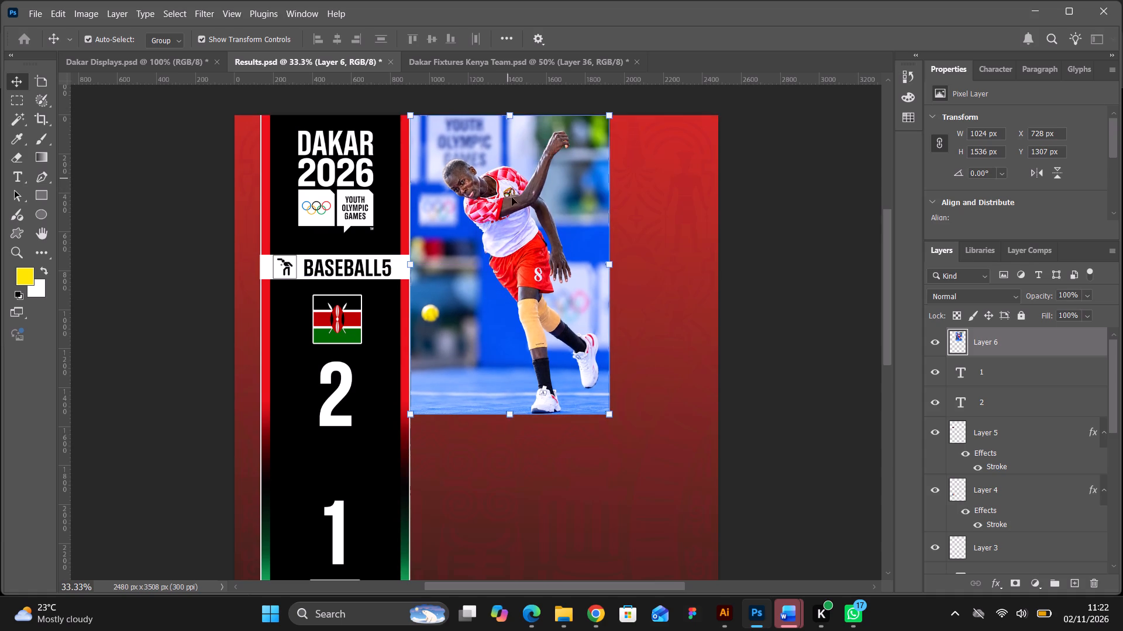
Scale the player photo proportionally to about 154.60% so it reaches from the score strip to the poster's outer edge.
scroll(556, 299, "down", 7)
left_click_drag(609, 335, 683, 448)
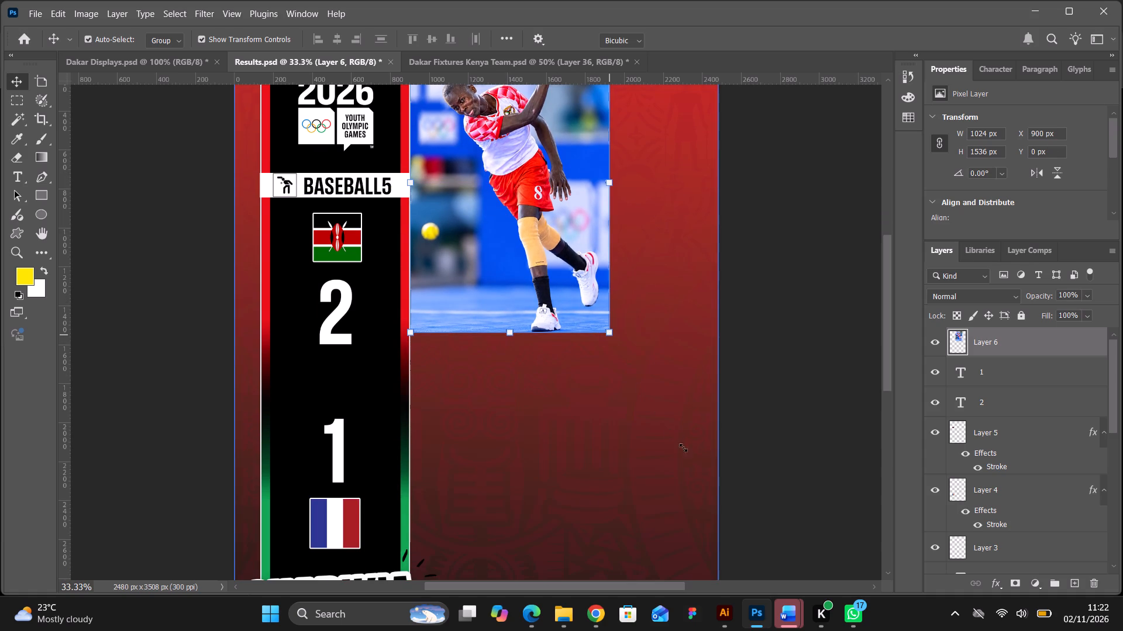
left_click_drag(683, 448, 715, 497)
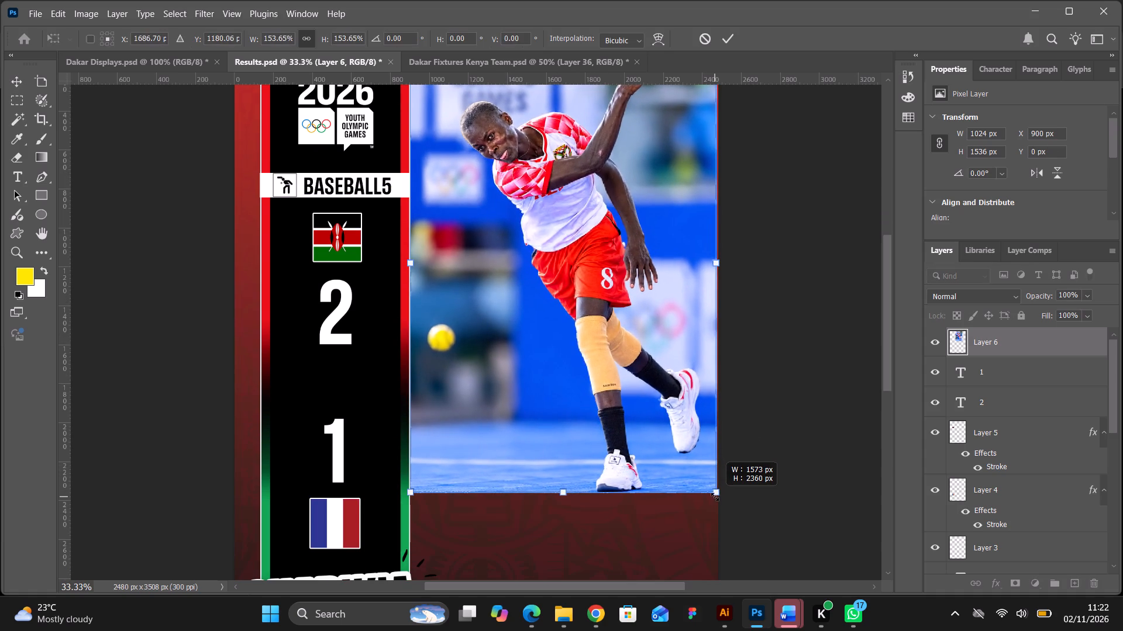
left_click_drag(715, 497, 716, 500)
scroll(696, 406, "down", 10)
scroll(676, 359, "up", 2)
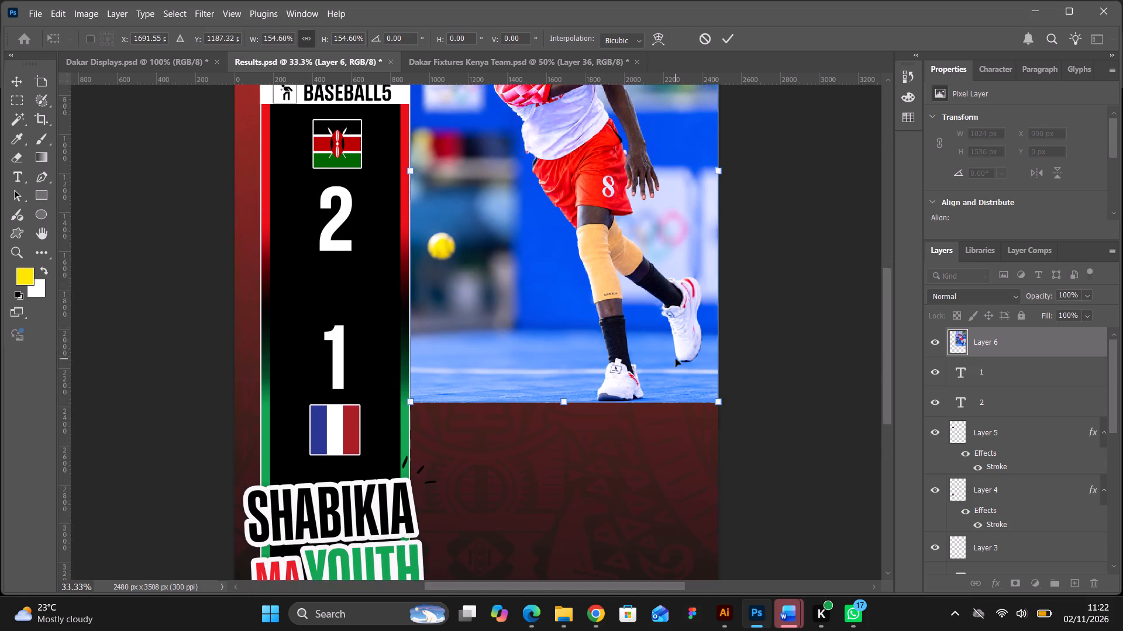
scroll(676, 359, "up", 17)
scroll(676, 346, "down", 17)
Enlarge the player photo proportionally to about 228.39%, 2339 by 3508 px, so it spans the poster's full height.
left_click_drag(566, 402, 574, 521)
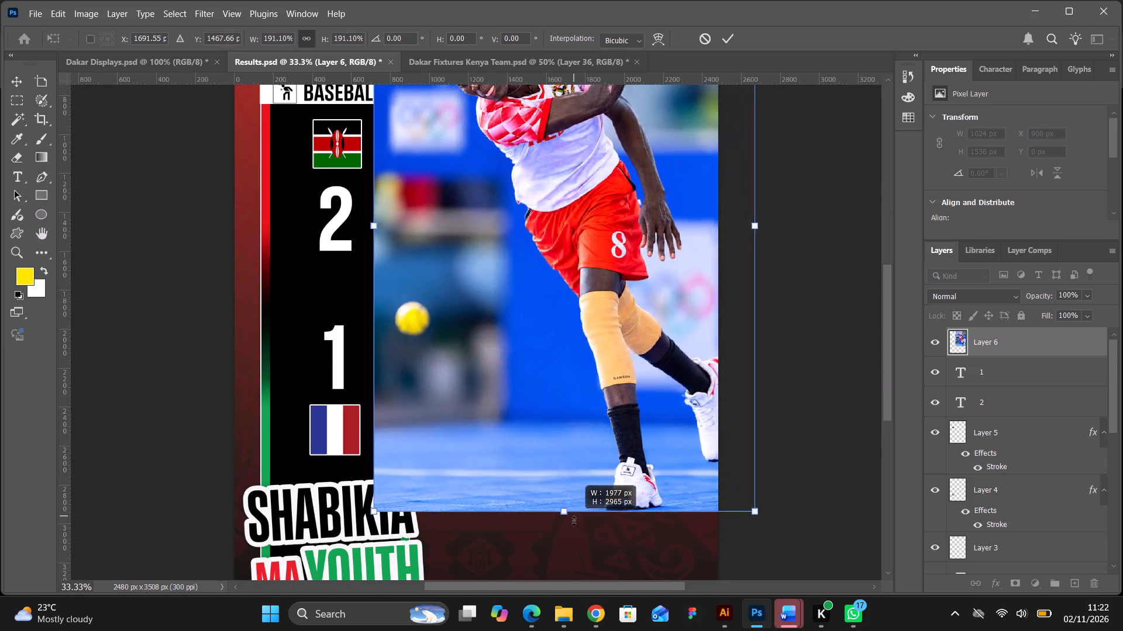
left_click_drag(574, 521, 571, 584)
scroll(582, 455, "down", 2)
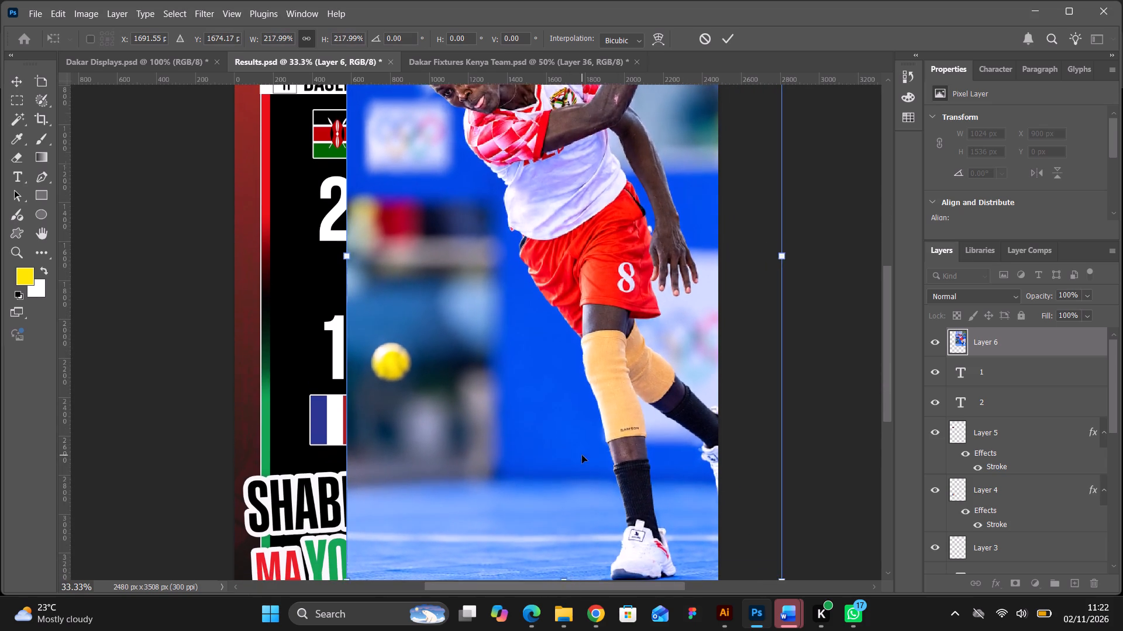
scroll(582, 455, "down", 8)
left_click_drag(564, 467, 567, 494)
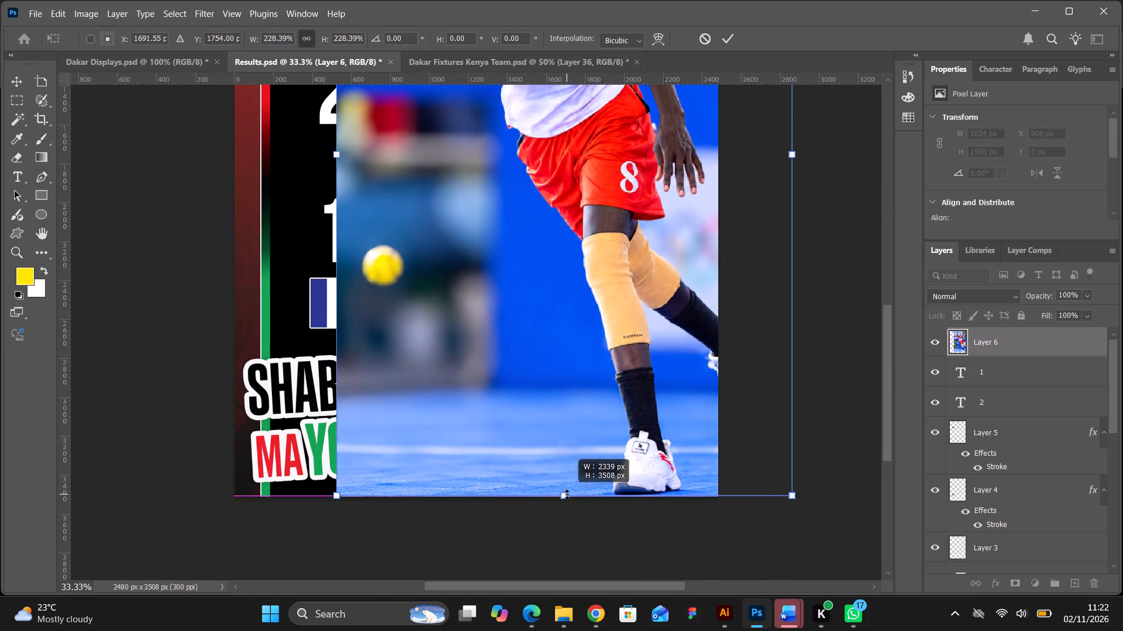
left_click_drag(567, 494, 566, 498)
Apply the transform and move the player photo layer down the stack to just below Rectangle 1, above Layer 1.
left_click_drag(987, 351, 1002, 460)
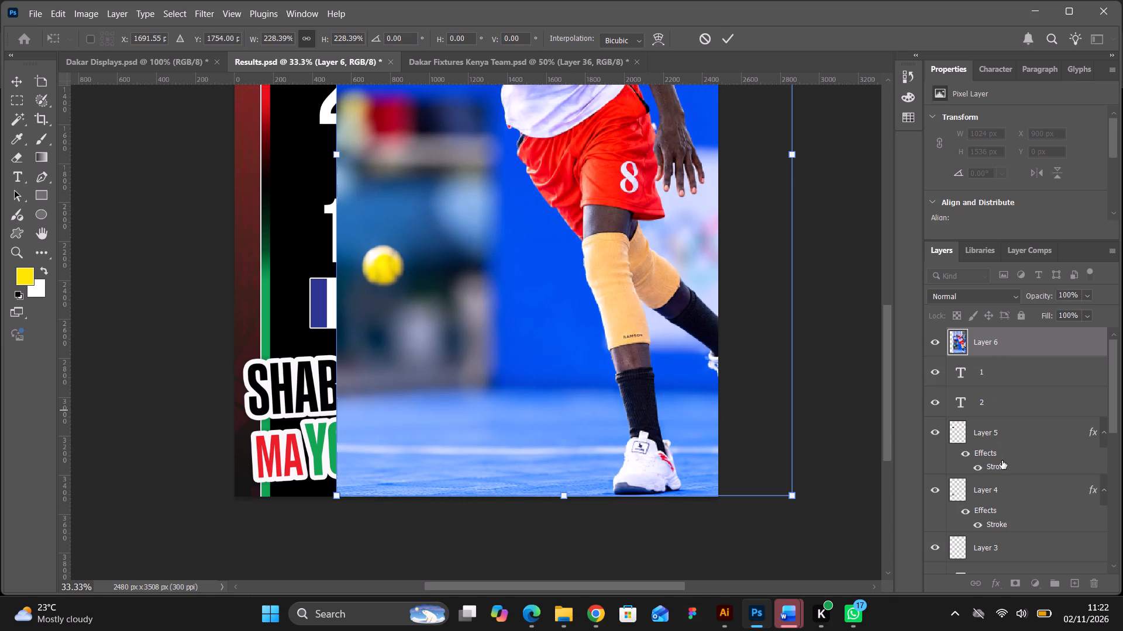
left_click_drag(1002, 460, 1002, 462)
left_click_drag(989, 463, 995, 511)
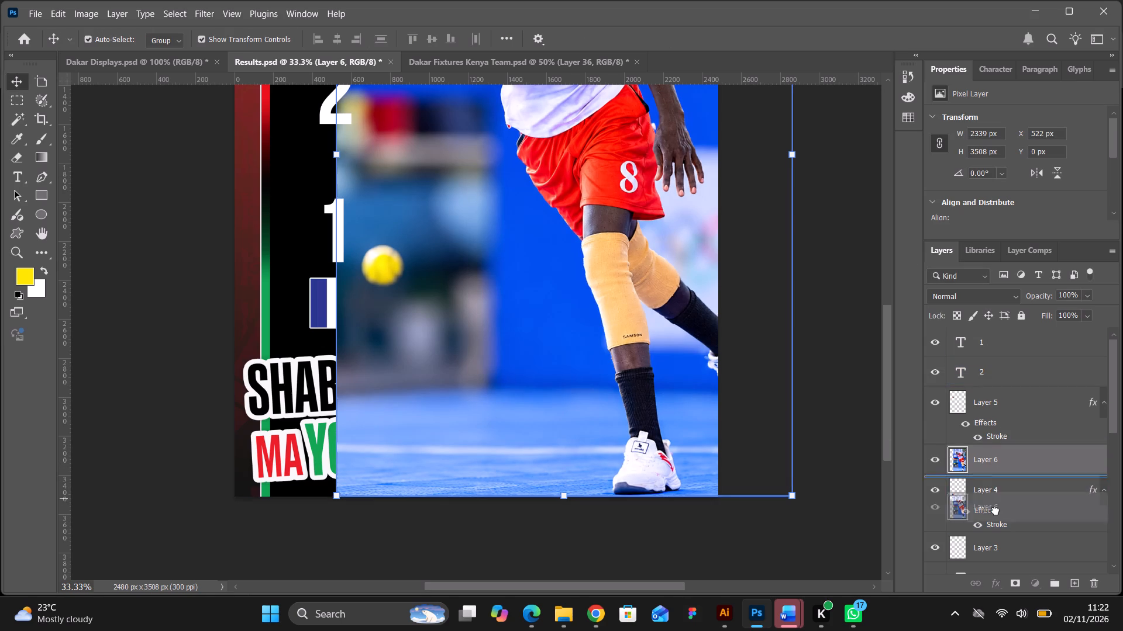
left_click_drag(995, 511, 992, 559)
scroll(1006, 514, "down", 6)
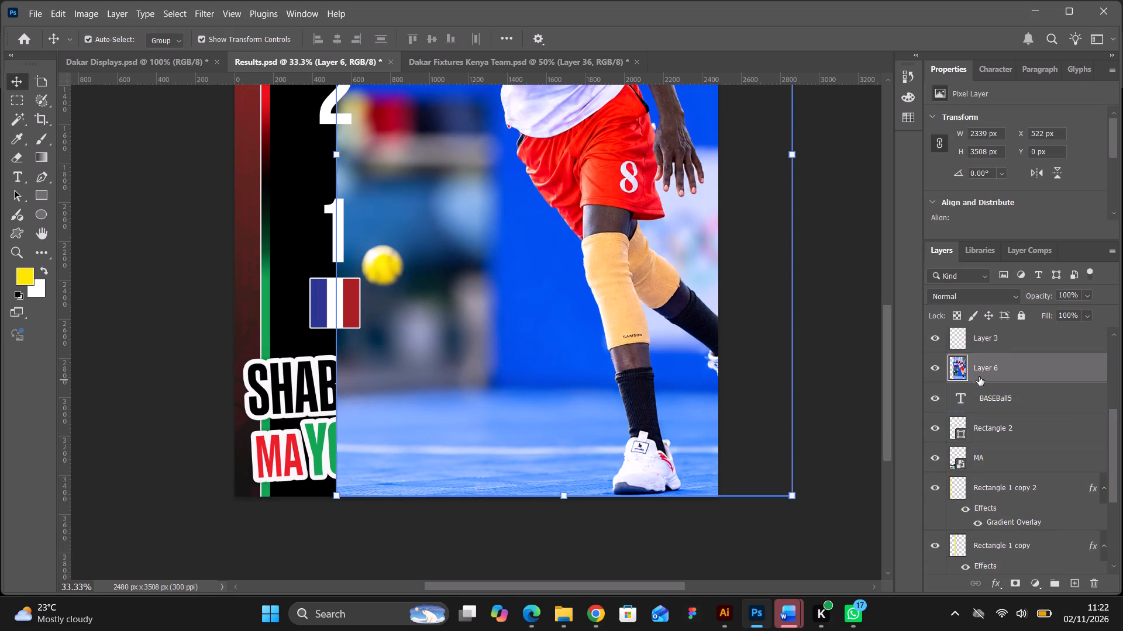
left_click_drag(978, 368, 997, 556)
scroll(1003, 542, "down", 3)
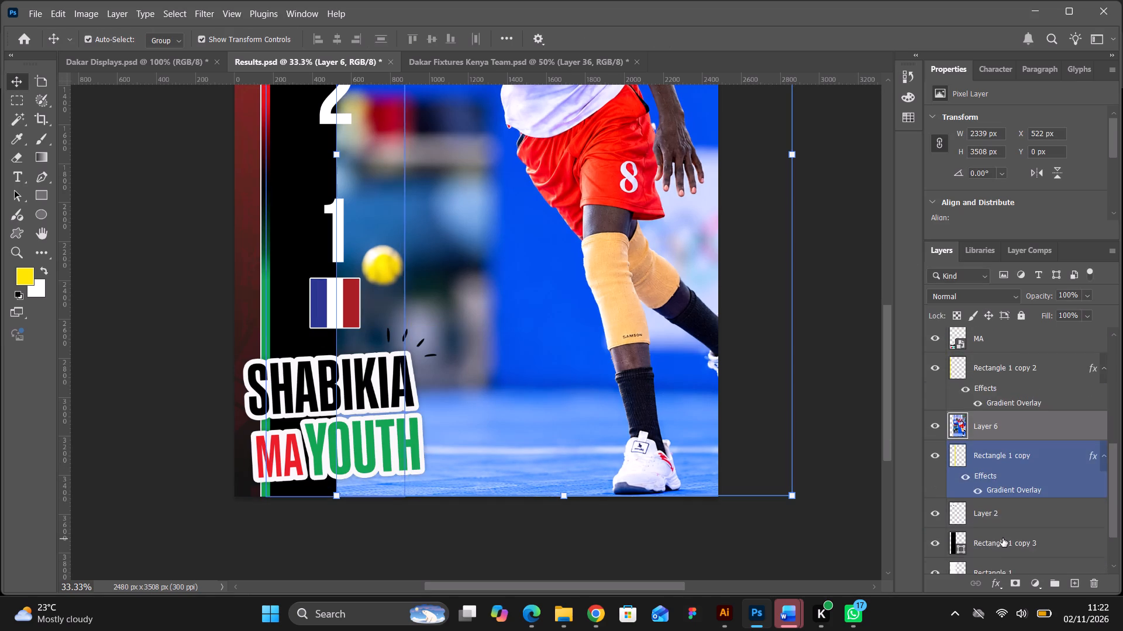
scroll(1003, 538, "down", 2)
left_click_drag(979, 365, 991, 505)
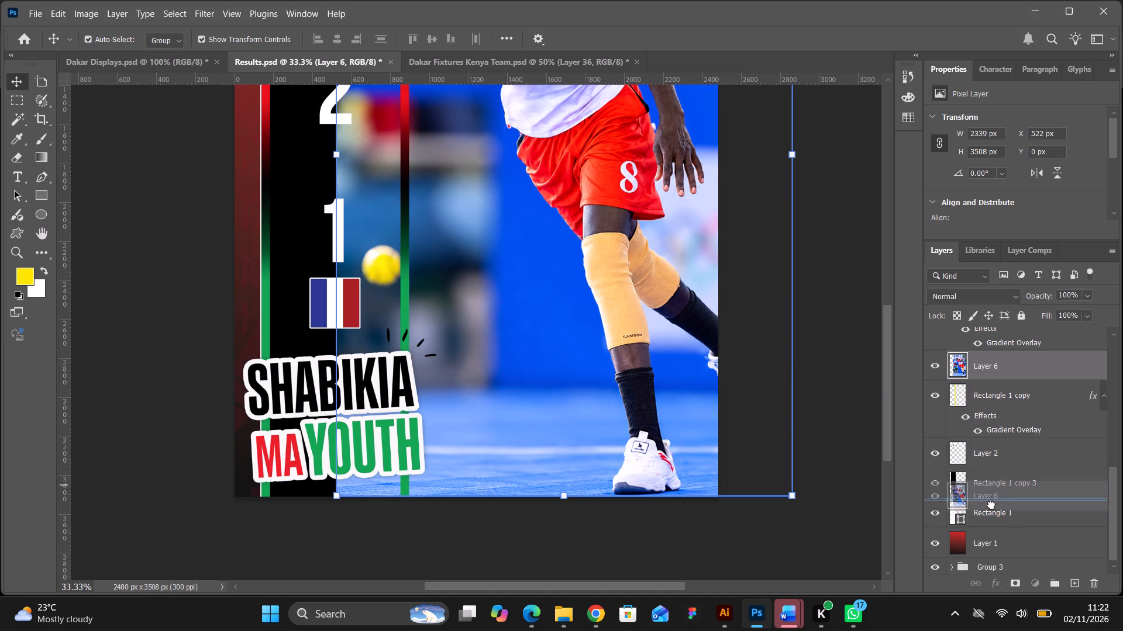
left_click_drag(991, 505, 993, 520)
Examine the whole poster at 25% zoom to check how the full-height player photo sits beside the score strip.
scroll(788, 317, "up", 10)
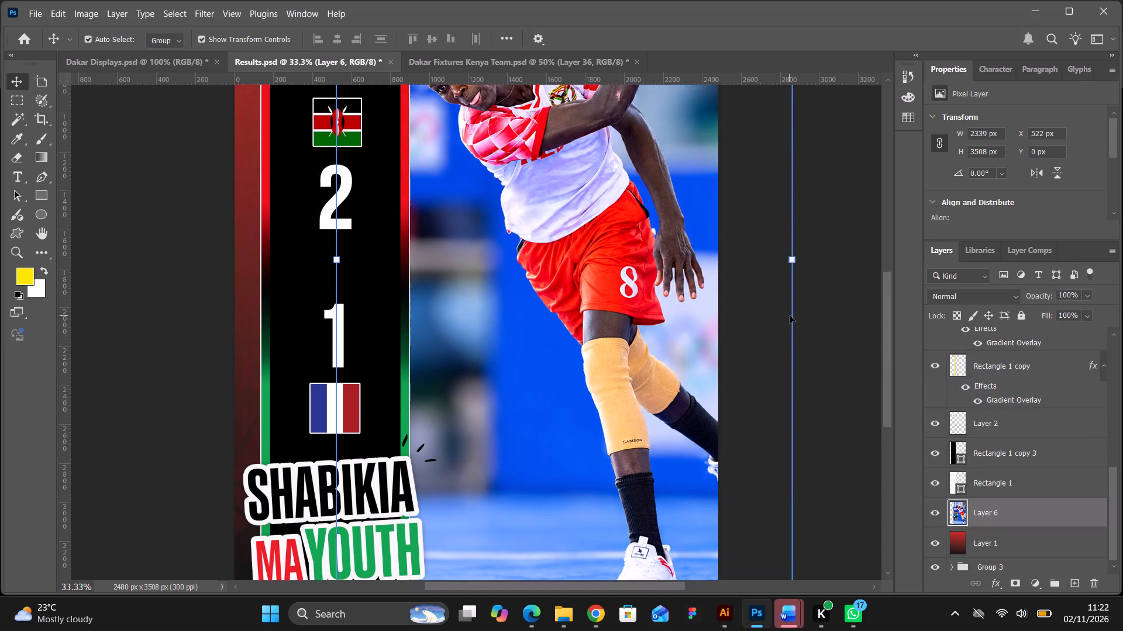
scroll(790, 315, "up", 18)
scroll(790, 315, "down", 5)
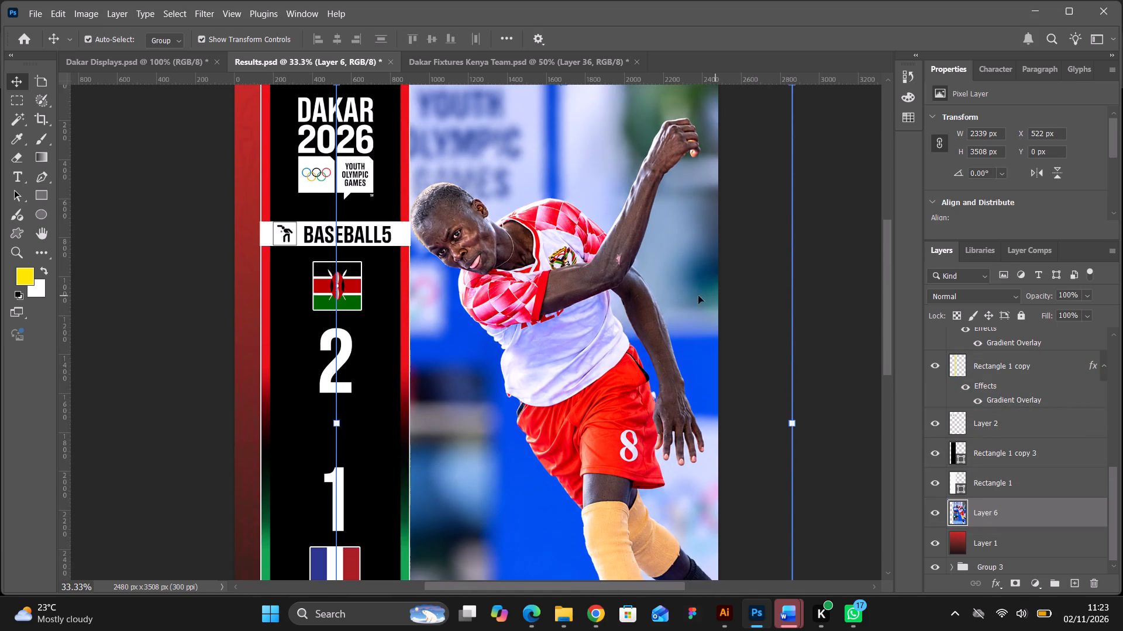
scroll(656, 294, "up", 6)
scroll(656, 294, "down", 7)
scroll(656, 293, "up", 1)
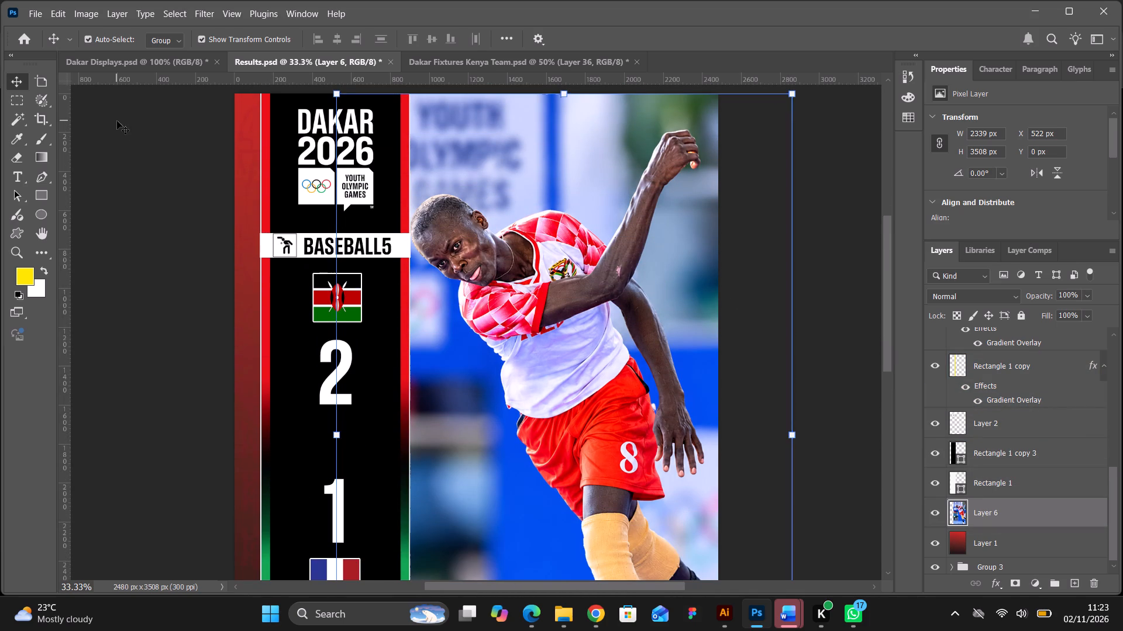
left_click(117, 121)
key("ctrl+minus")
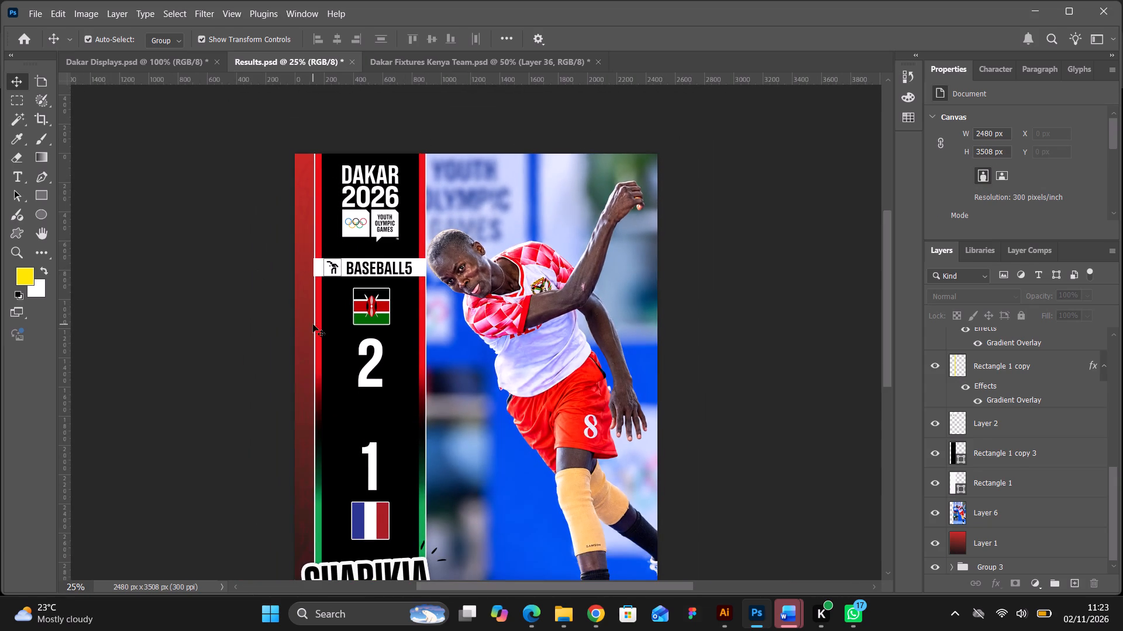
scroll(302, 323, "down", 15)
Nudge the player photo away from the score strip to X 578 px and review the poster down to its bottom edge.
left_click(579, 372)
scroll(580, 370, "up", 2)
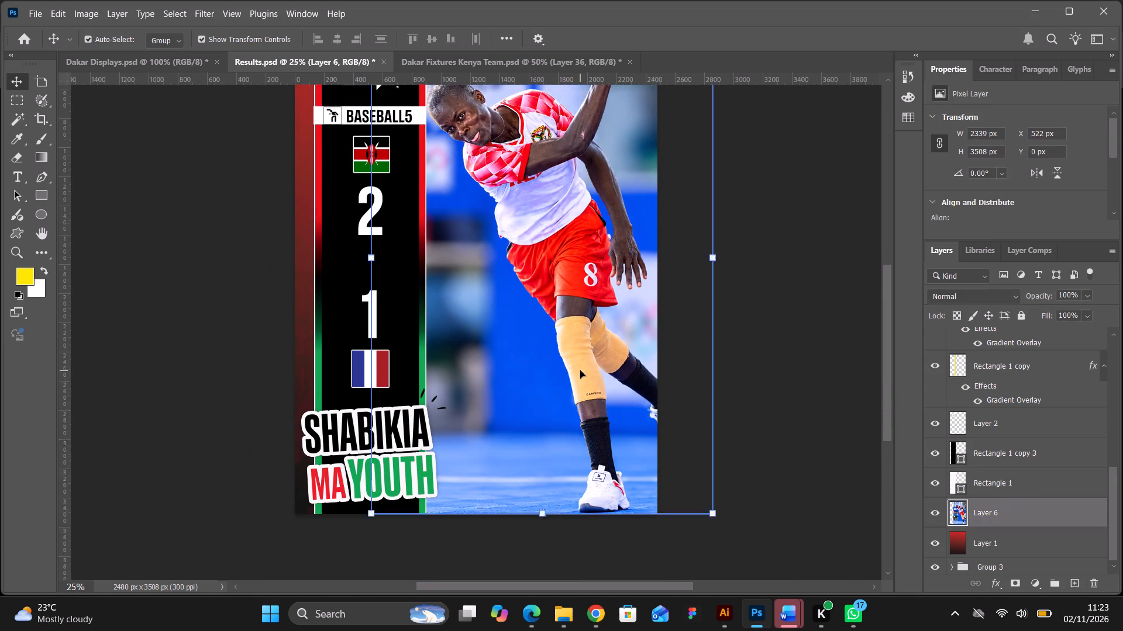
scroll(580, 370, "up", 13)
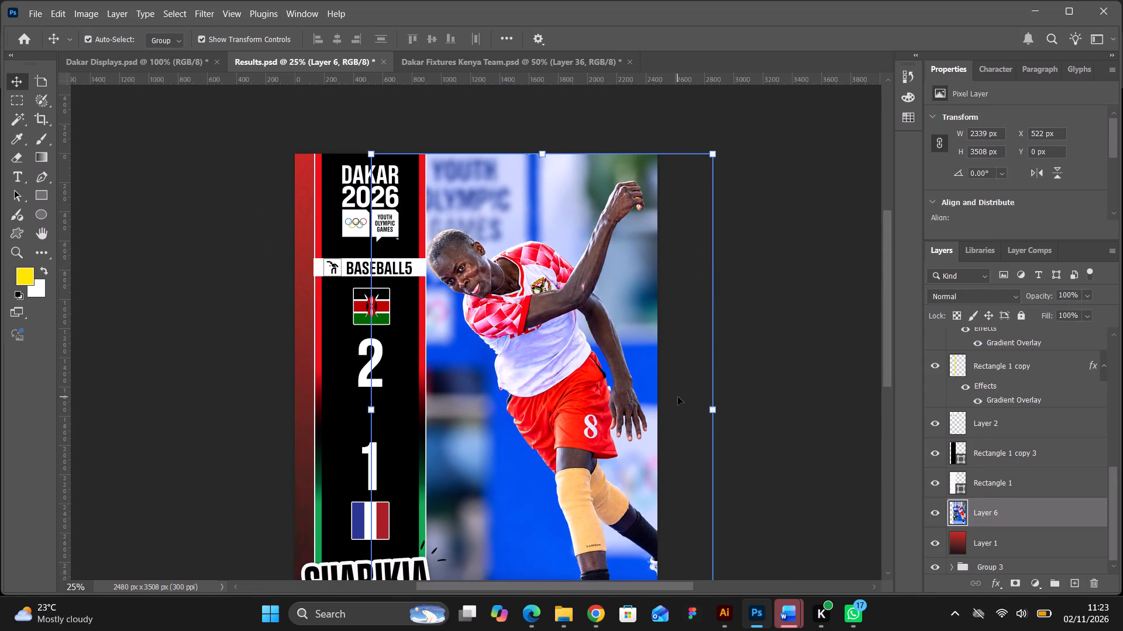
key("Right")
key("Right")
key("Right")
key("Right")
key("Right")
key("Right")
key("Right")
key("Right")
key("Right")
key("Right")
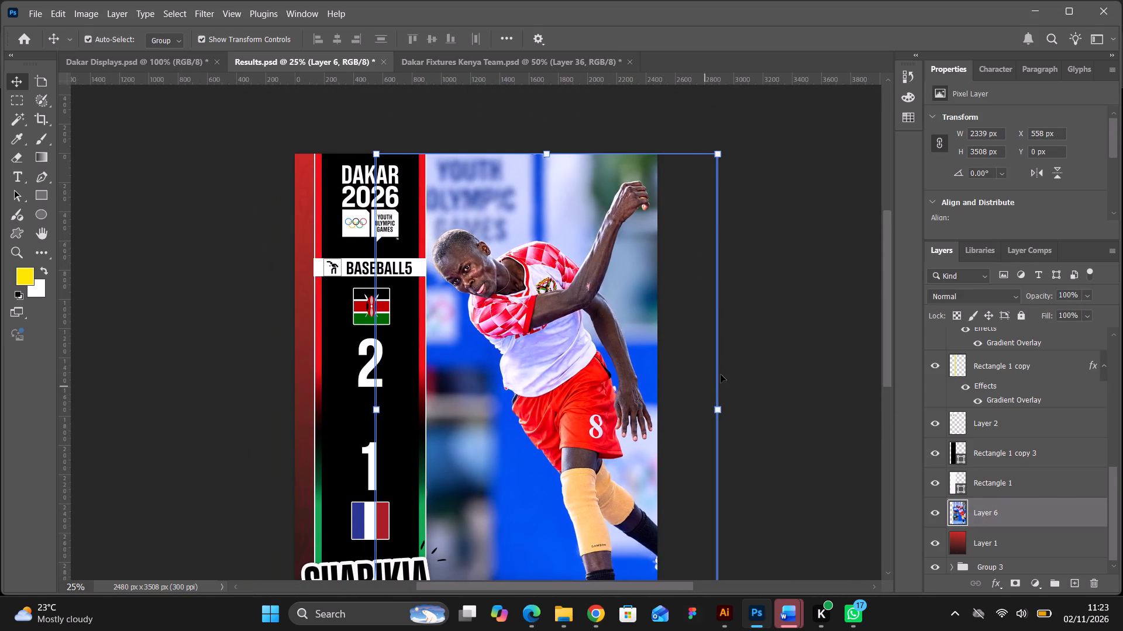
key("Right")
key("Right")
key("Right")
key("Right")
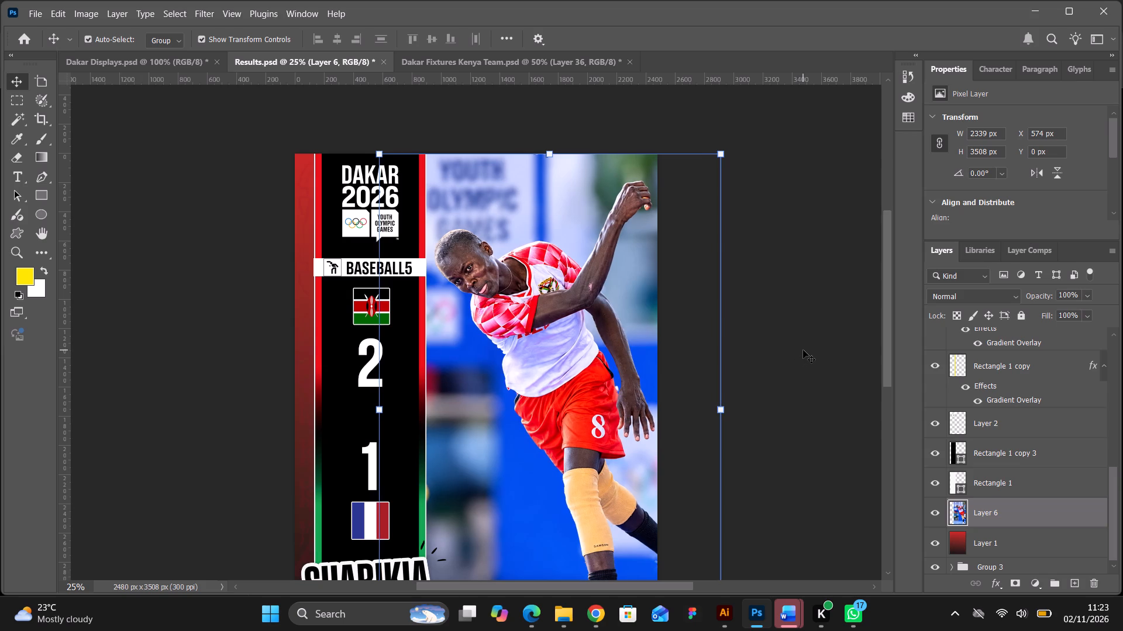
left_click(803, 350)
scroll(803, 350, "down", 13)
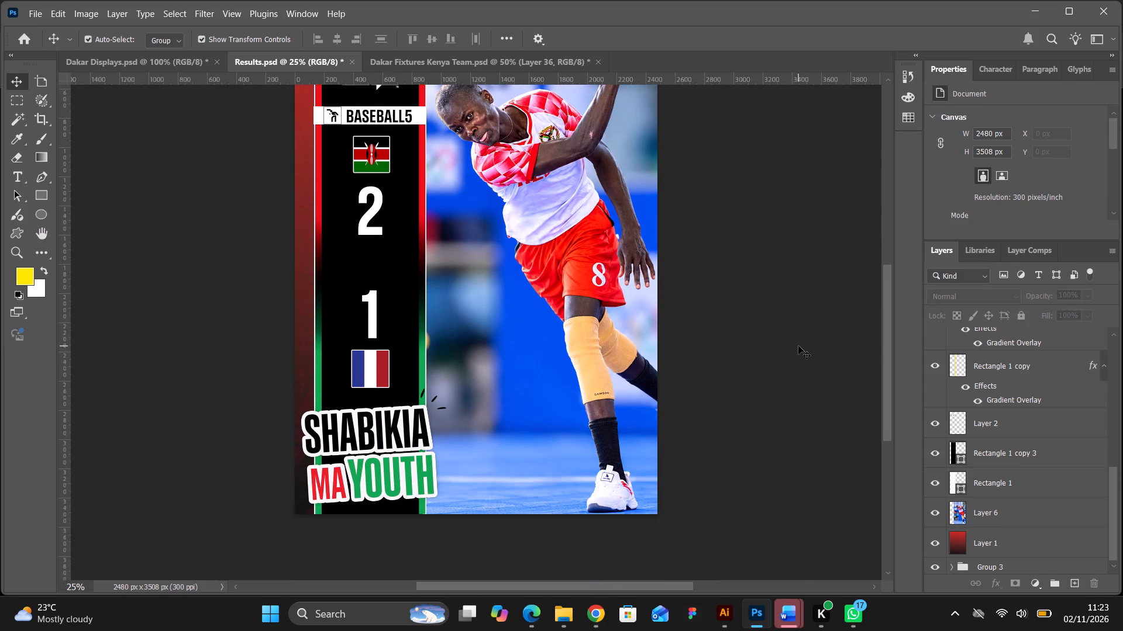
Nudge the player photo down to Y 8 px, checking the poster's top and bottom edges.
scroll(798, 346, "up", 4)
left_click(604, 308)
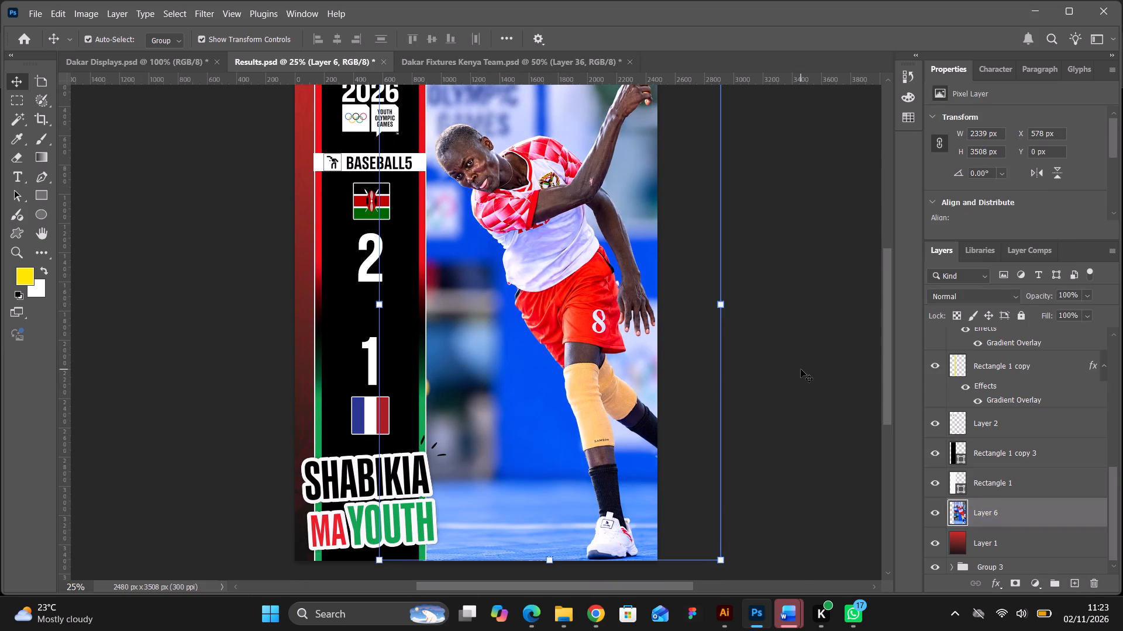
key("Down")
scroll(801, 370, "down", 5)
left_click(829, 349)
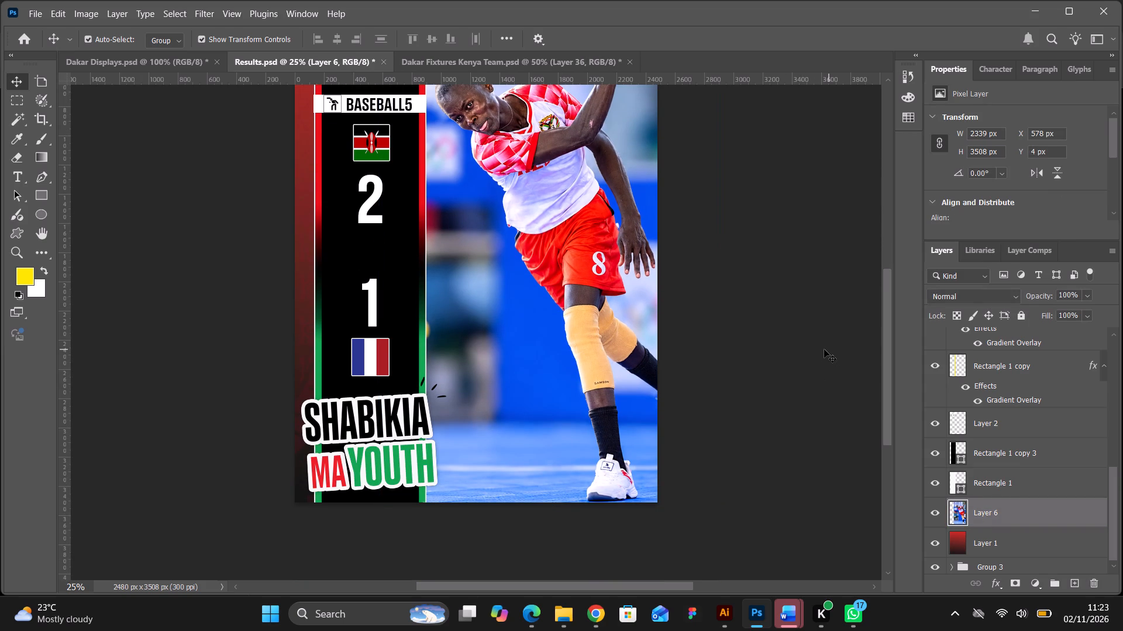
key("Left")
scroll(757, 353, "up", 5)
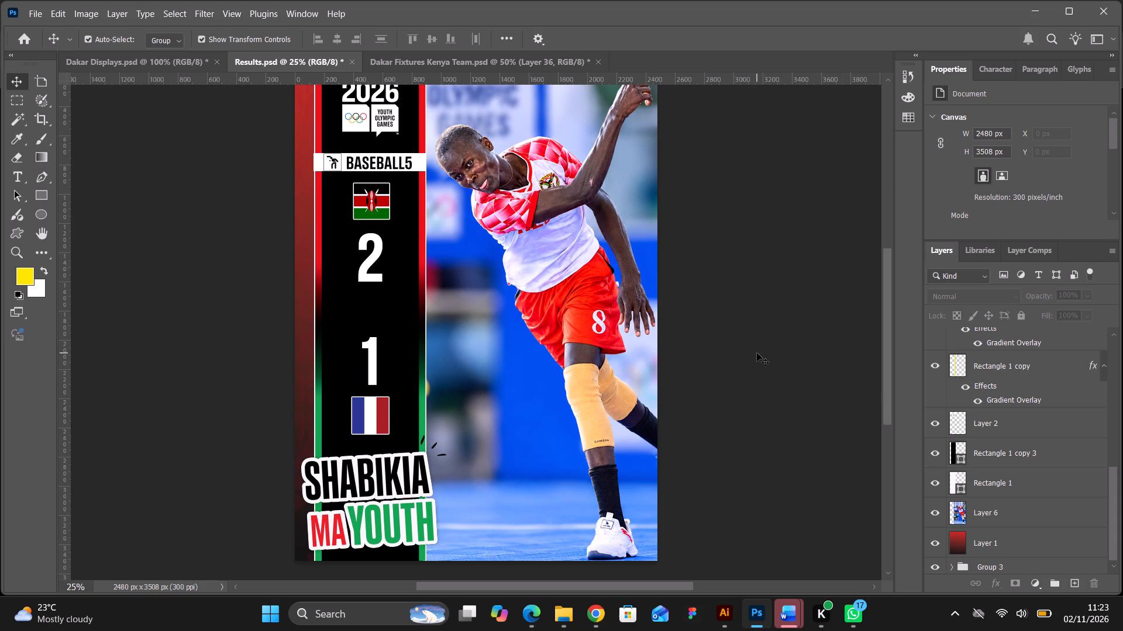
scroll(757, 353, "up", 7)
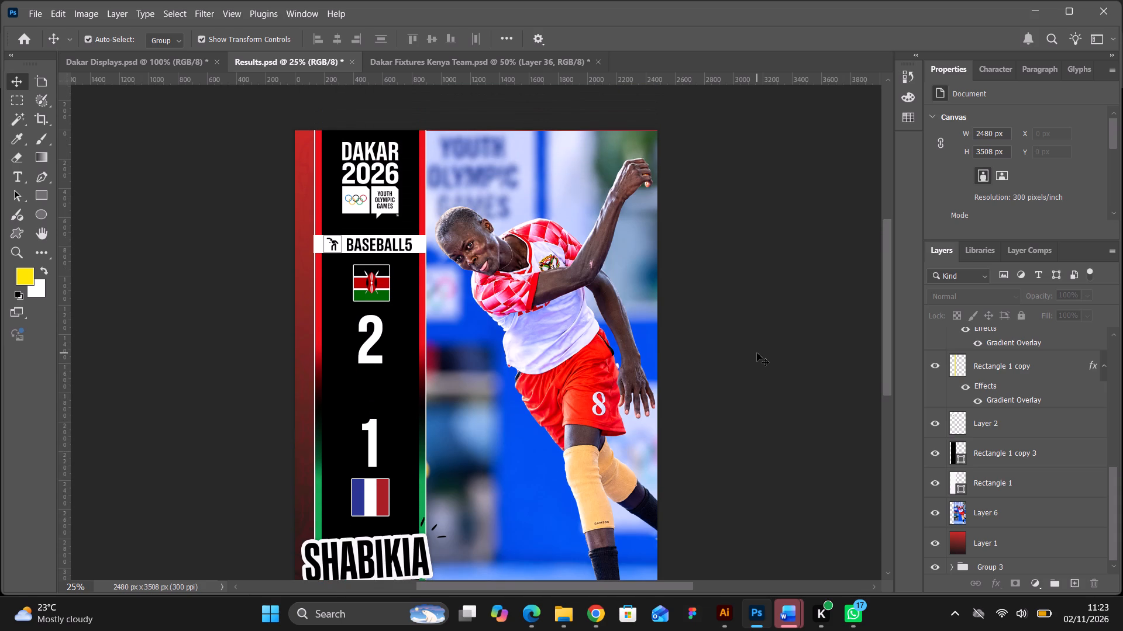
scroll(757, 353, "up", 2)
scroll(757, 353, "down", 14)
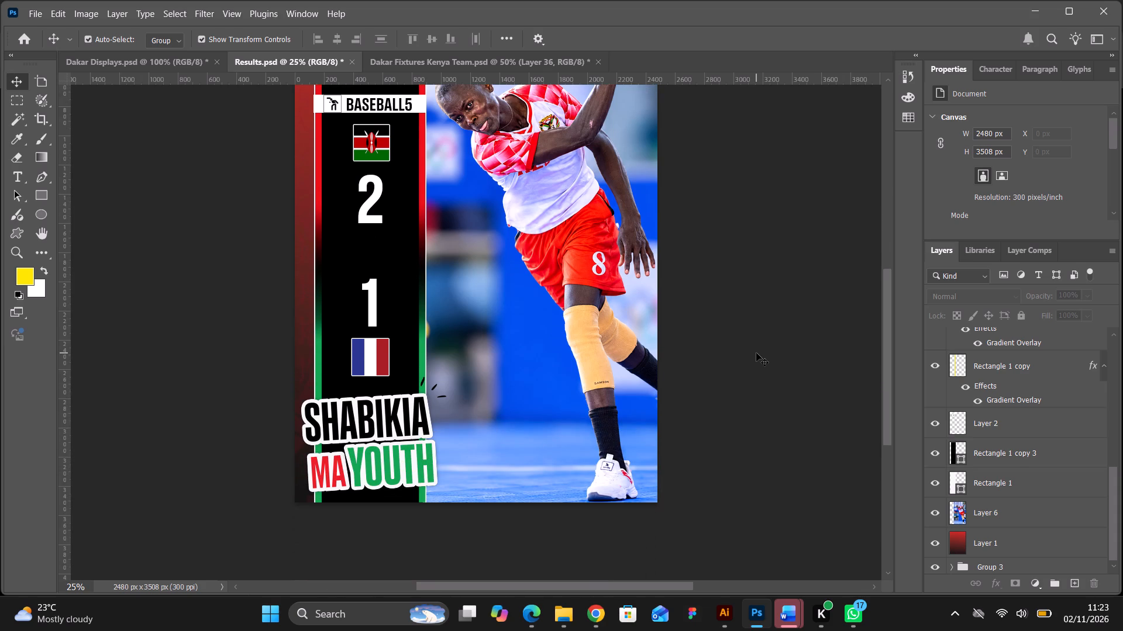
left_click(594, 382)
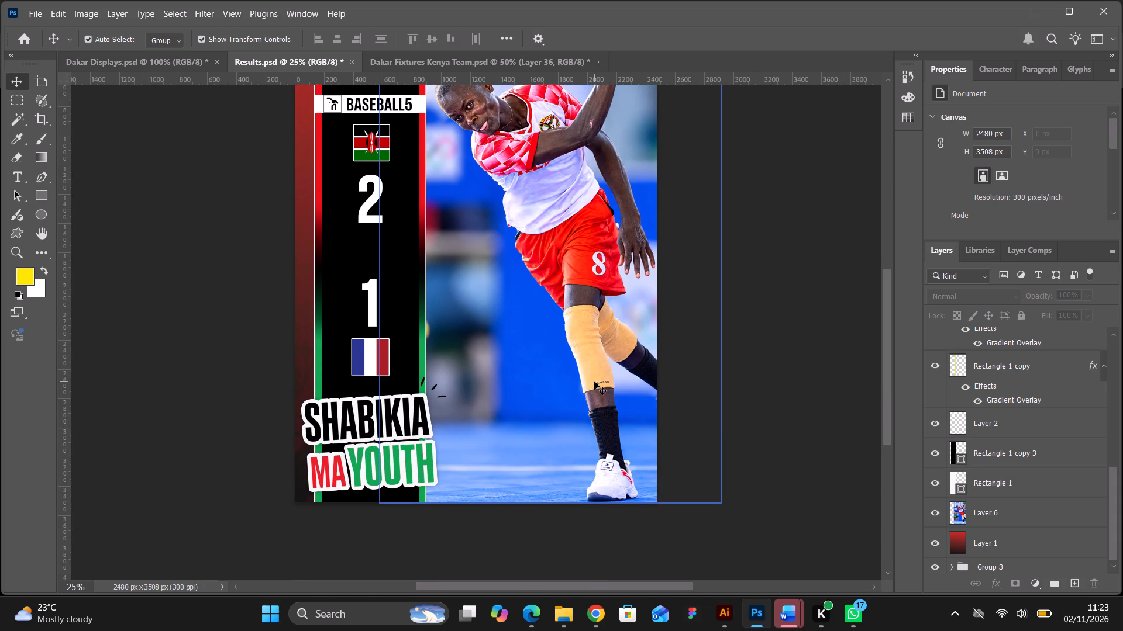
key("Down")
left_click(780, 394)
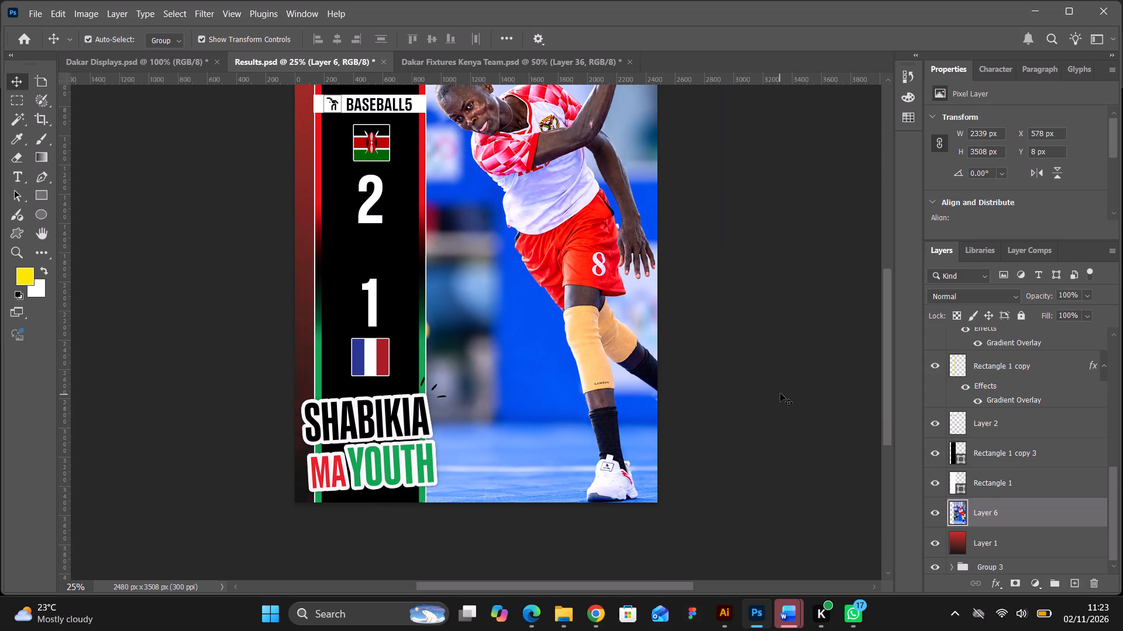
Place the player photo, Layer 6, in its own layer group.
scroll(781, 393, "up", 10)
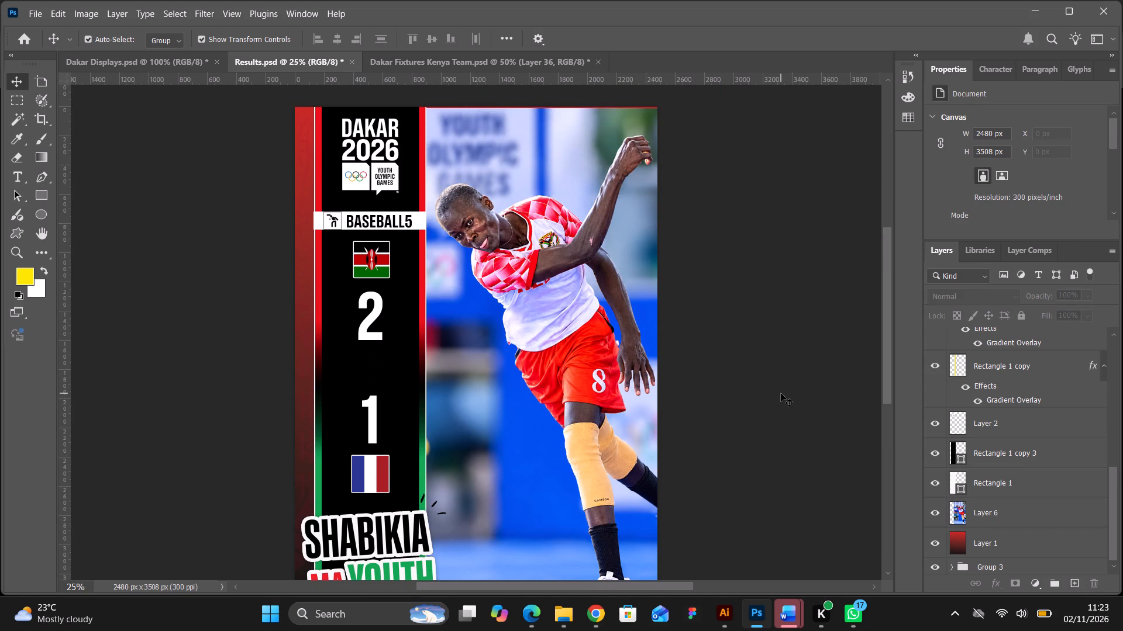
left_click(545, 344)
right_click(545, 344)
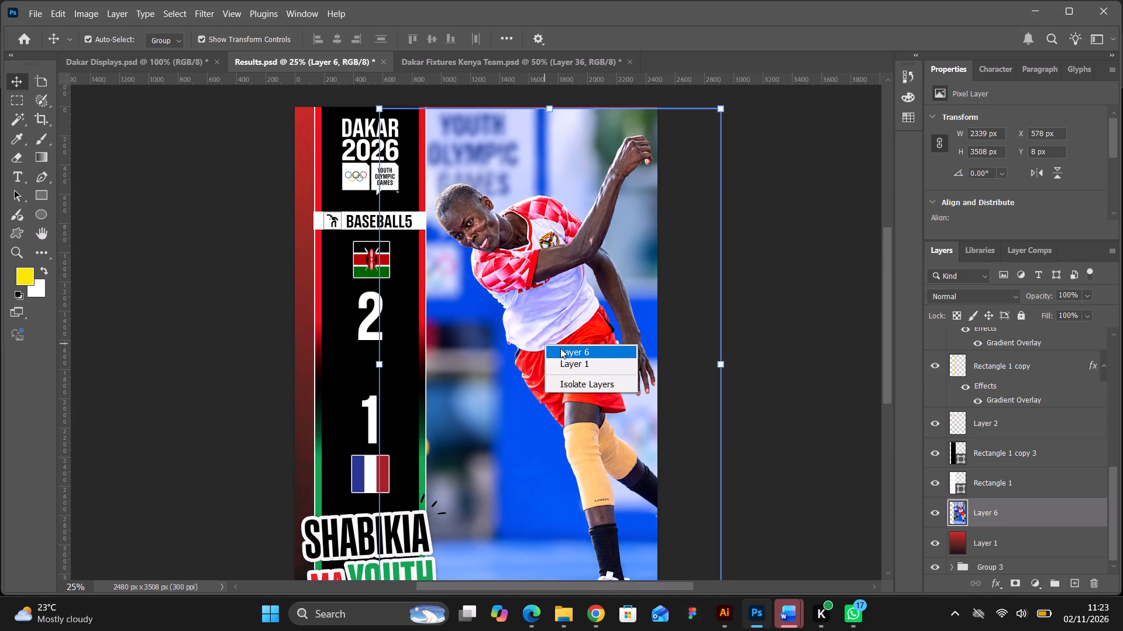
left_click(815, 353)
left_click(800, 347, "ctrl")
key("ctrl+g")
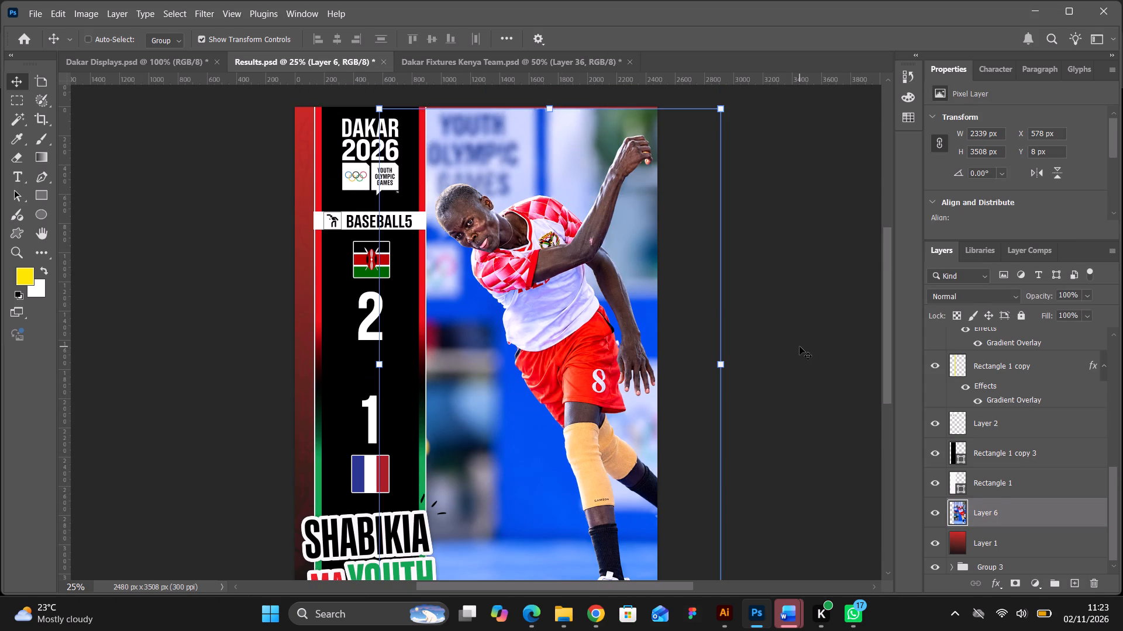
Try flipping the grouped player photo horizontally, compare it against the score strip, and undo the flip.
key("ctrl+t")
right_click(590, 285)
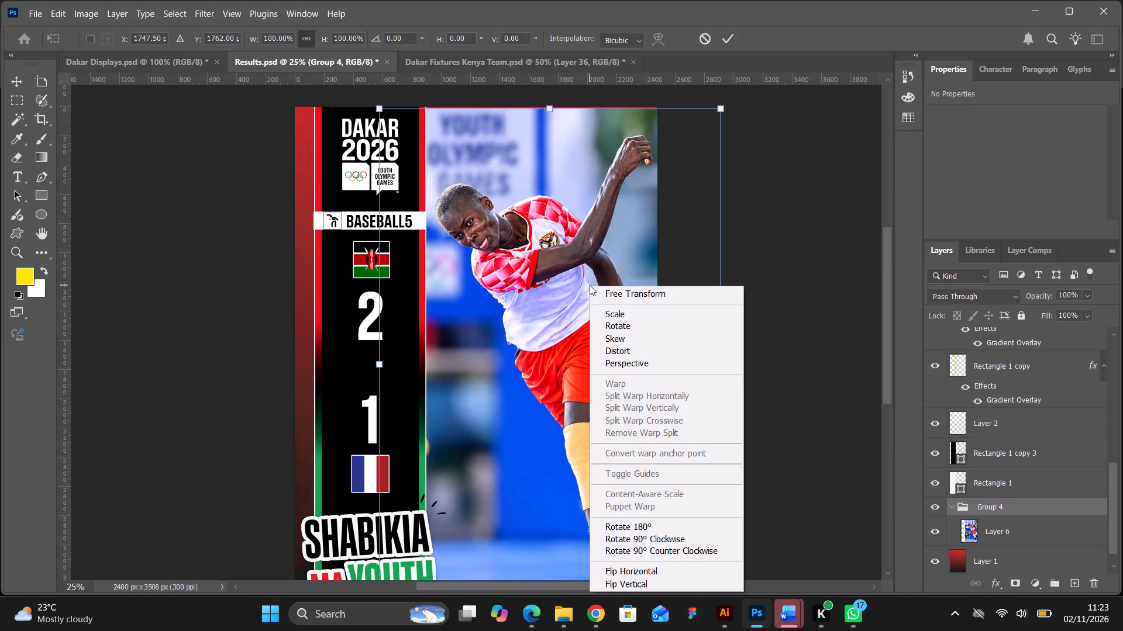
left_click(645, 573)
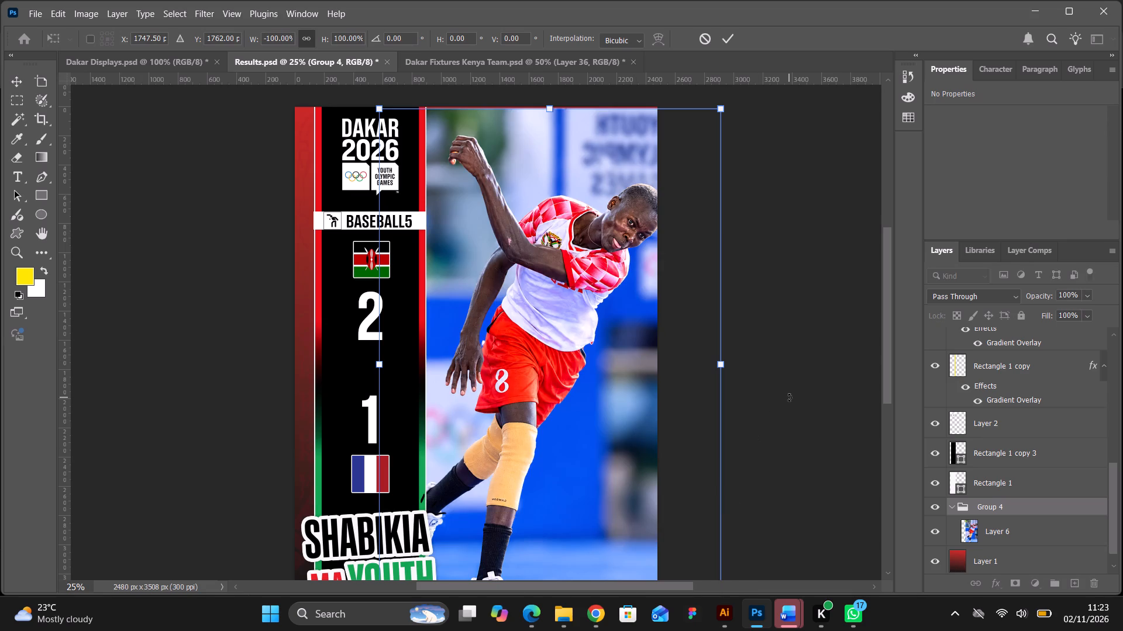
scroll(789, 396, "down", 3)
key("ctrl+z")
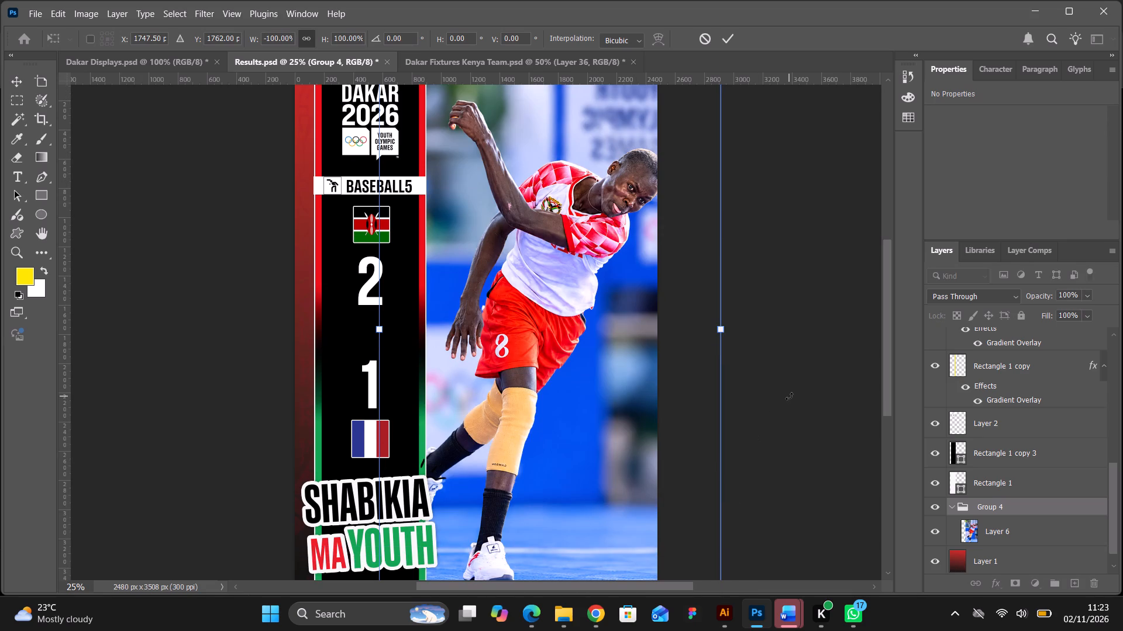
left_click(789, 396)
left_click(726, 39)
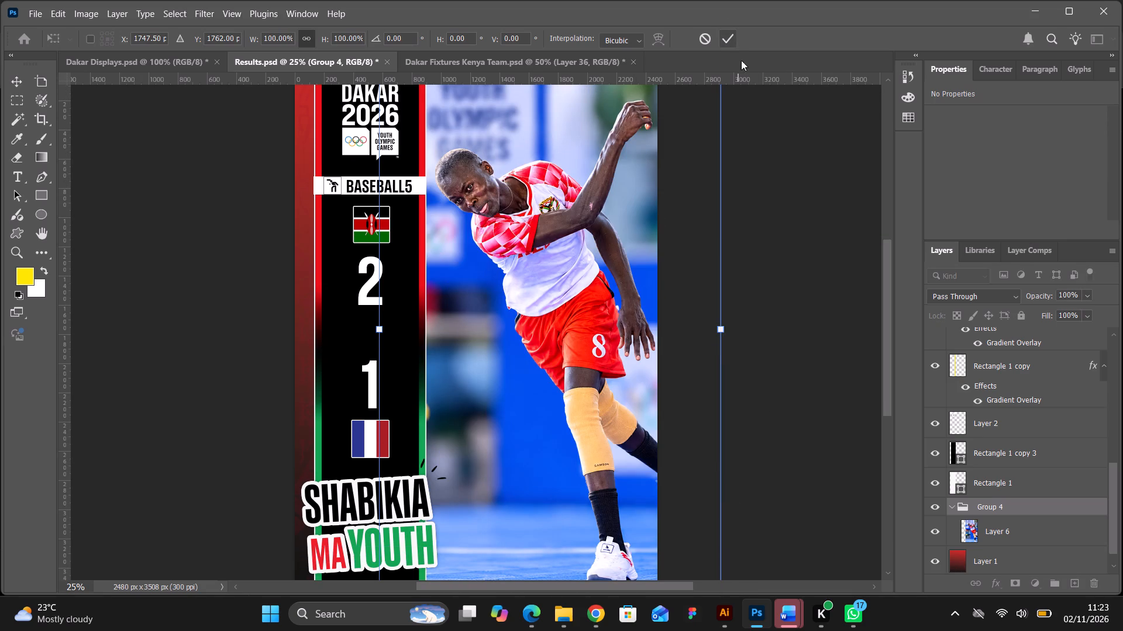
Review the poster from its bottom edge upward, checking how the player photo sits beside the score strip.
left_click(788, 197)
scroll(788, 196, "down", 6)
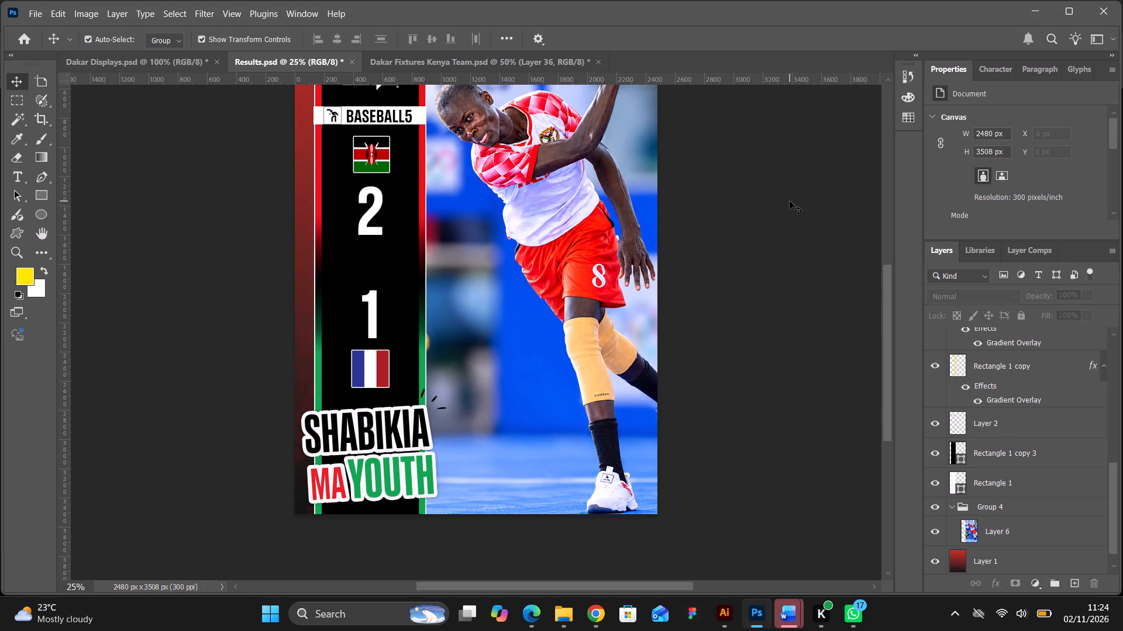
triple_click(886, 81)
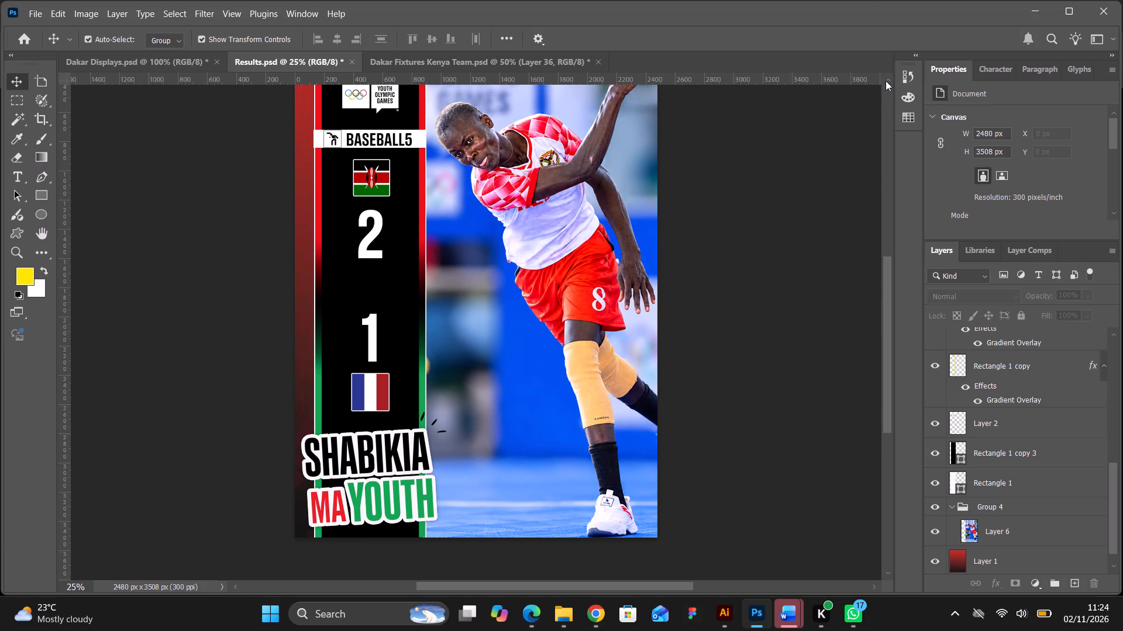
triple_click(886, 81)
key("ctrl+minus")
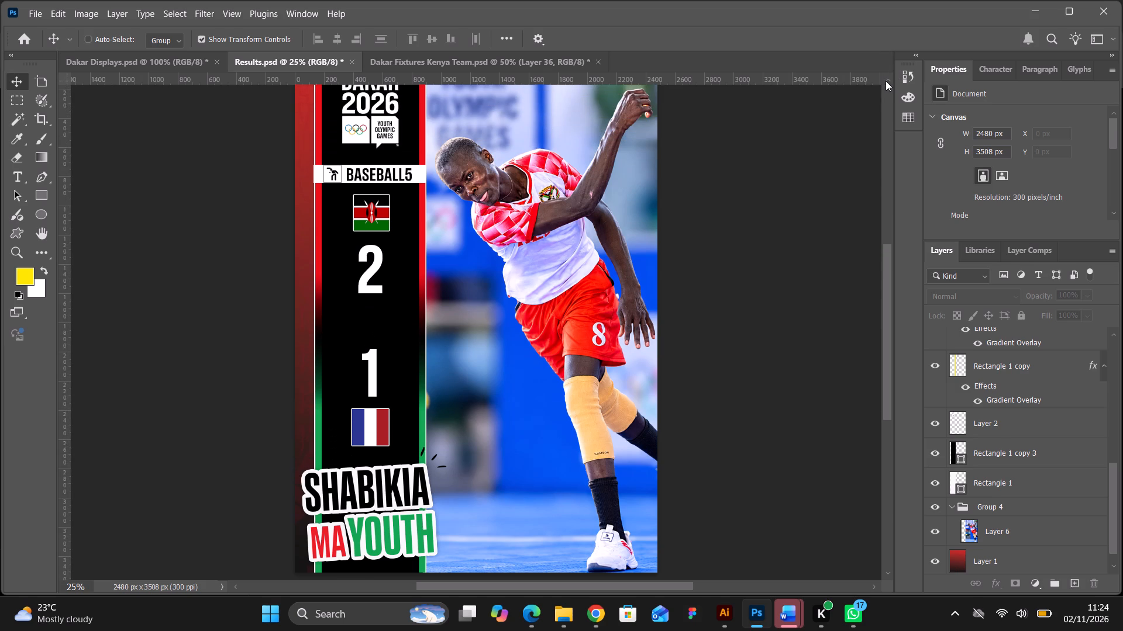
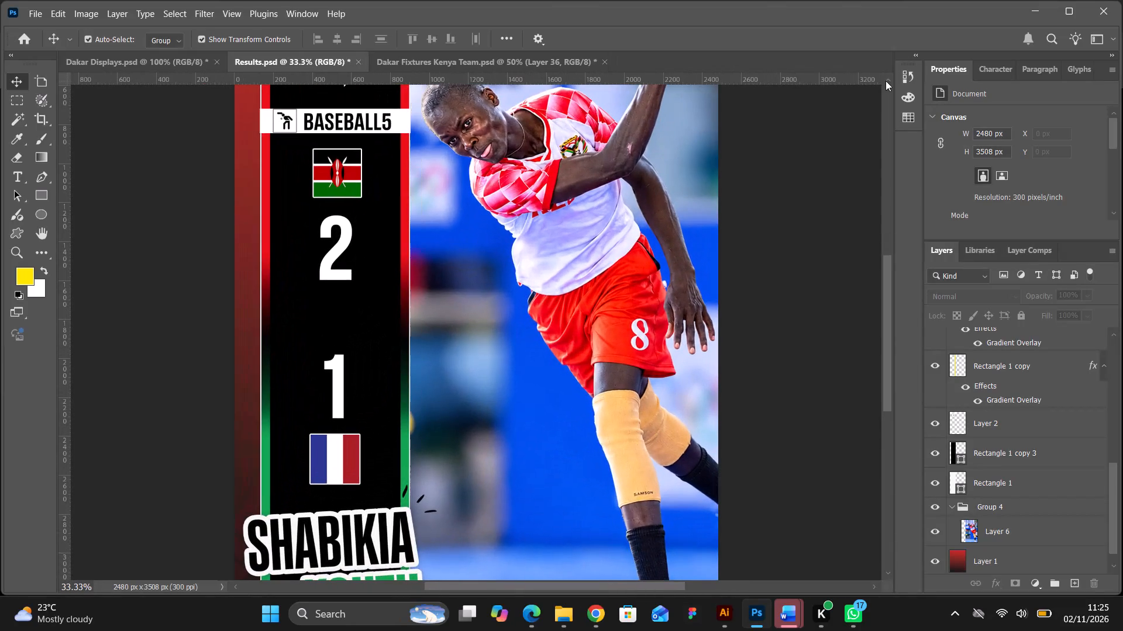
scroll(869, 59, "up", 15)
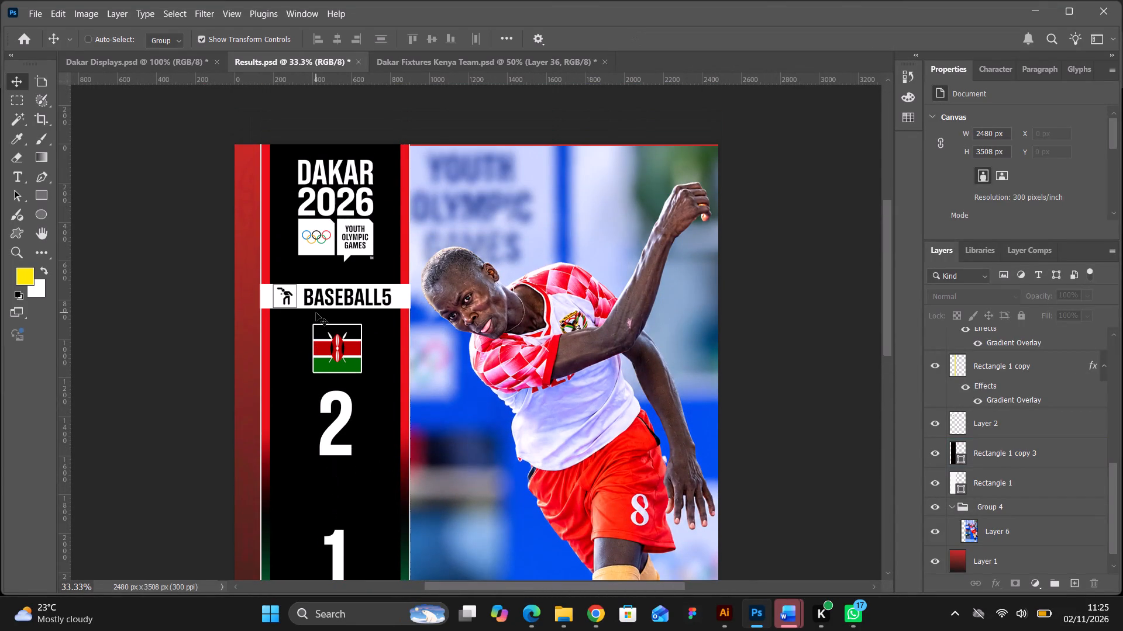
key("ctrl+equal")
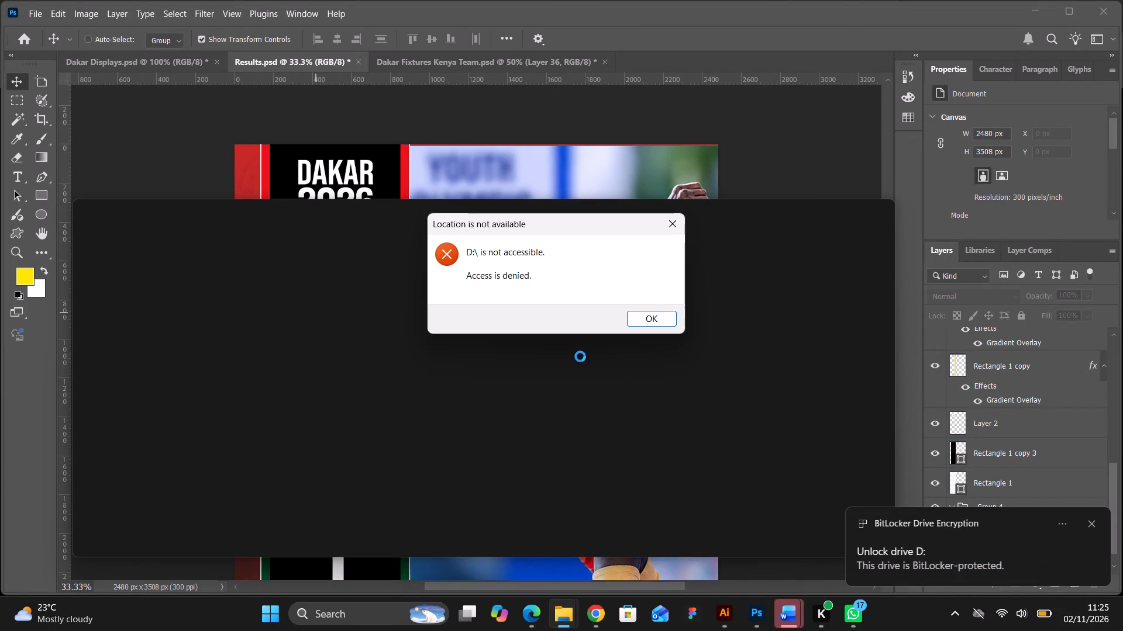
Dismiss the drive D: access error and open the BitLocker unlock request for that drive.
left_click(656, 315)
left_click(918, 552)
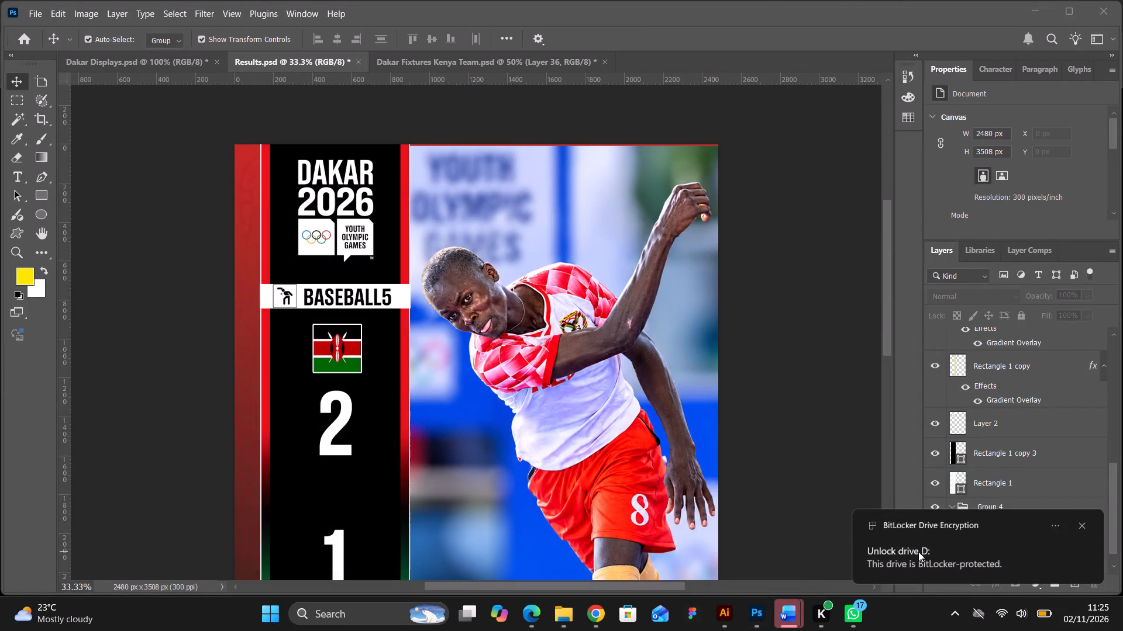
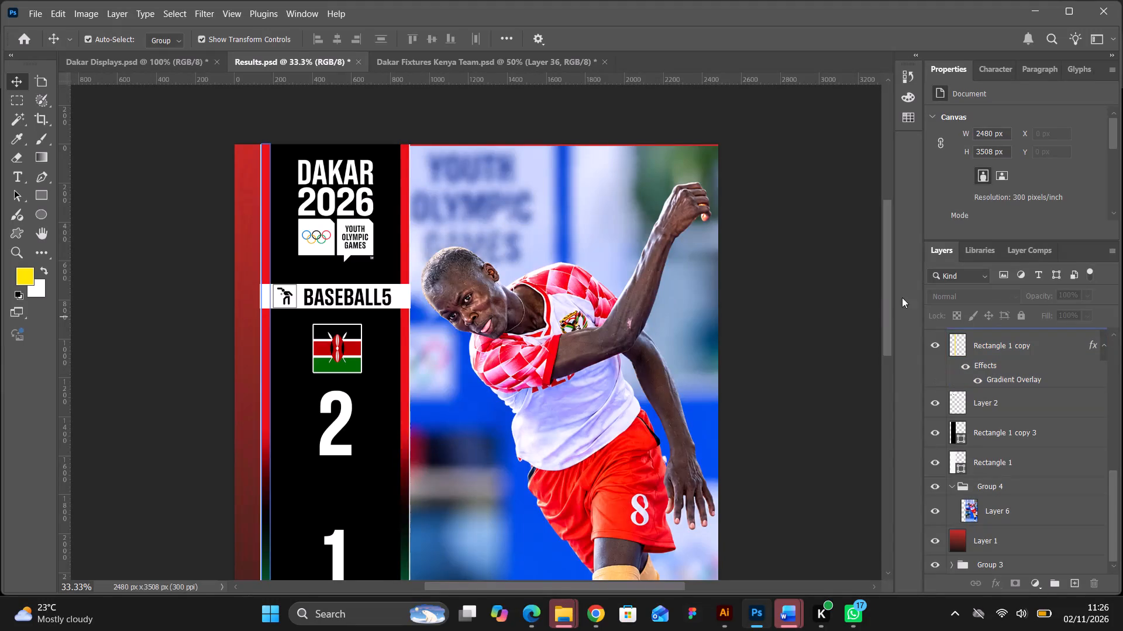
Scale the player photo group up to about 100.29% so it reaches the poster's top edge.
left_click(833, 297)
left_click(493, 177)
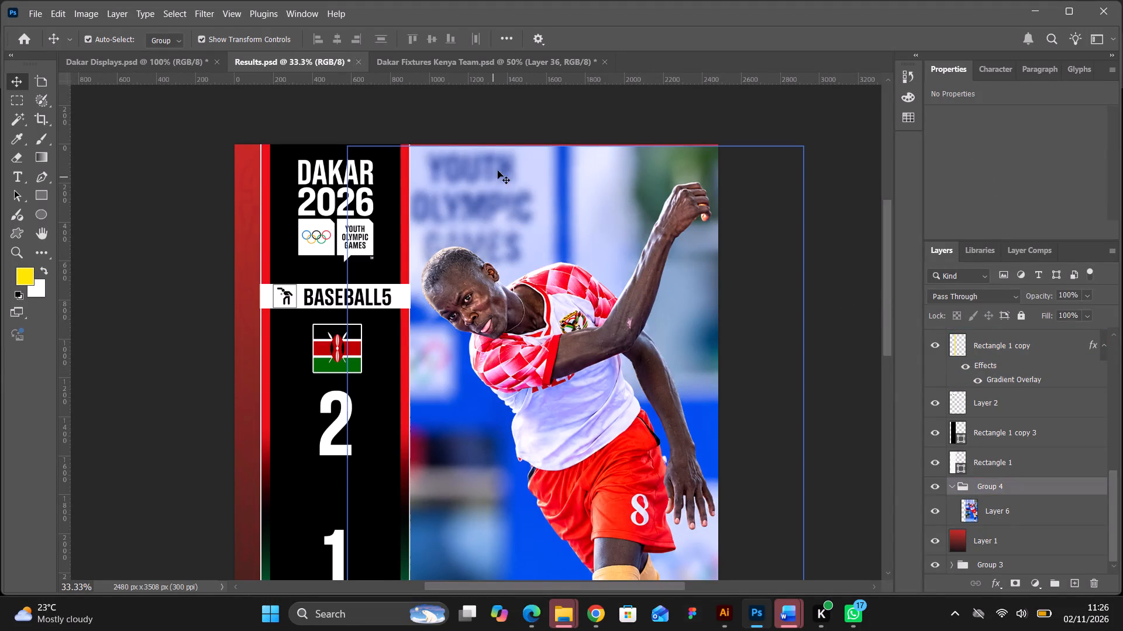
left_click(572, 144)
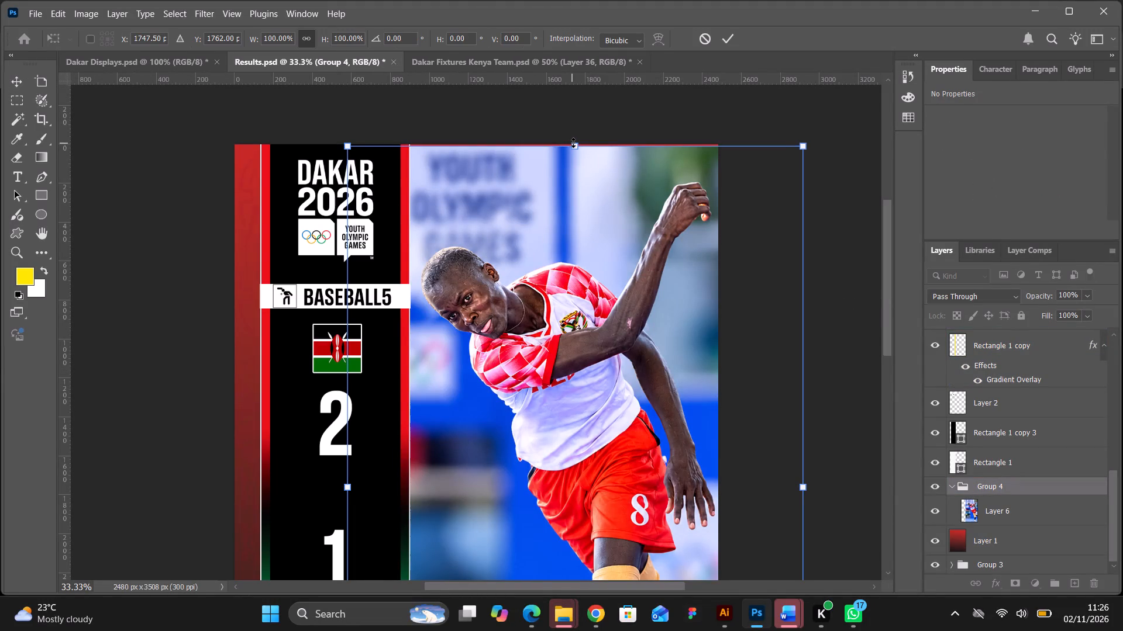
left_click(728, 37)
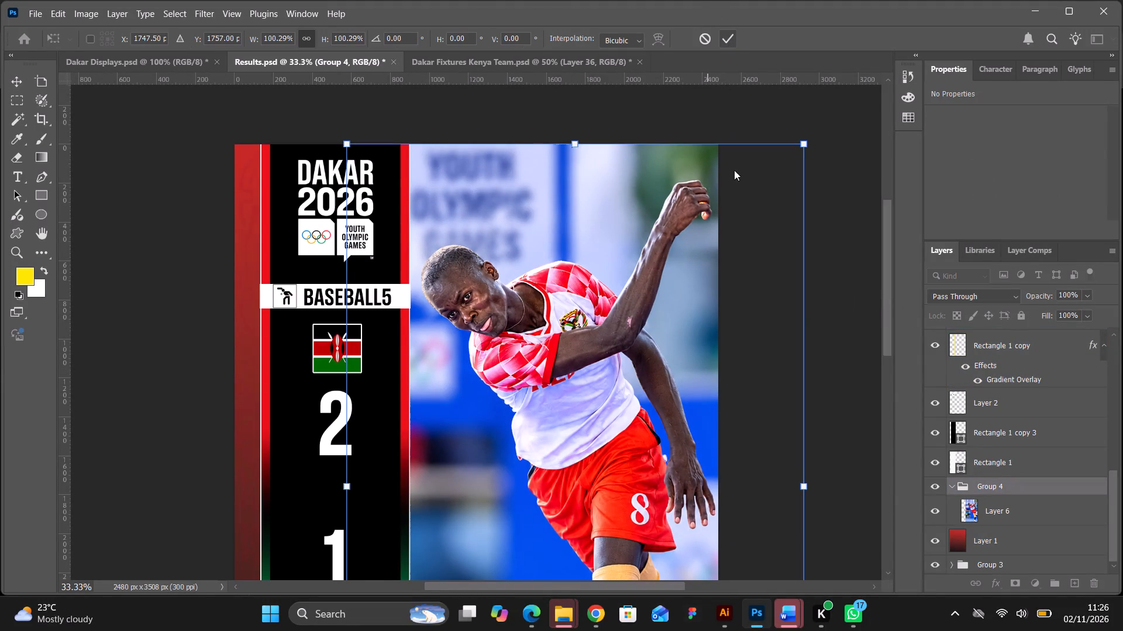
scroll(746, 212, "down", 20)
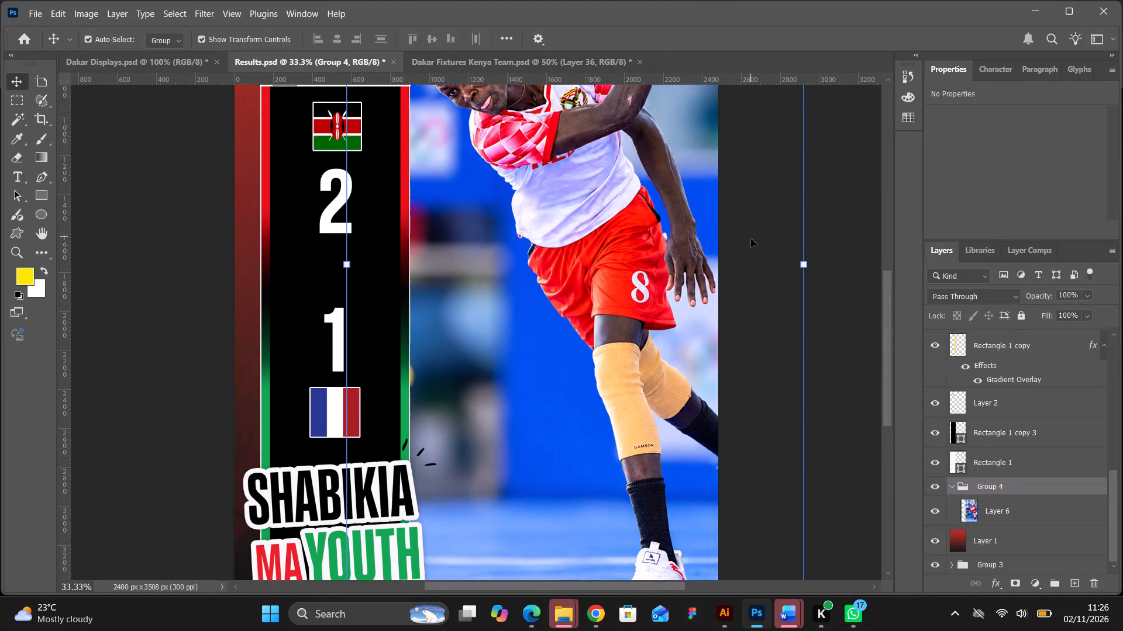
scroll(751, 239, "down", 12)
scroll(799, 152, "up", 18)
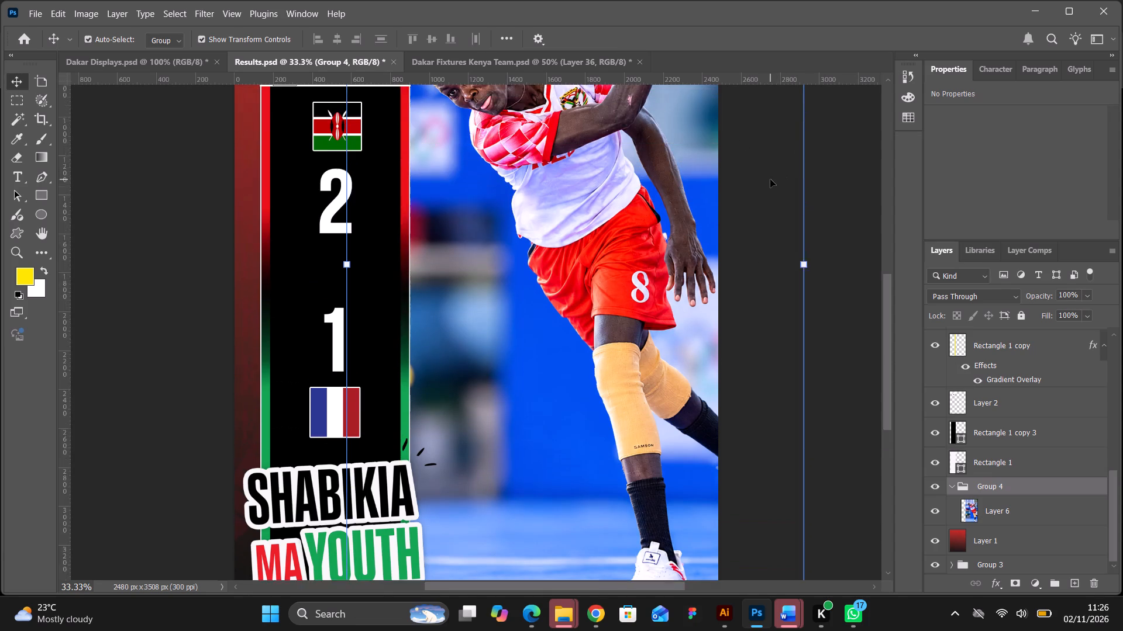
scroll(770, 179, "up", 16)
left_click(824, 185)
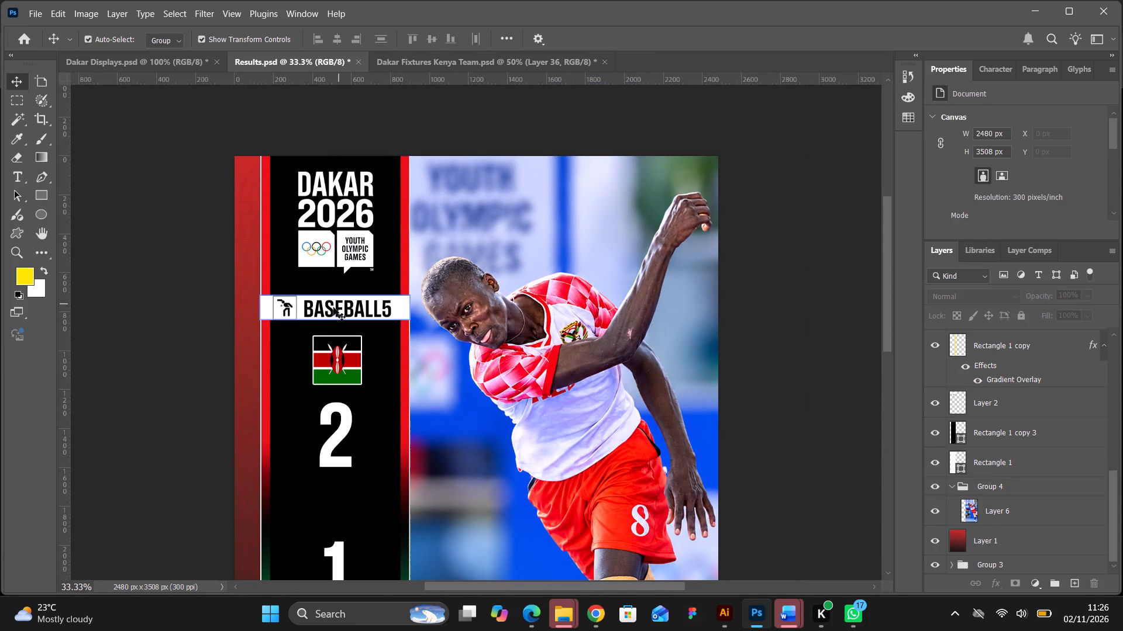
Duplicate the BASEBALL5 label with its icon and white bar, placing the copy over the photo's top beside the black column at about X 894, Y 80 px.
left_click(290, 307)
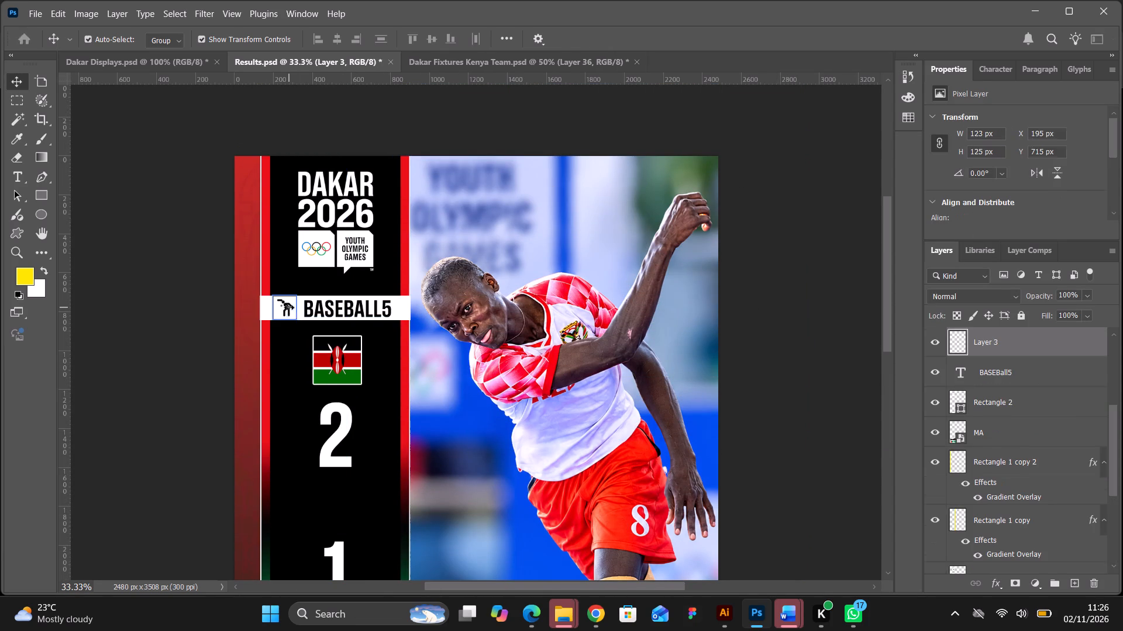
left_click(333, 311, "shift")
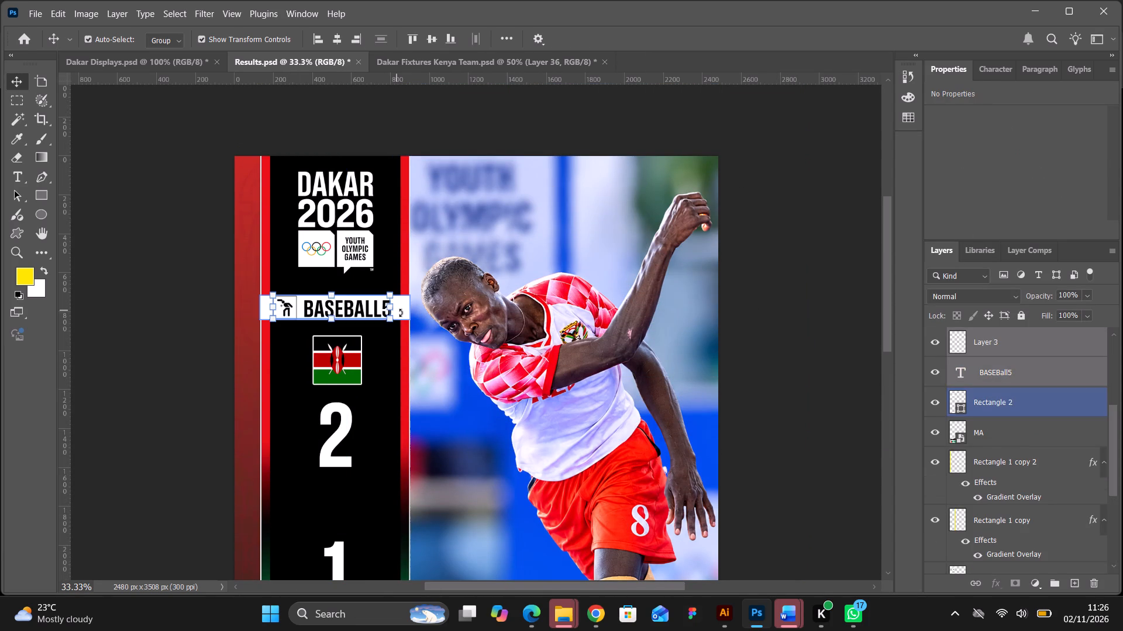
left_click(409, 308, "shift")
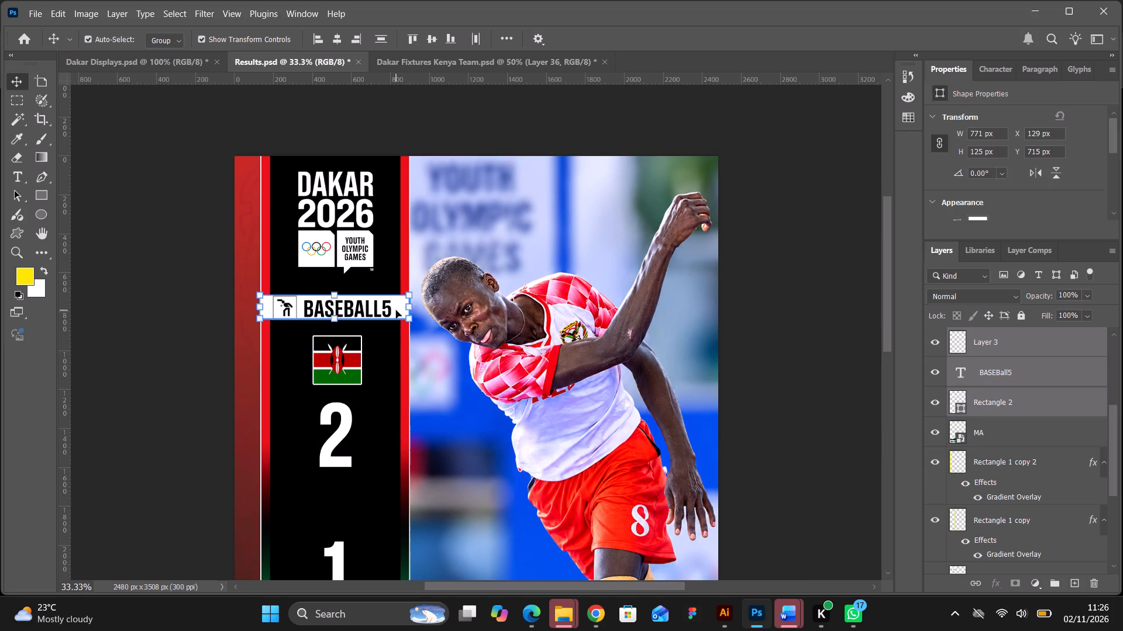
left_click_drag(396, 310, 494, 224)
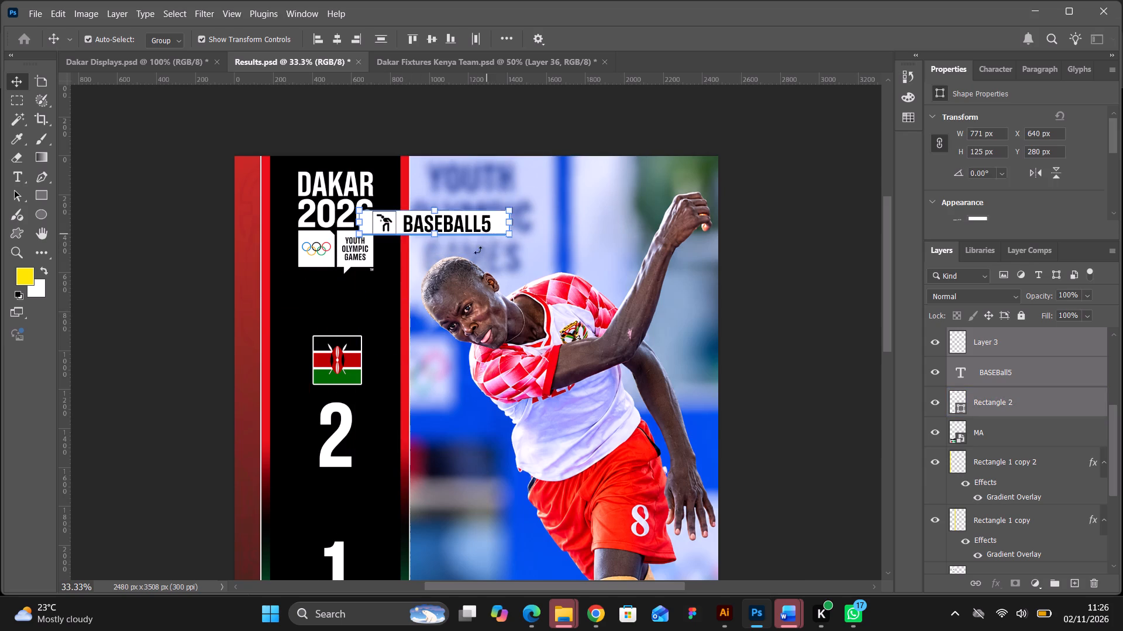
key("ctrl+z")
key("ctrl+j")
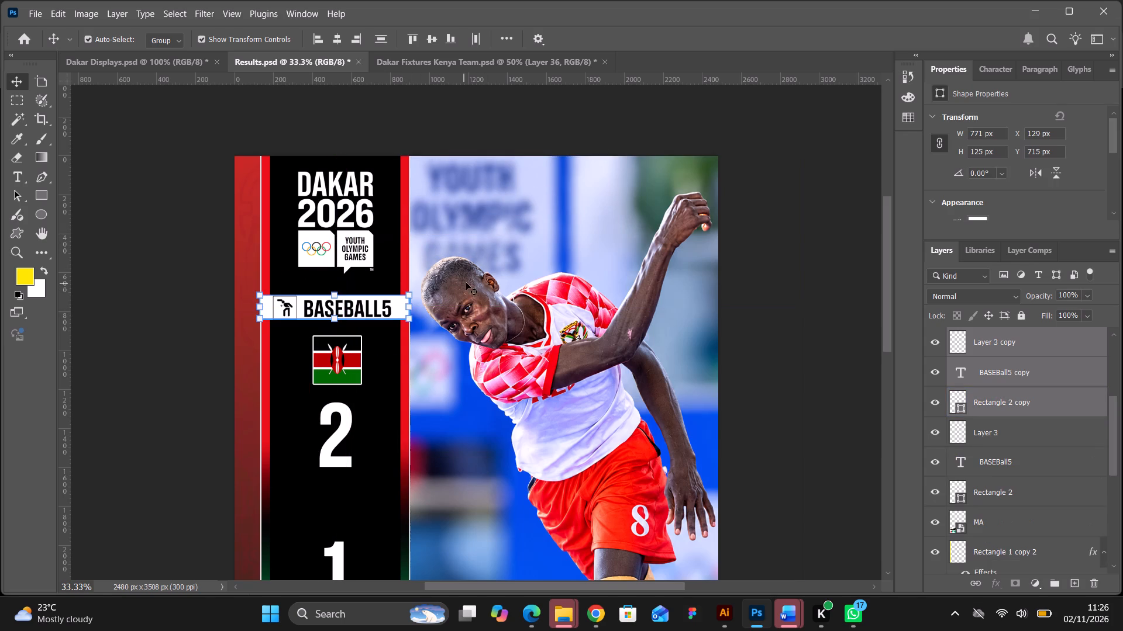
left_click_drag(387, 305, 527, 200)
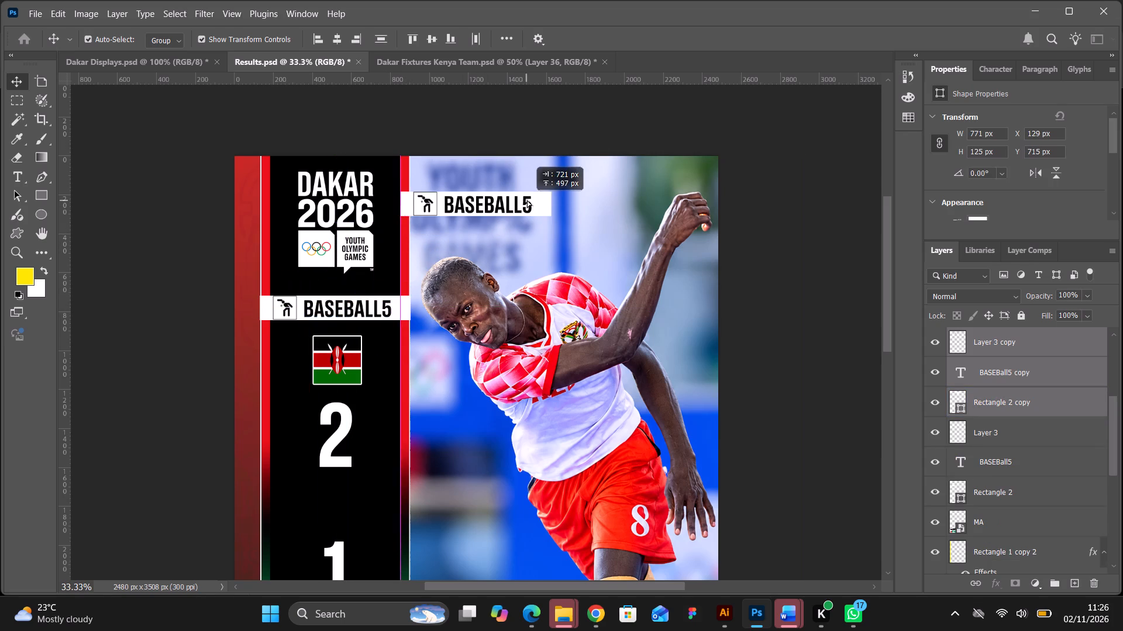
left_click_drag(527, 200, 536, 179)
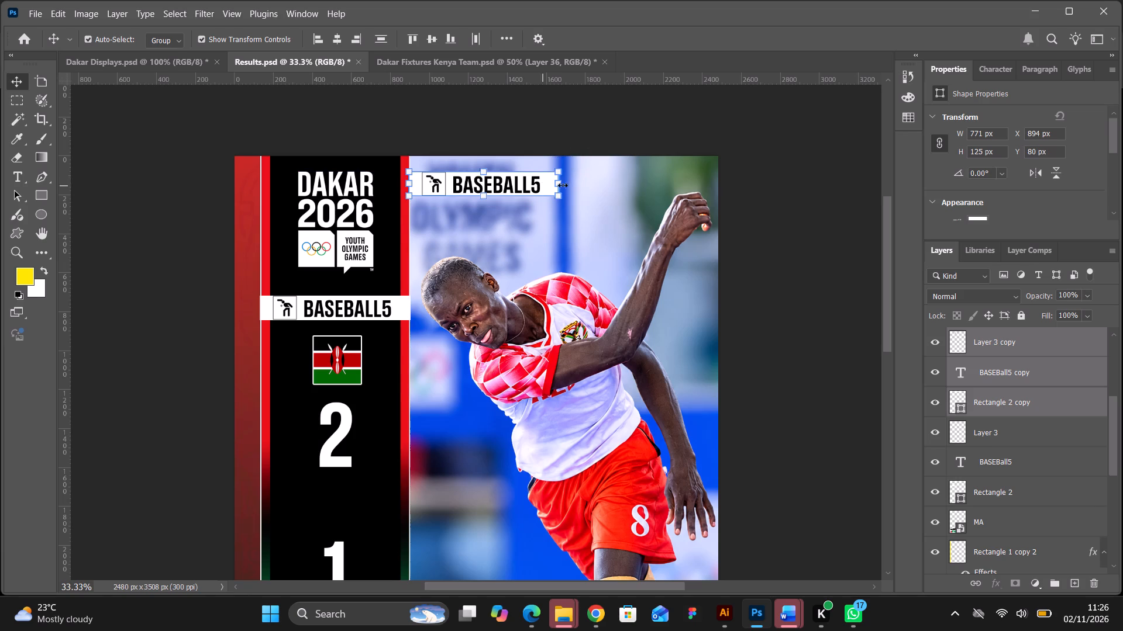
left_click(580, 115)
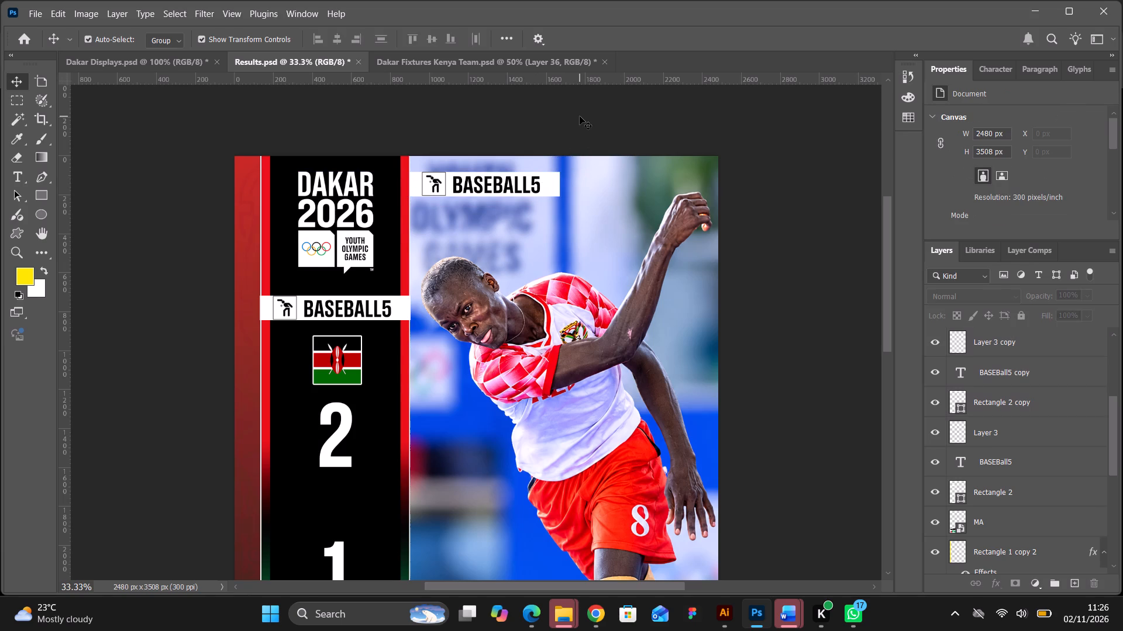
Delete the sport icon from the original BASEBALL5 label in the black column.
scroll(580, 116, "down", 6)
left_click(291, 237)
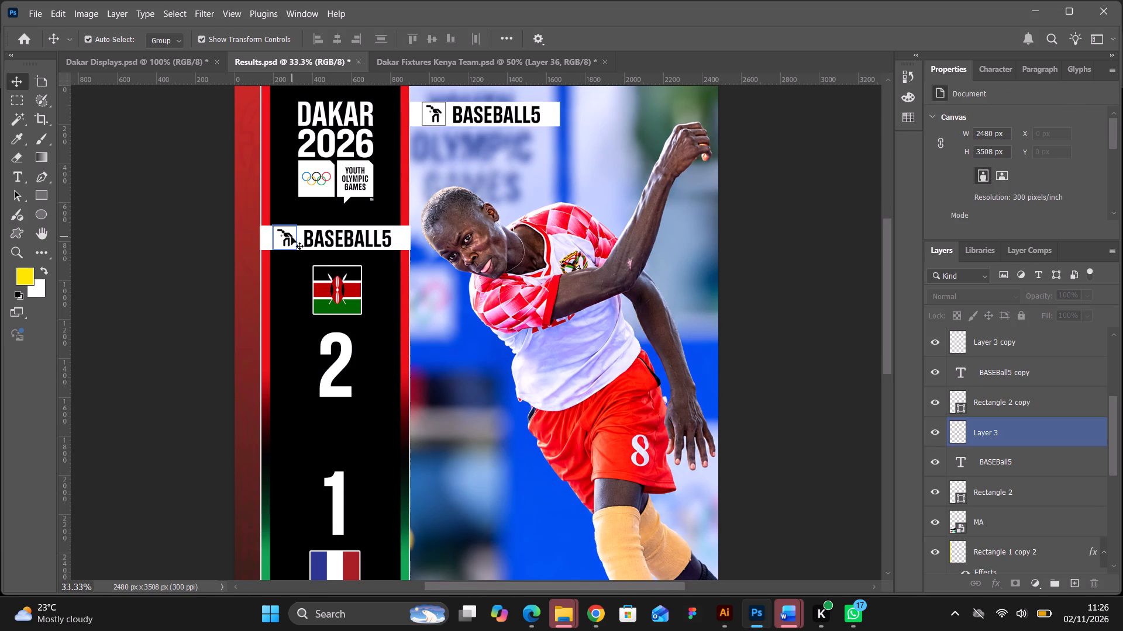
key("BackSpace")
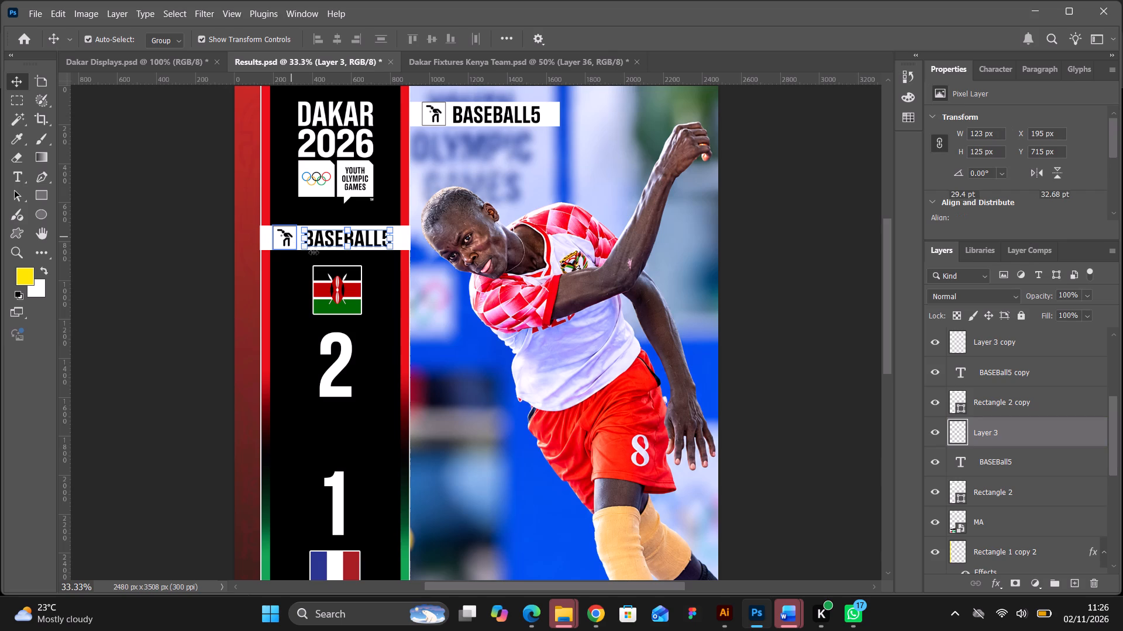
Replace the BASEBALL5 text on the column's white bar with "results".
double_click(323, 244)
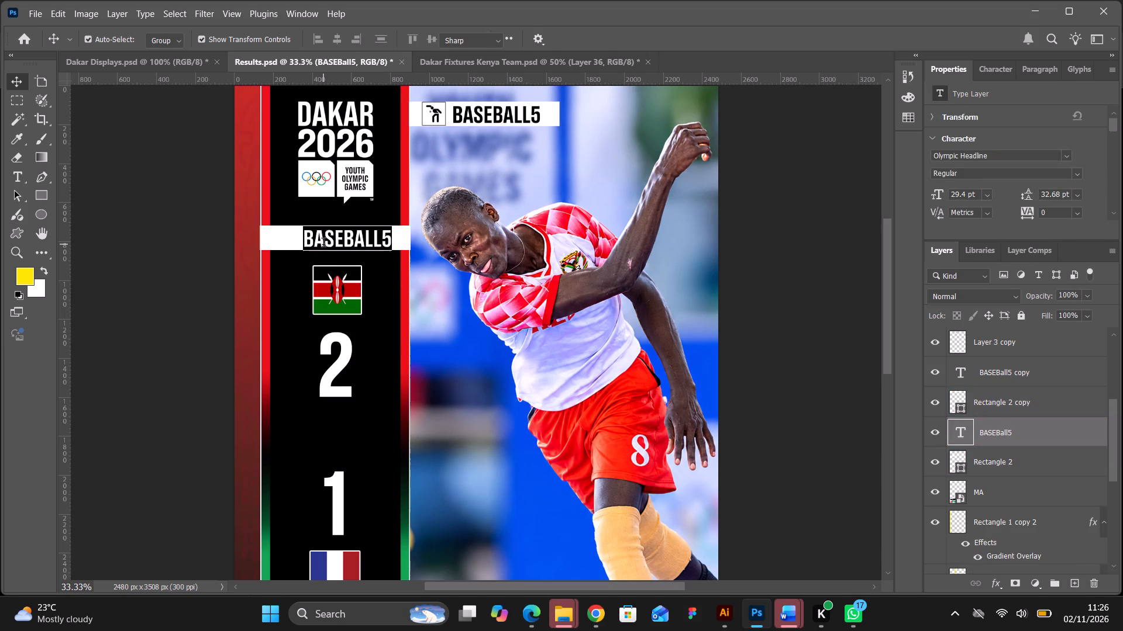
type("results")
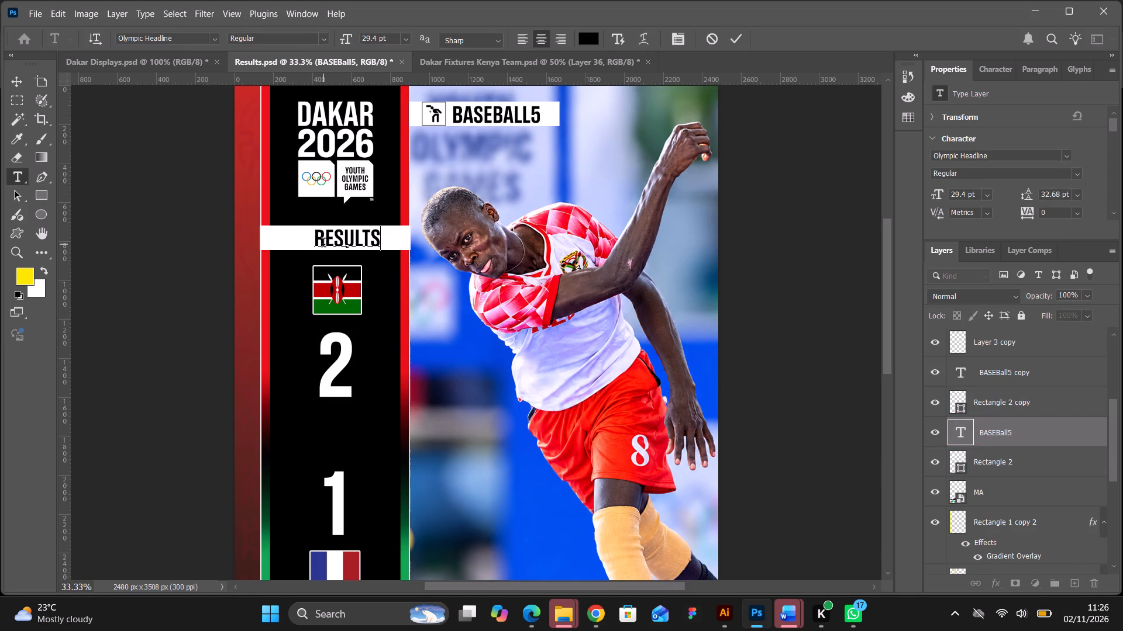
left_click(19, 80)
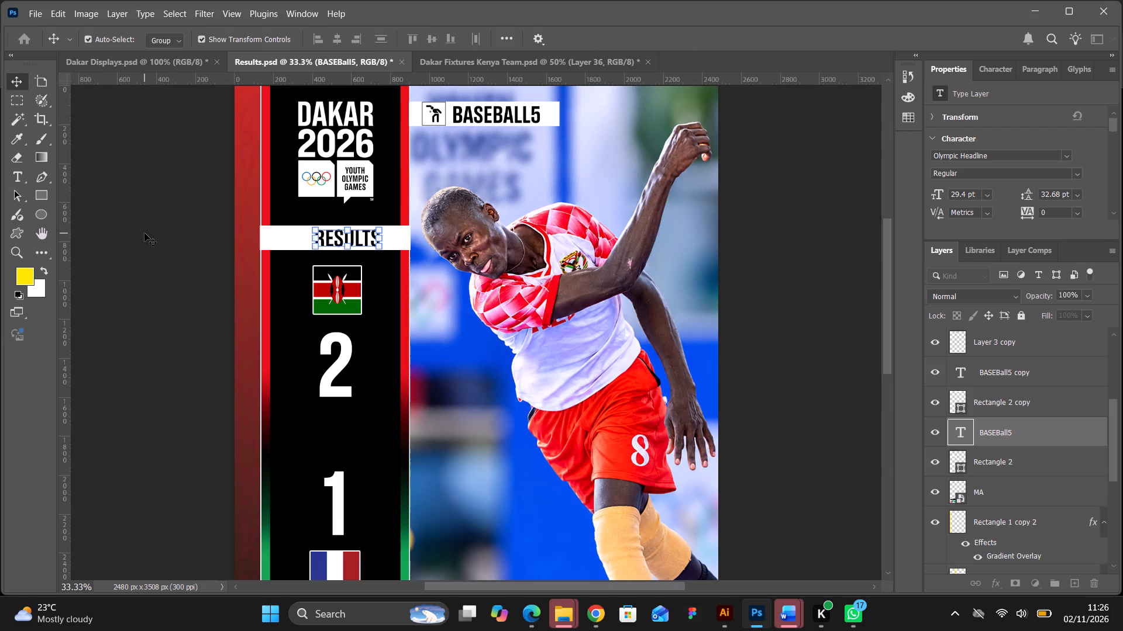
left_click(144, 233)
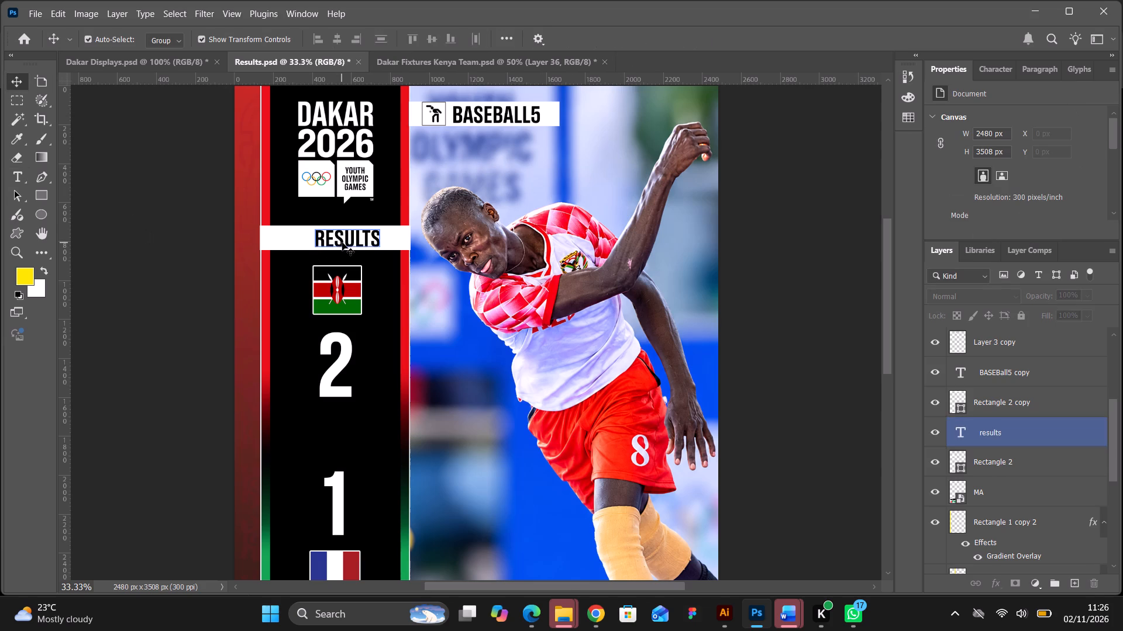
Shift the RESULTS text left along its white bar, then nudge it slightly back toward the bar's middle.
left_click_drag(342, 242, 319, 241)
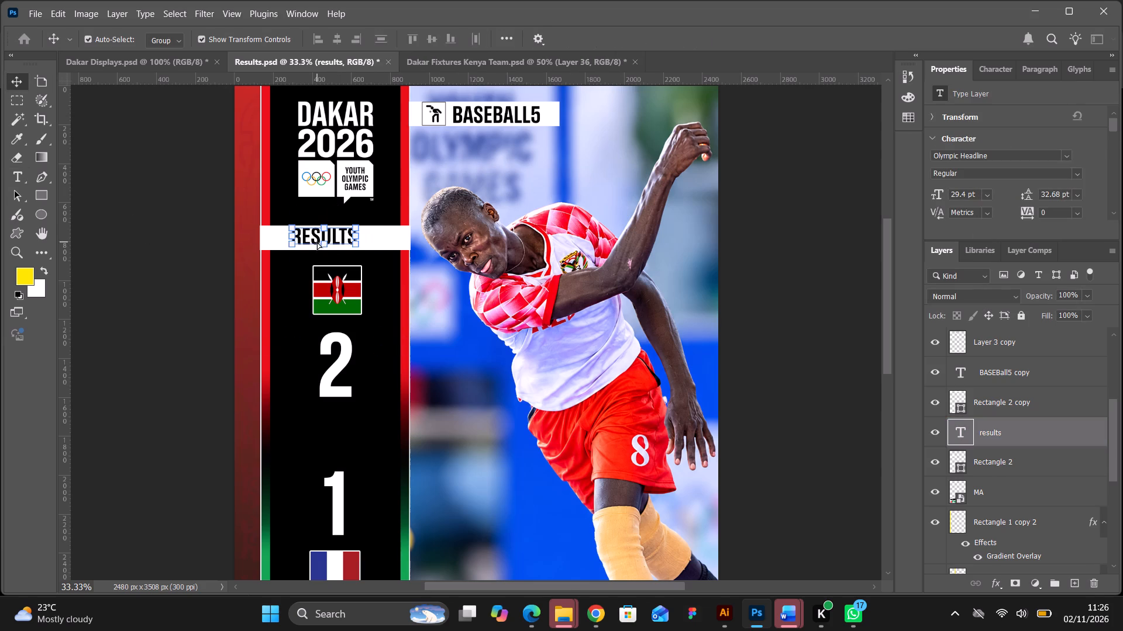
key("Right")
key("Right")
key("Right")
key("Right")
key("Right")
key("Right")
key("Right")
key("Right")
key("Right")
key("Right")
key("Right")
key("Right")
key("Right")
key("Right")
key("Right")
key("Right")
key("Right")
key("Right")
key("Right")
key("Right")
key("Right")
key("Right")
key("Right")
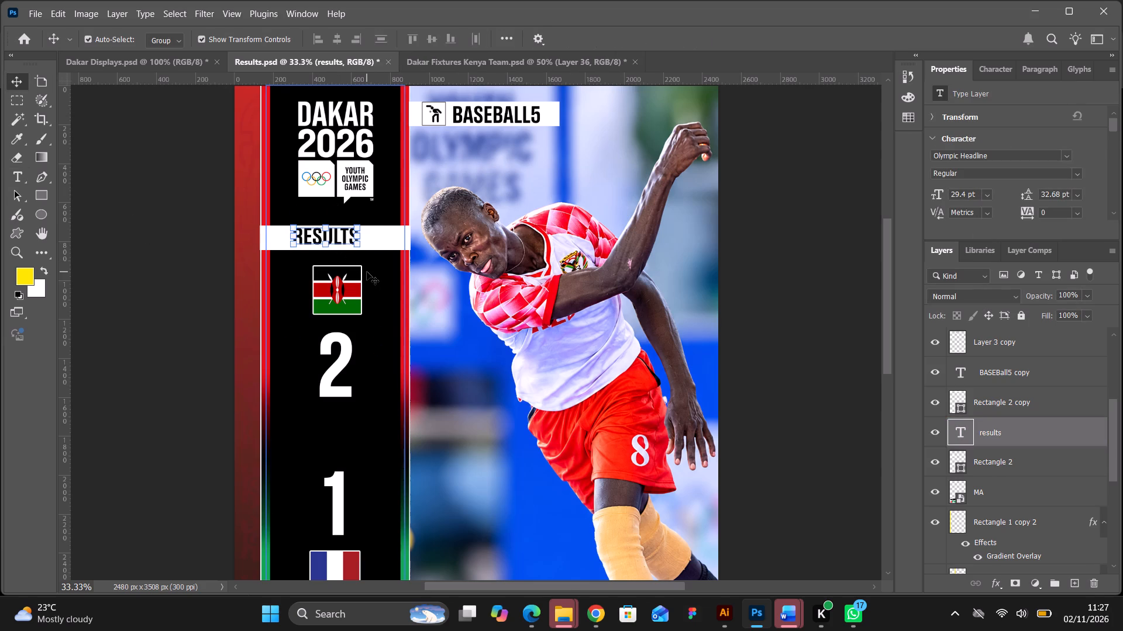
key("Right")
key("Right")
key("Right")
key("Right")
key("Right")
key("Right")
key("Right")
key("Right")
key("Right")
key("Right")
key("Right")
key("Right")
key("Right")
key("Right")
key("Right")
key("Right")
key("Right")
key("Right")
key("Right")
key("Right")
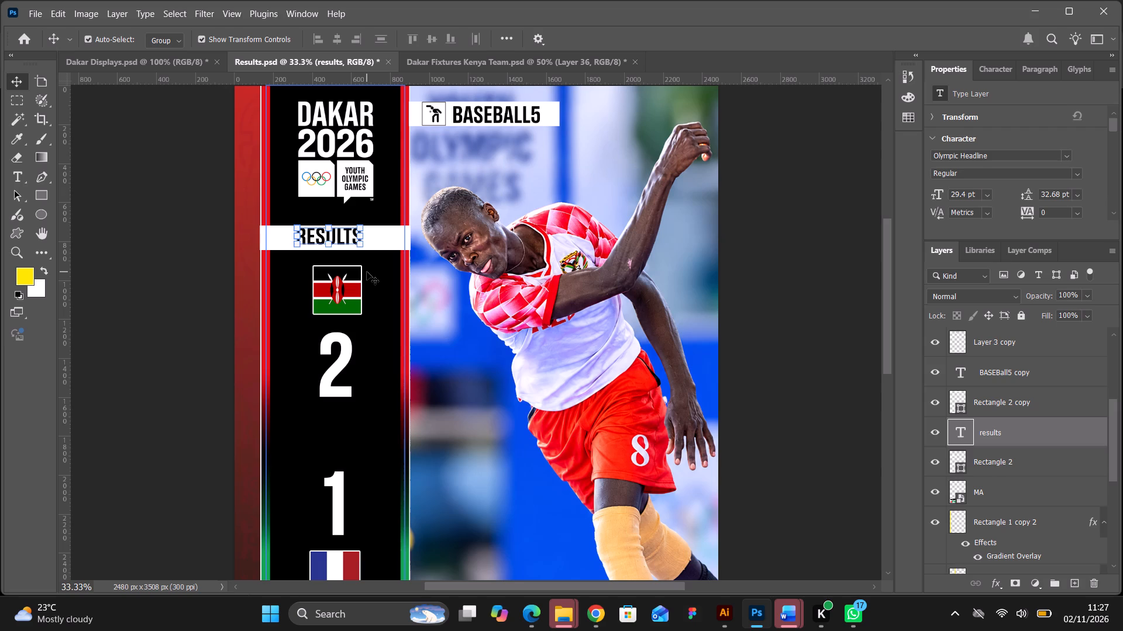
left_click(199, 256)
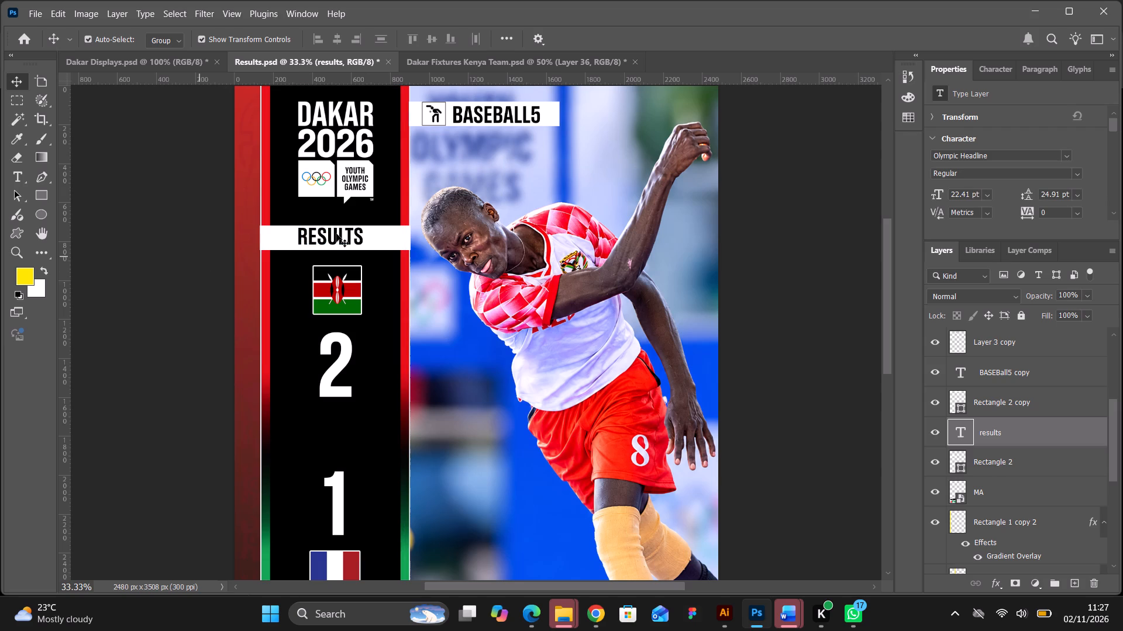
Add "Game" before the word on the white bar so the heading reads "Game results".
double_click(336, 234)
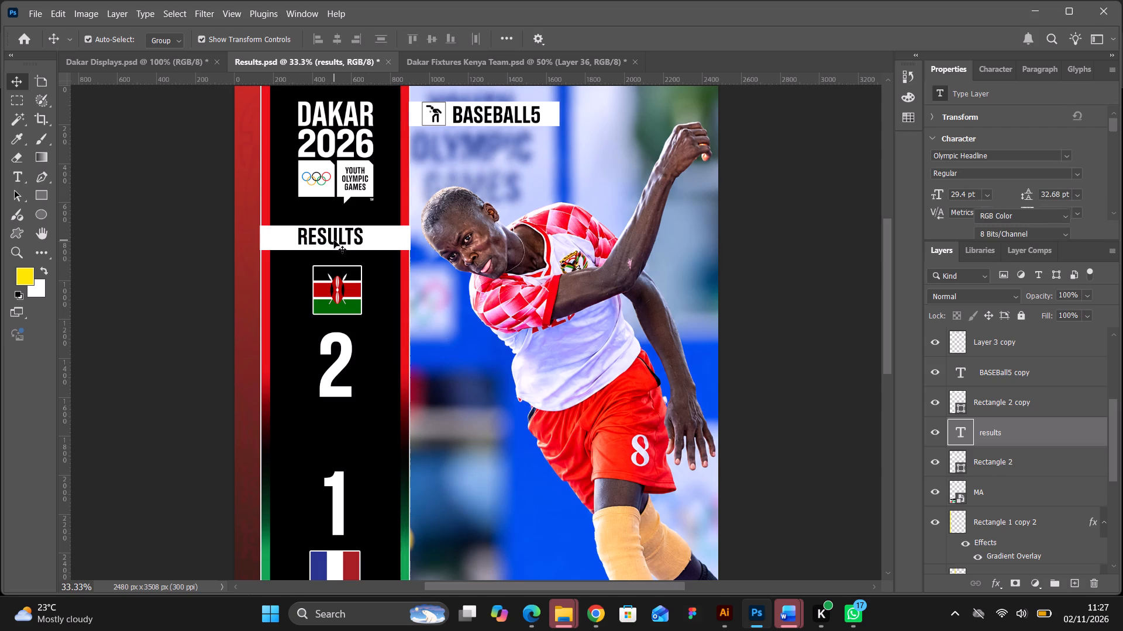
double_click(334, 240)
left_click(299, 238)
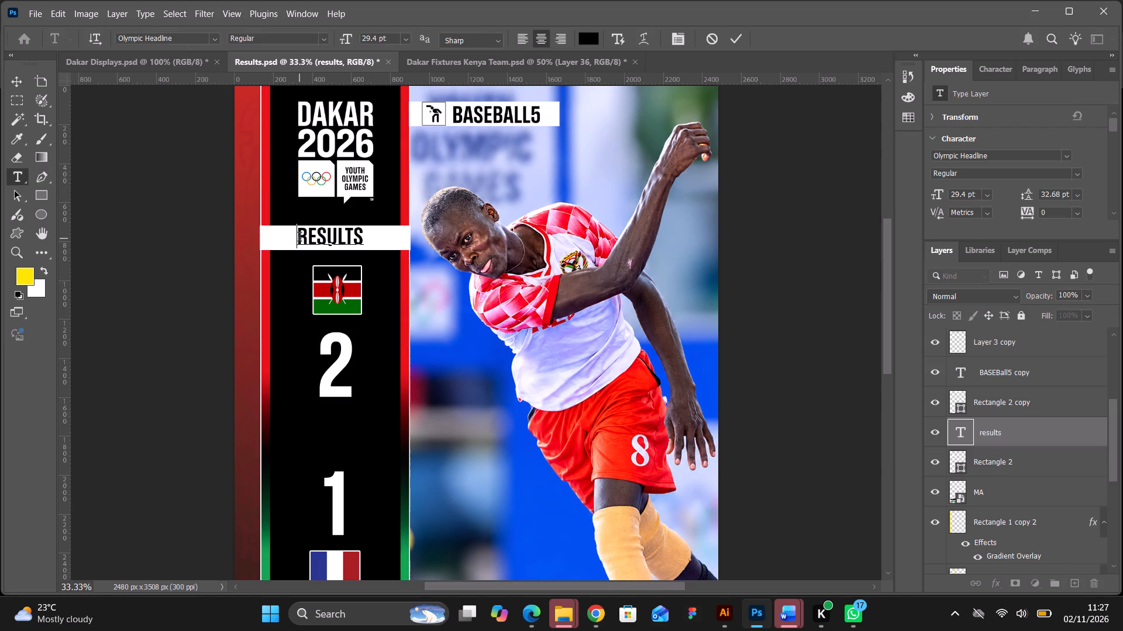
type("Game")
key("space")
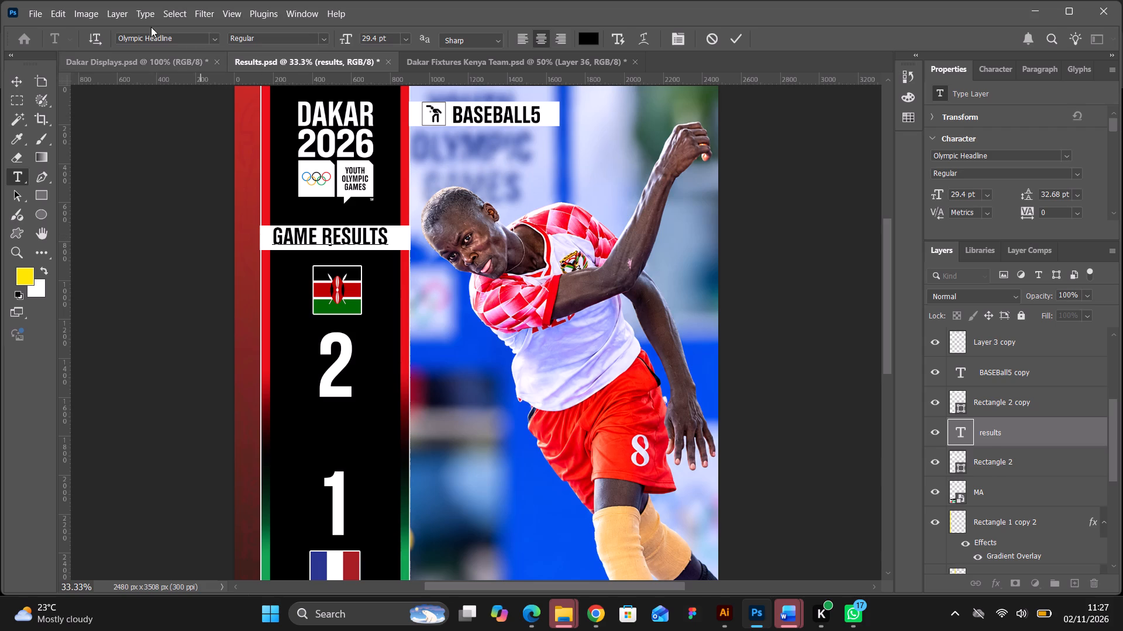
left_click(16, 85)
Nudge the GAME RESULTS text right and slightly down to centre it within the white bar.
key("Right")
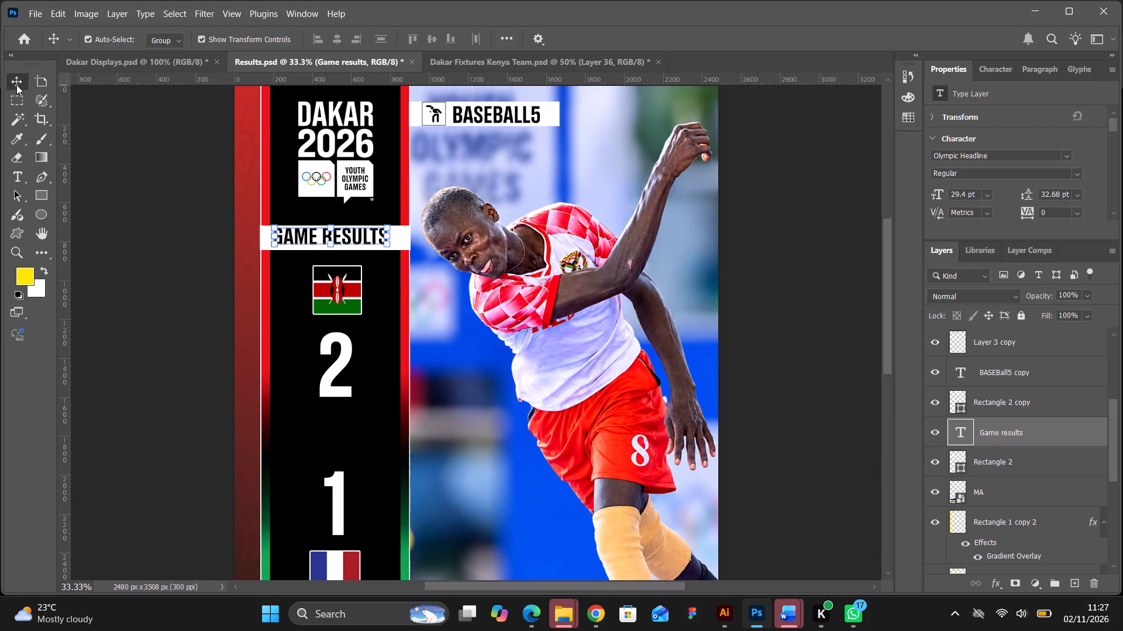
key("Right")
key("Right")
key("Right")
key("Right")
key("Right")
key("Right")
key("Right")
key("Right")
key("Right")
key("Right")
key("Right")
key("Right")
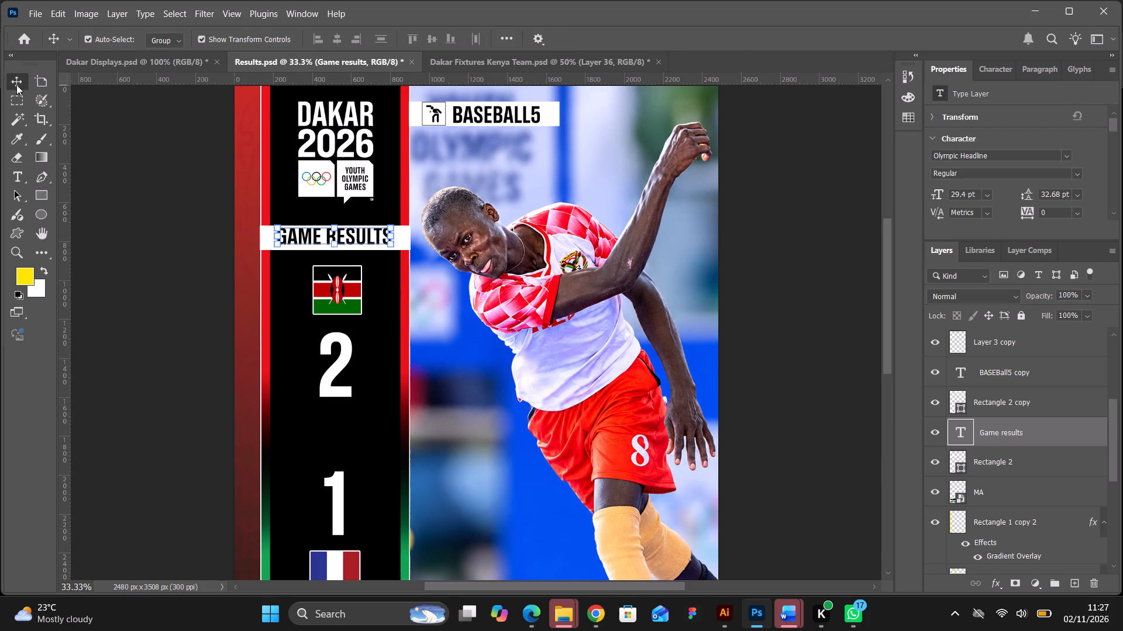
key("Right")
key("Right")
key("Down")
key("Down")
key("Down")
key("Down")
key("Down")
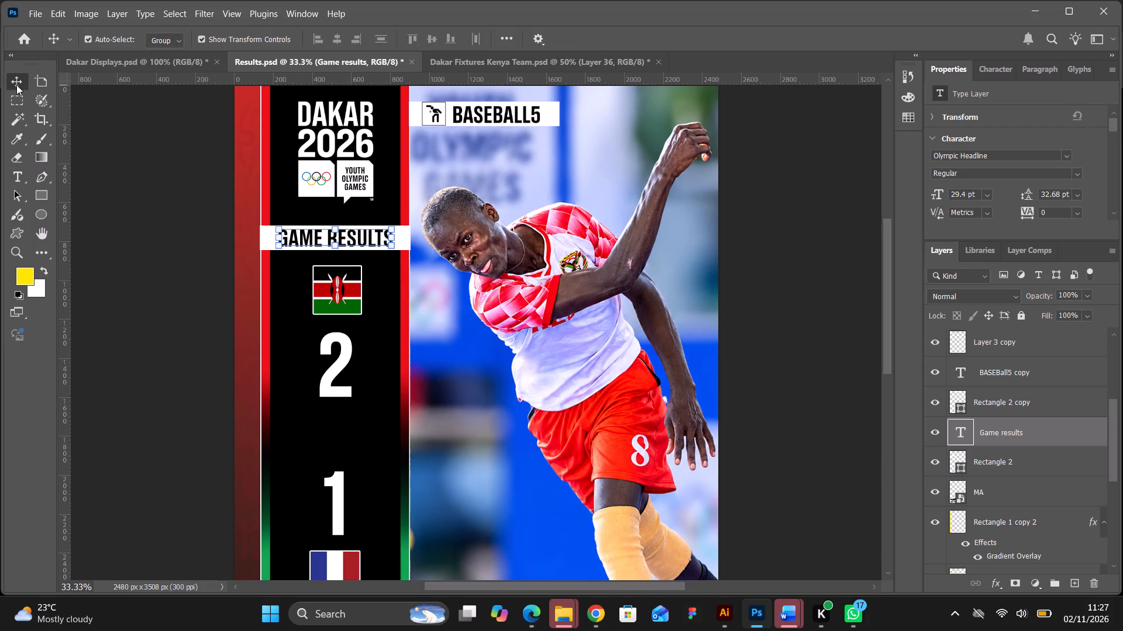
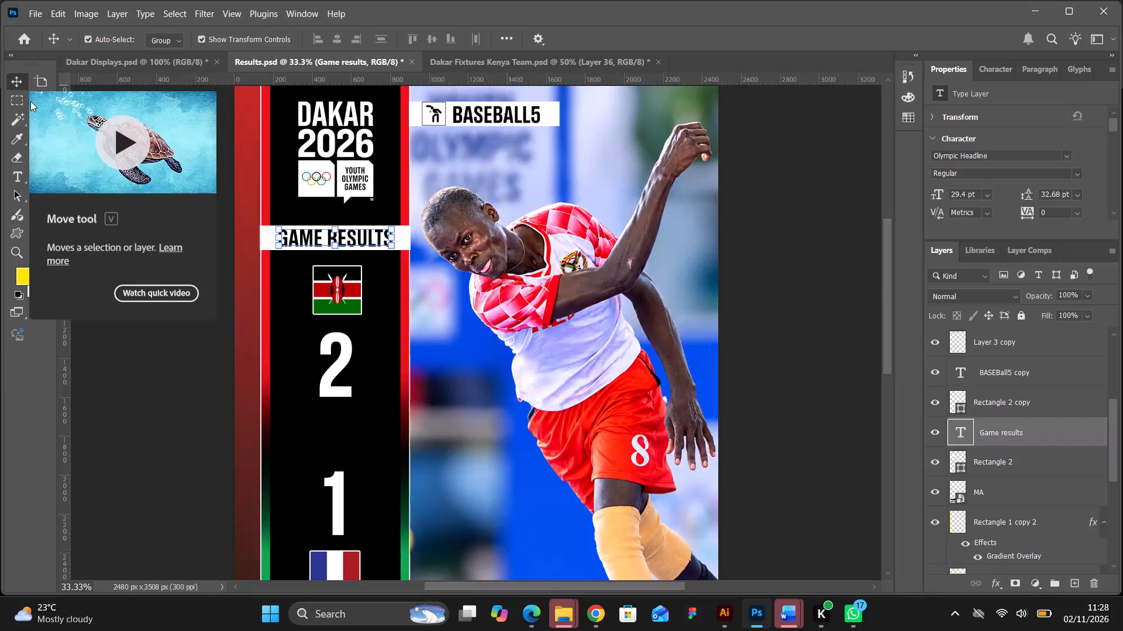
Move the GAME RESULTS text and its white bar up together, bringing the bar to Y 676 px.
left_click(800, 192)
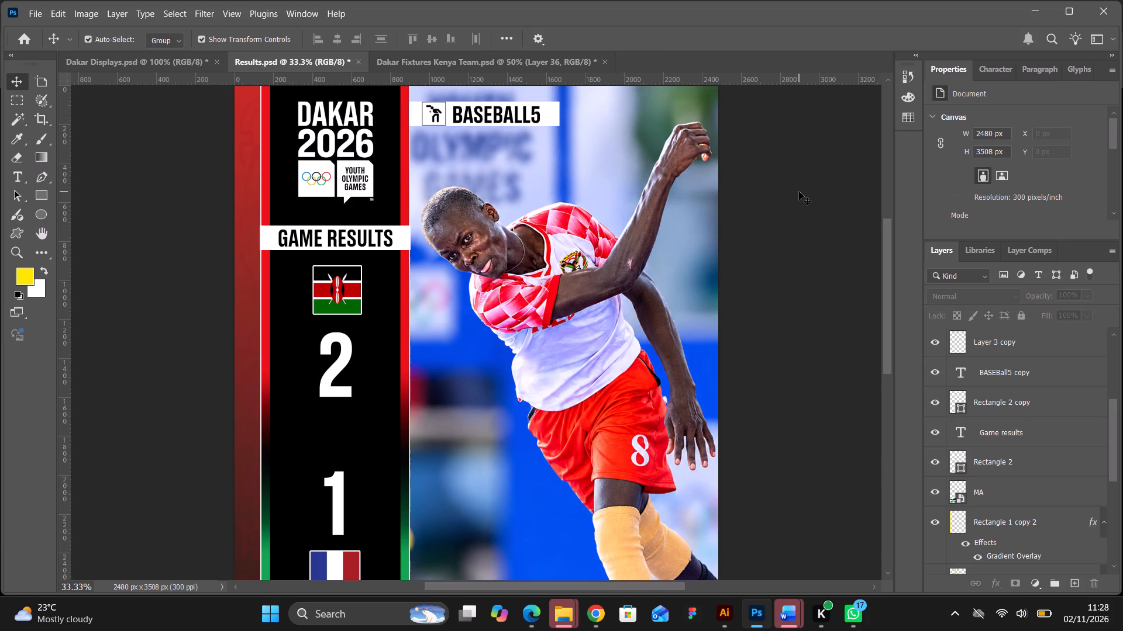
scroll(711, 134, "down", 8)
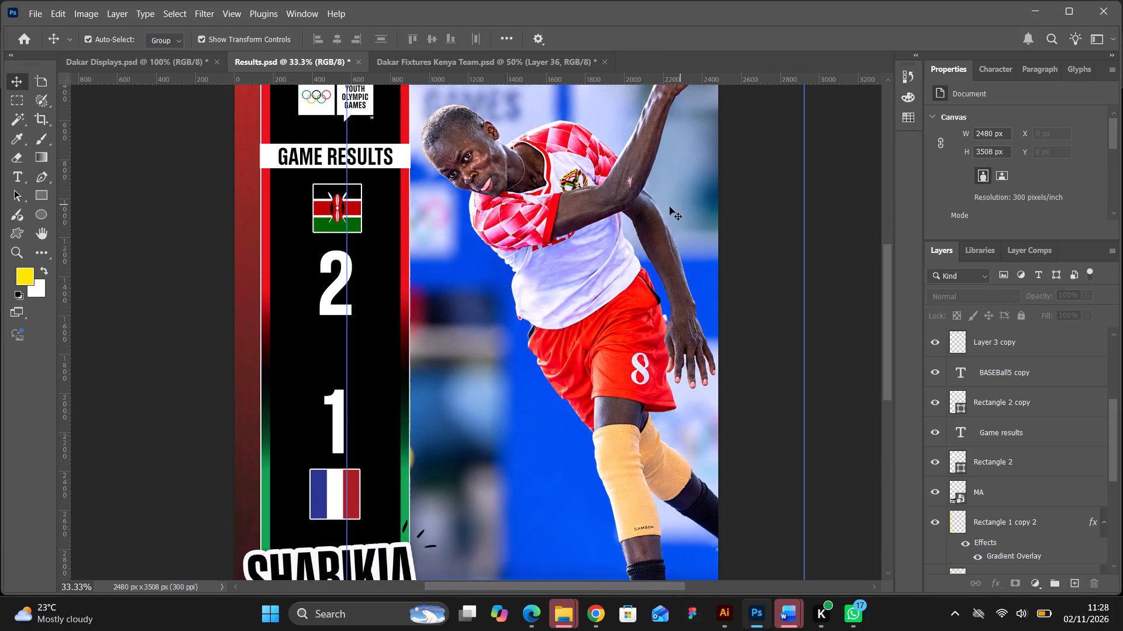
scroll(670, 207, "down", 2)
scroll(333, 270, "up", 12)
left_click(168, 282)
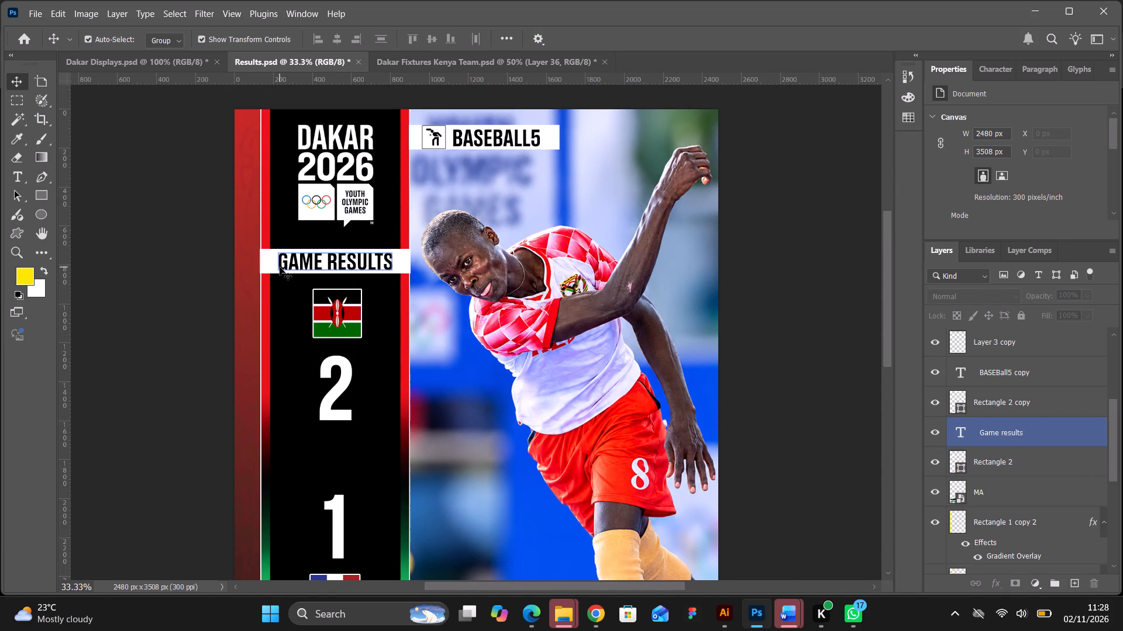
left_click(280, 267)
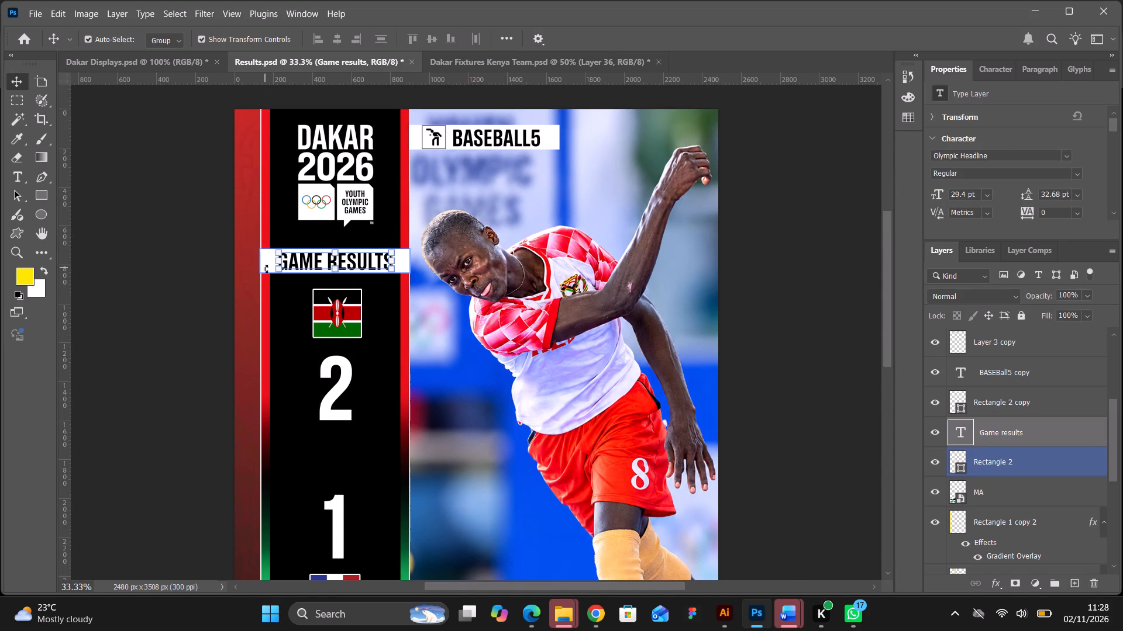
left_click(804, 344)
left_click(406, 265)
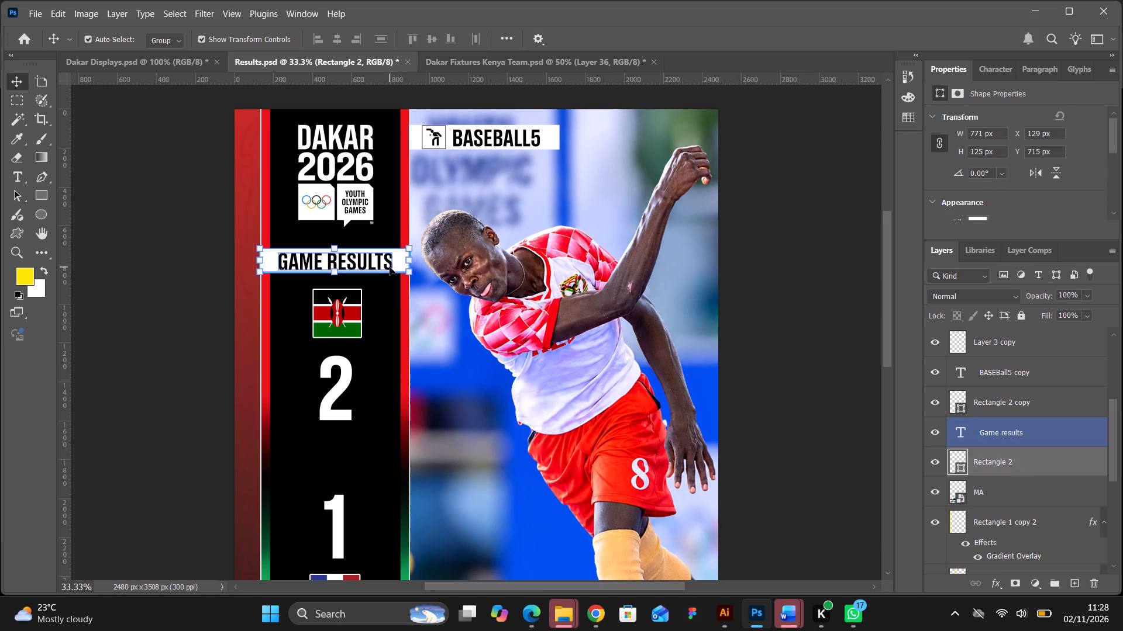
left_click(390, 267, "shift")
key("Up")
key("Up")
key("Up")
key("Up")
key("Up")
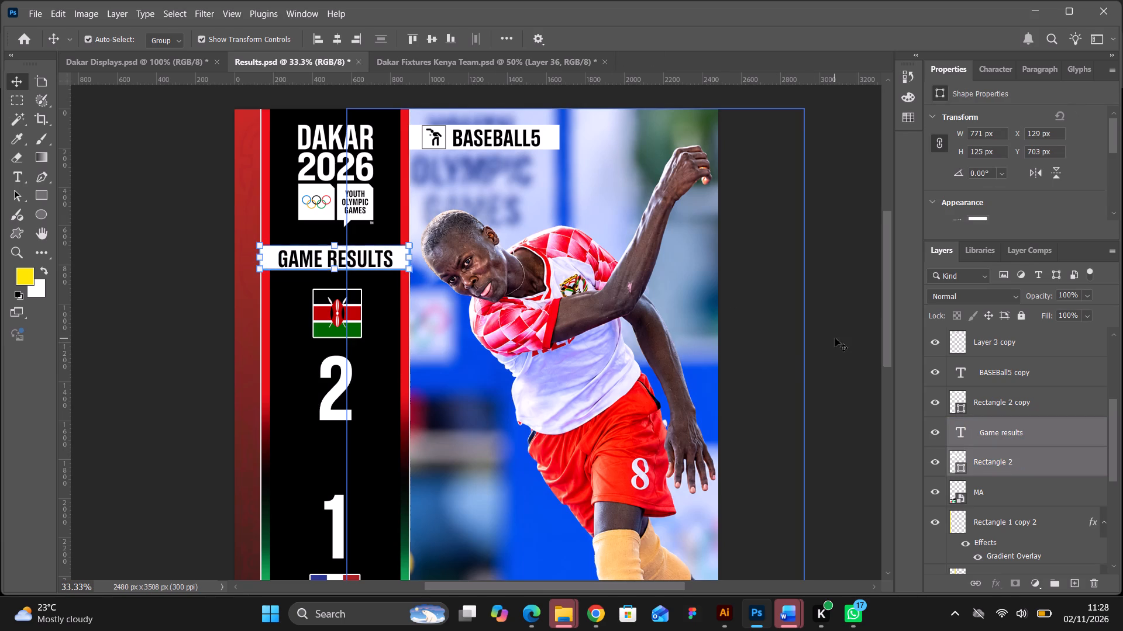
key("Up")
key("Up")
key("Up")
key("Up")
key("Up")
key("Up")
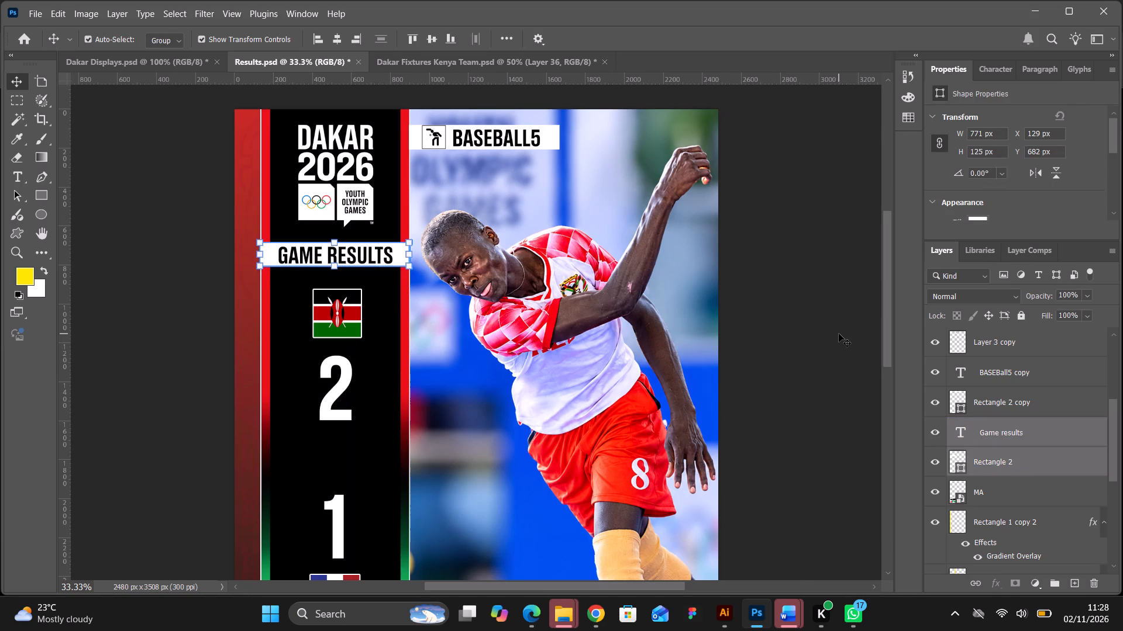
scroll(839, 334, "down", 6)
scroll(838, 334, "up", 7)
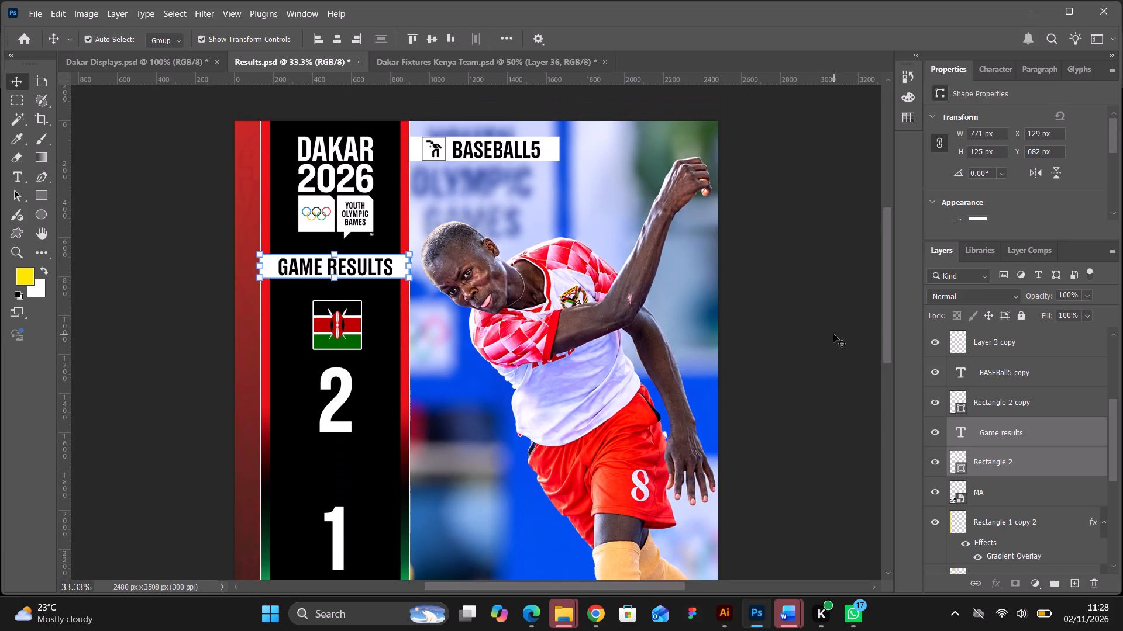
key("Up")
key("Up")
left_click(805, 316)
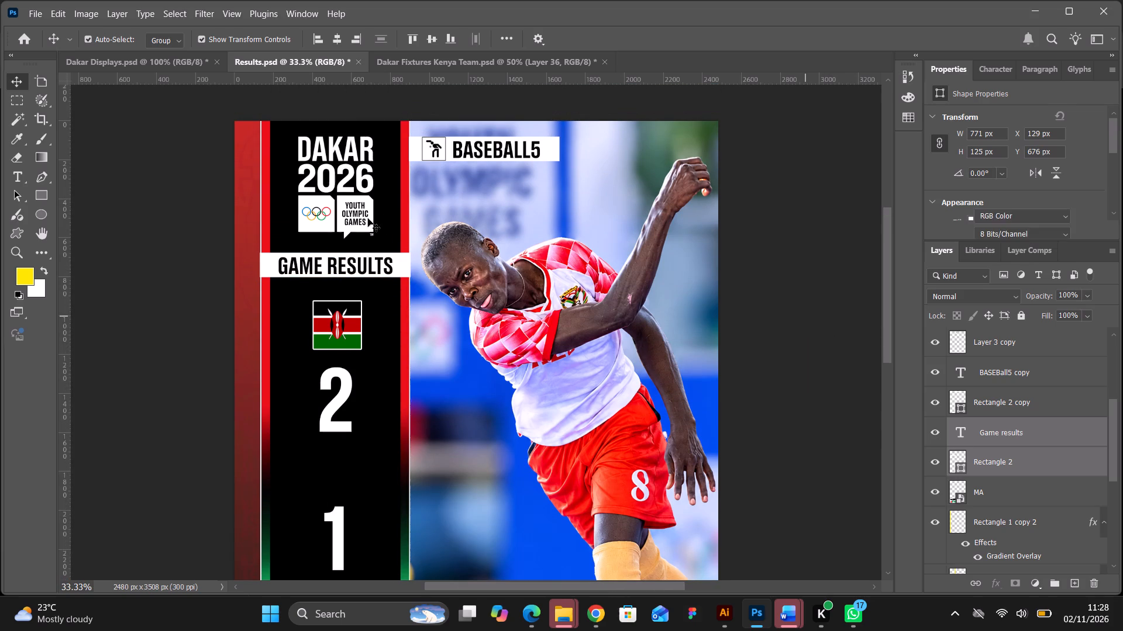
Nudge the Kenya flag up about 30 px toward the GAME RESULTS bar.
scroll(365, 297, "down", 4)
left_click(347, 276)
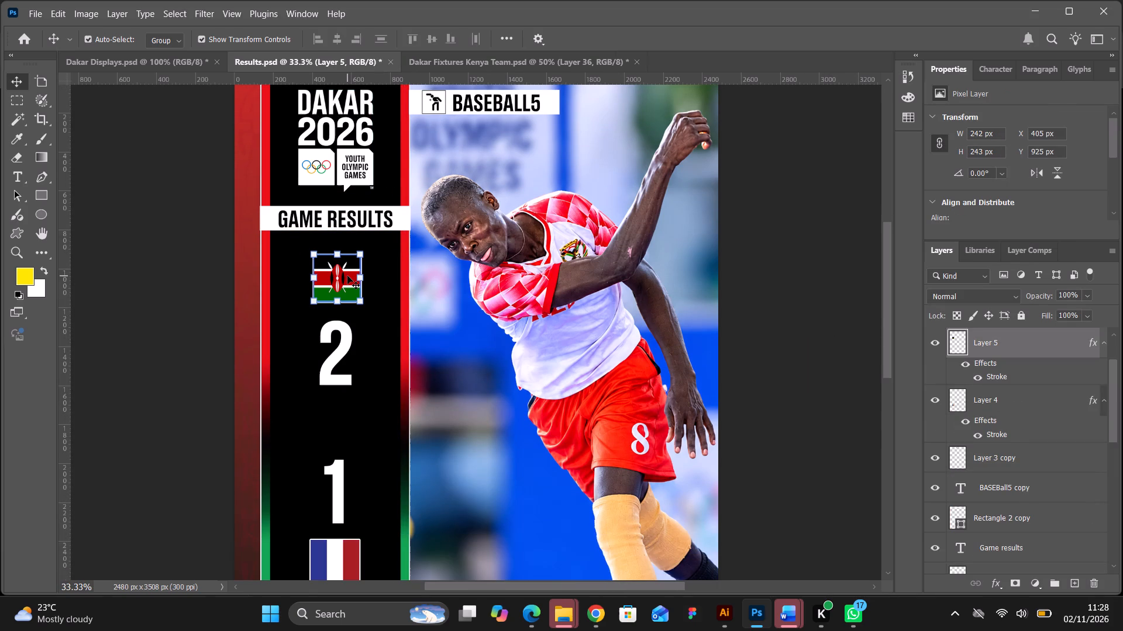
key("Up")
key("Up")
key("Up")
key("Up")
key("Up")
key("Up")
key("Up")
key("Up")
key("Up")
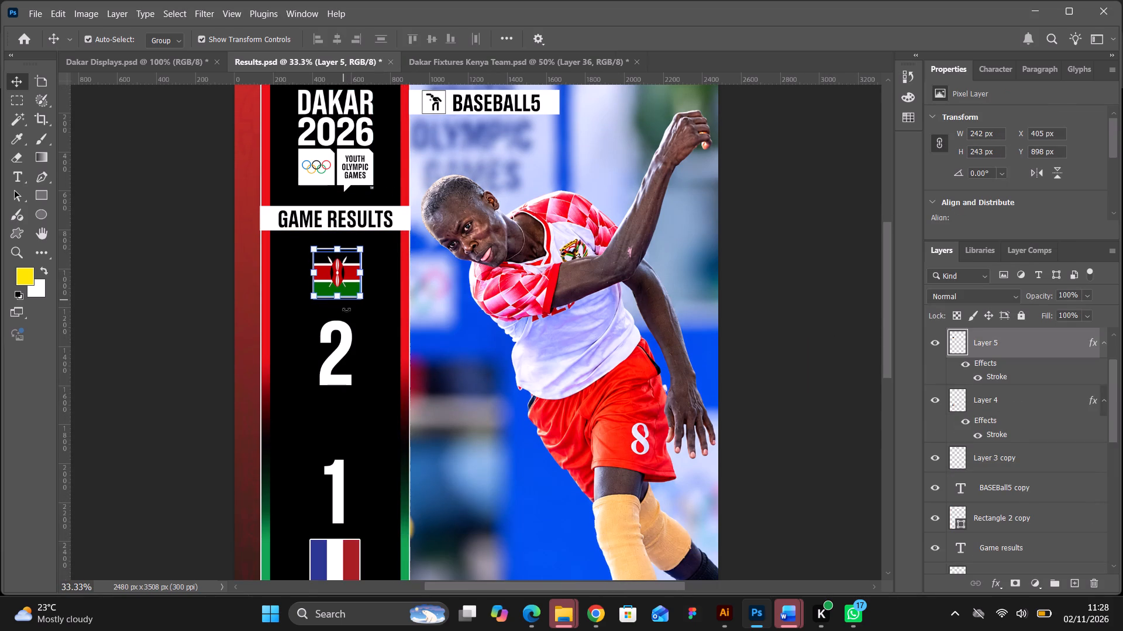
key("Up")
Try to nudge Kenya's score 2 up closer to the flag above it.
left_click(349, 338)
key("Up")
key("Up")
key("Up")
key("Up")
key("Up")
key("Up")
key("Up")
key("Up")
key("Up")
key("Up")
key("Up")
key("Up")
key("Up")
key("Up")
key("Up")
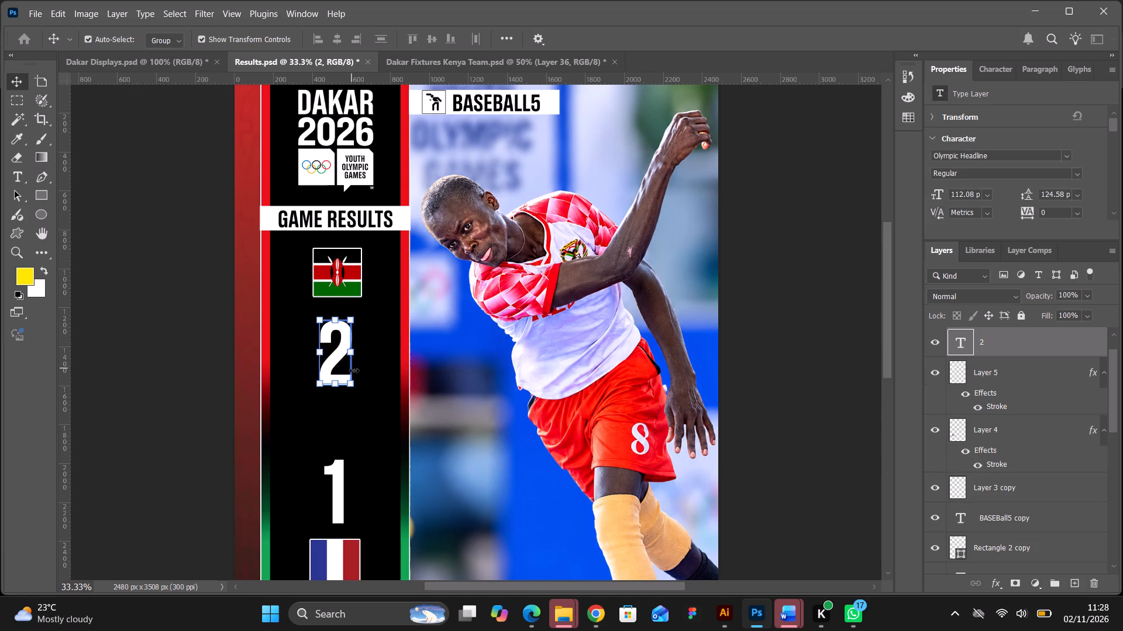
Move France's score 1 up the black column by about 50 px.
scroll(354, 370, "down", 12)
left_click(196, 341)
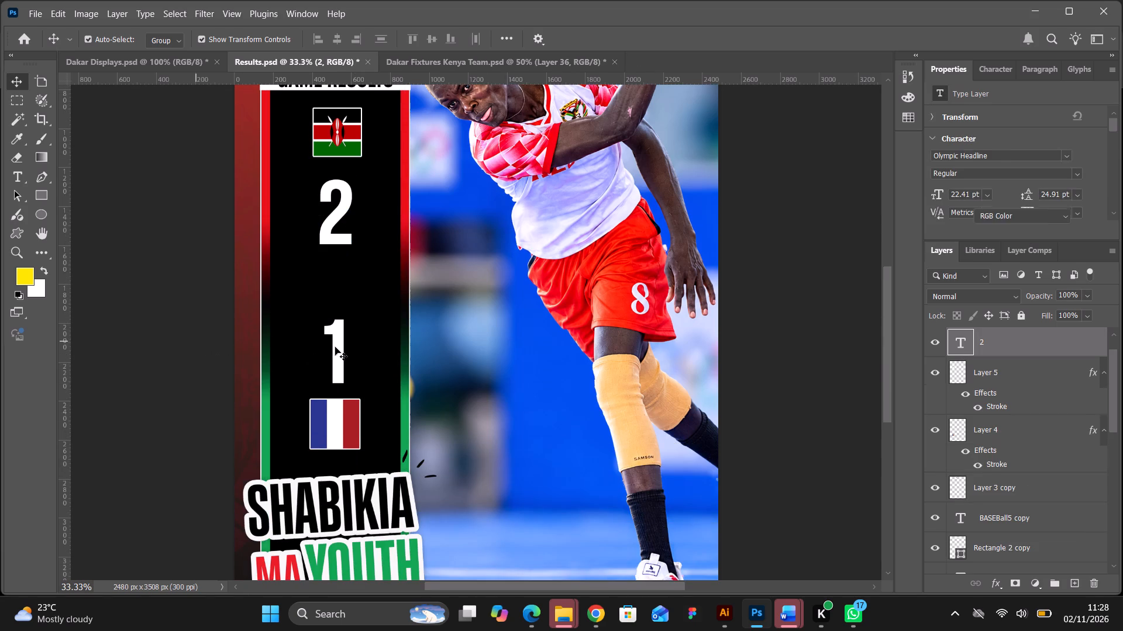
left_click_drag(336, 345, 335, 331)
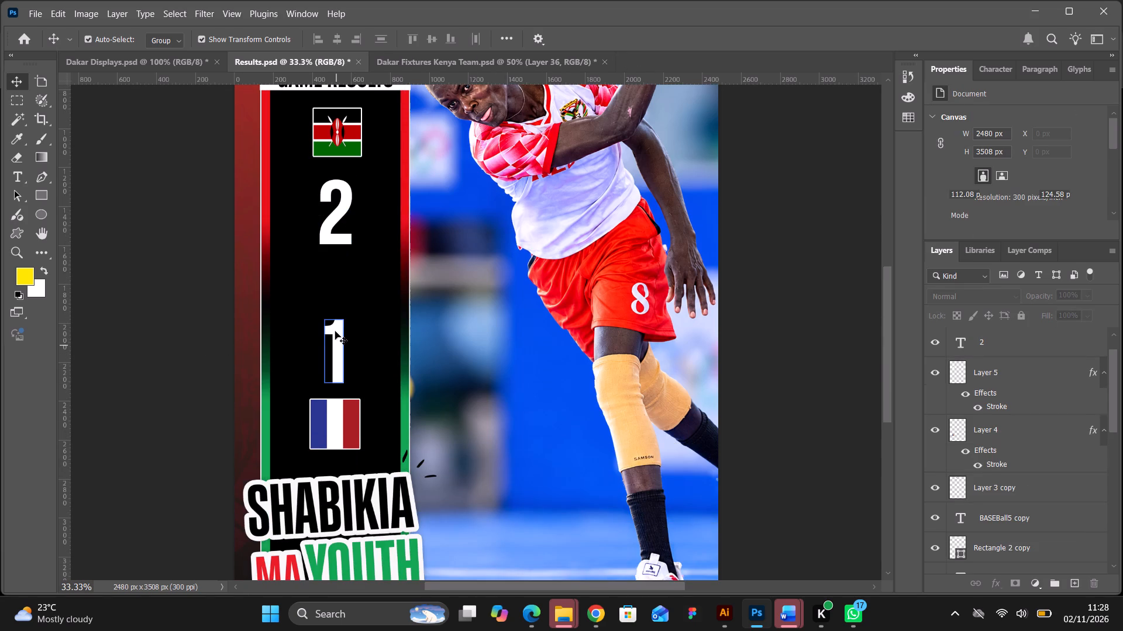
Move the France flag straight up about 60 px so it sits closer beneath the 1.
left_click(340, 420)
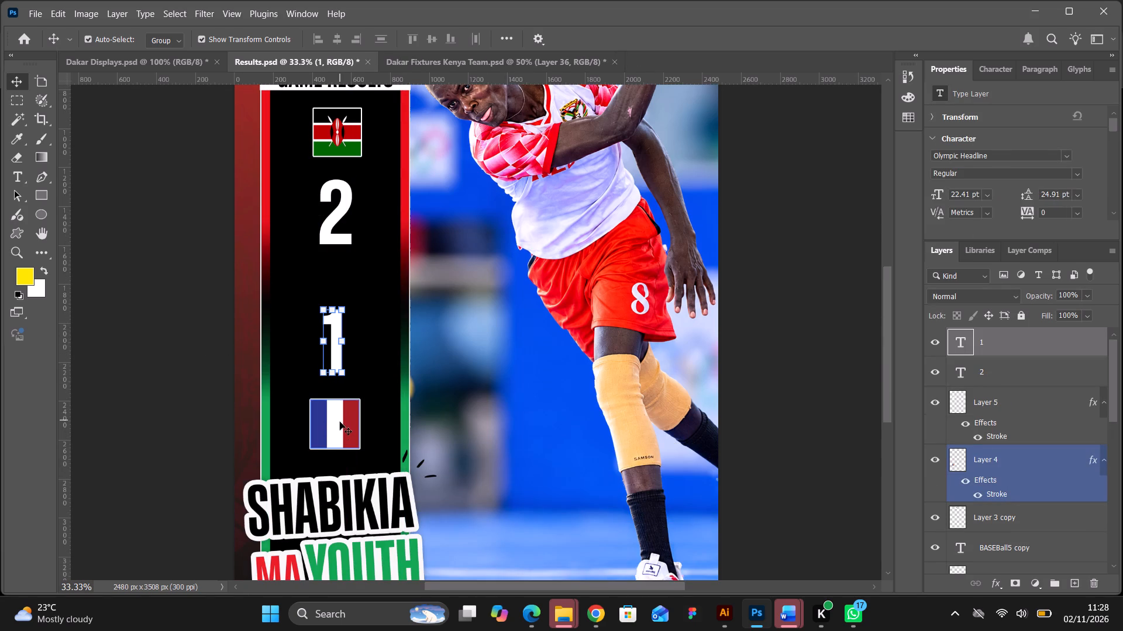
left_click_drag(340, 429, 340, 415)
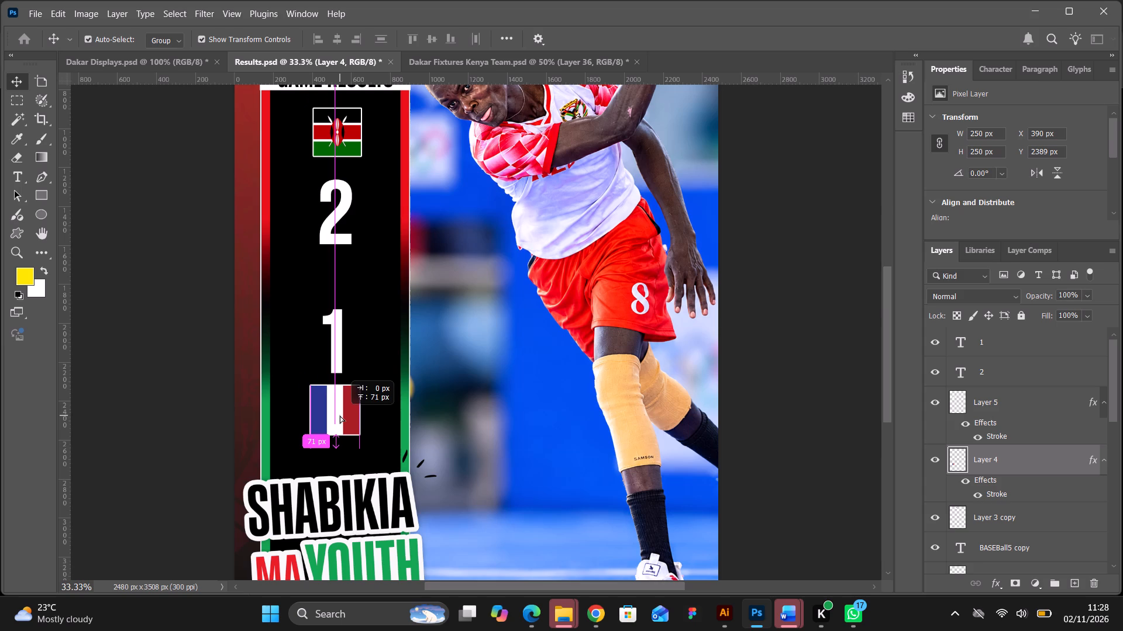
left_click_drag(340, 415, 340, 418)
left_click(849, 337)
Scale the SHABIKIA MA YOUTH slogan down to 79.90% and place it over the black column's edge nearest the player photo.
scroll(849, 337, "down", 7)
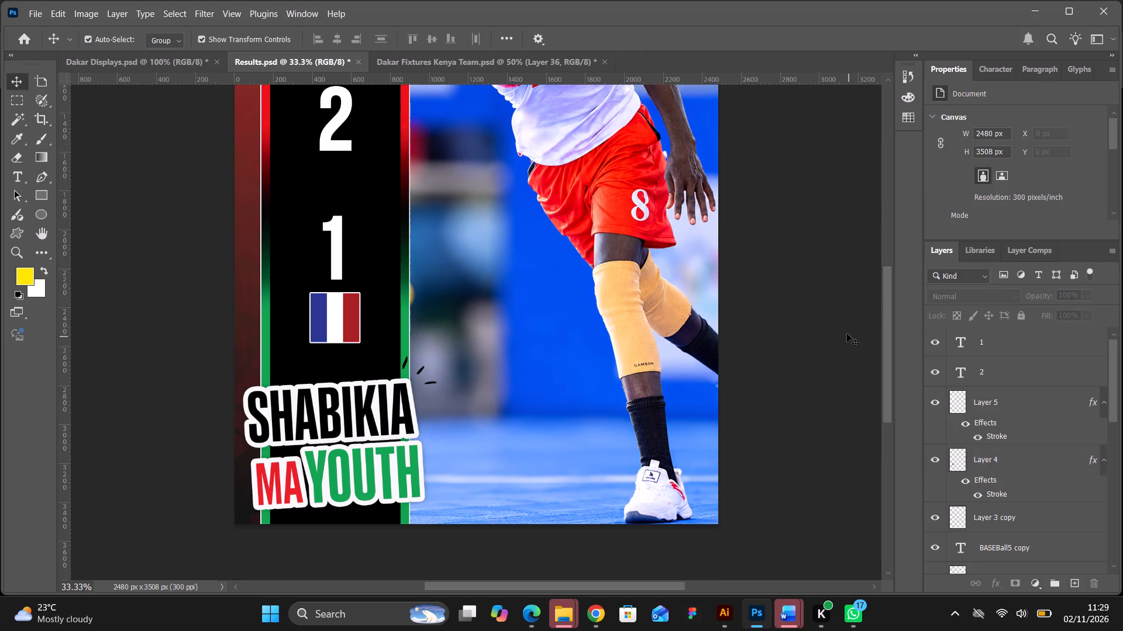
scroll(847, 334, "down", 7)
left_click(411, 374)
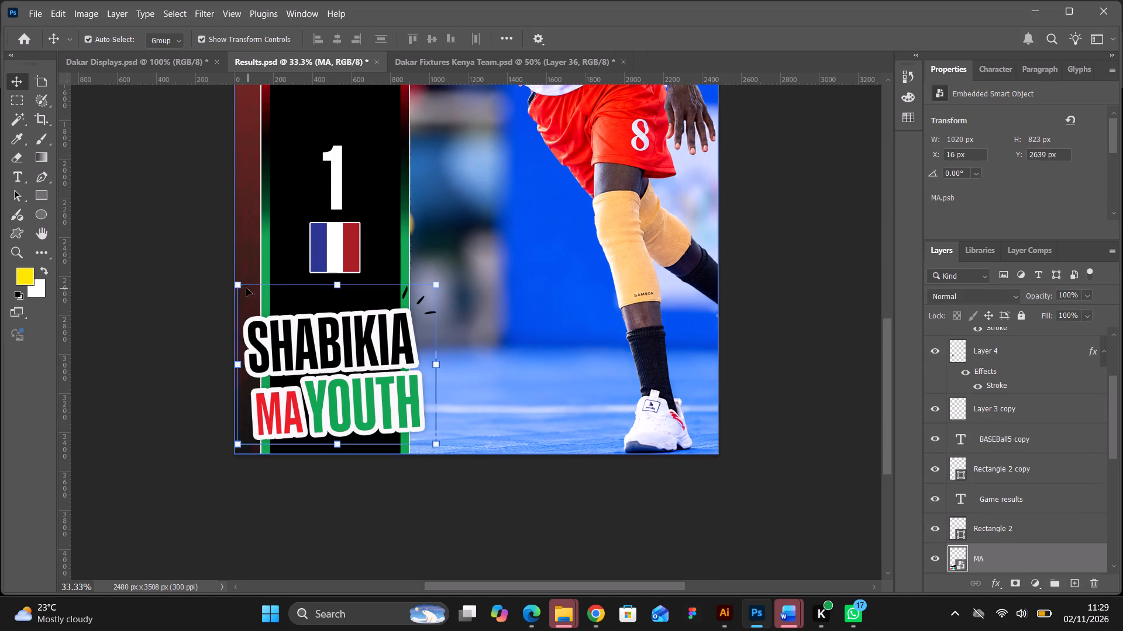
left_click_drag(239, 286, 267, 296)
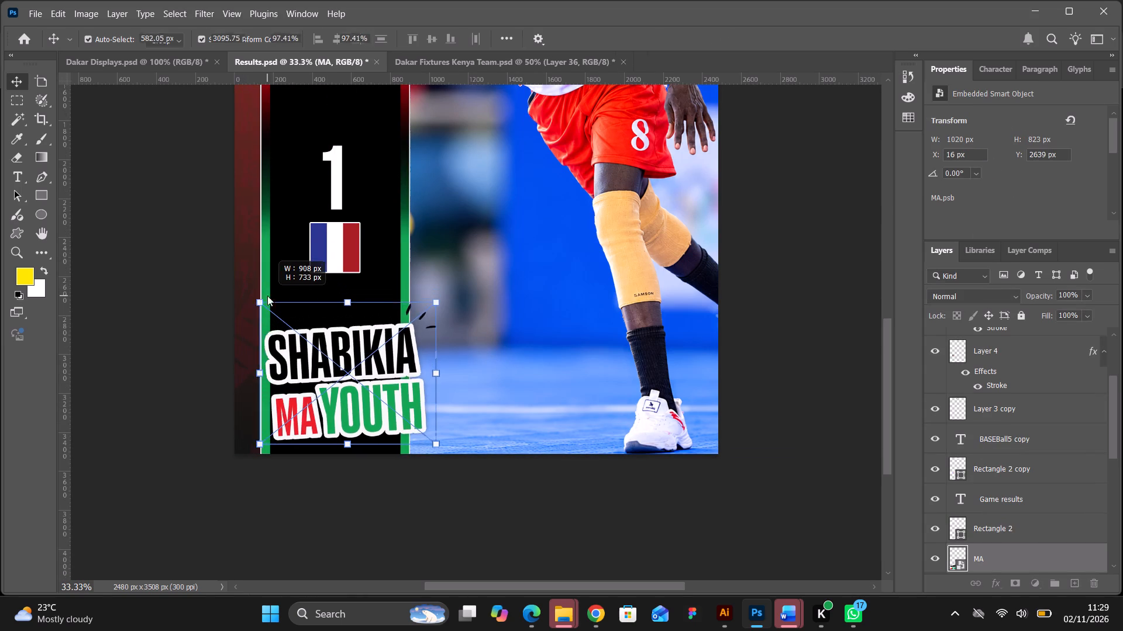
left_click_drag(267, 296, 305, 314)
left_click_drag(376, 371, 375, 362)
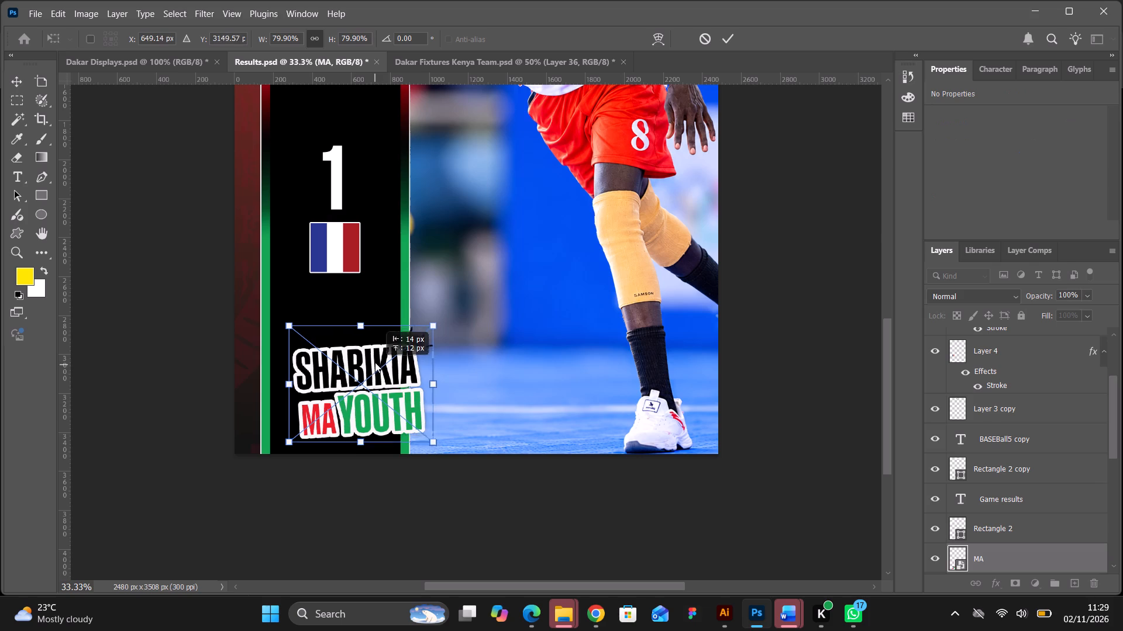
left_click_drag(375, 362, 394, 351)
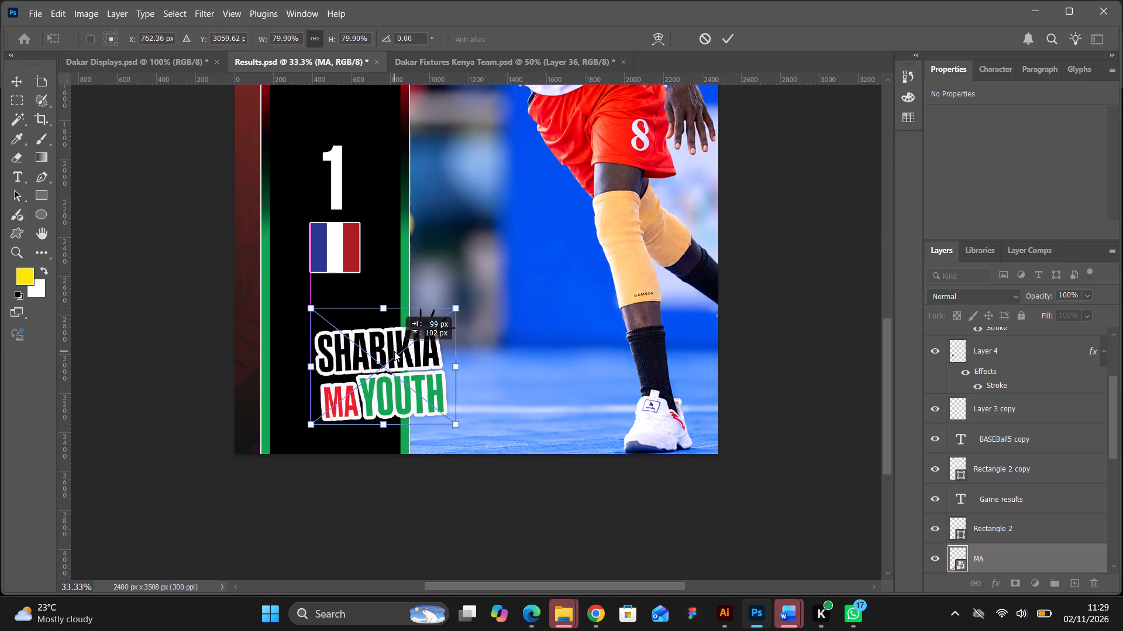
left_click_drag(394, 351, 394, 351)
left_click(733, 39)
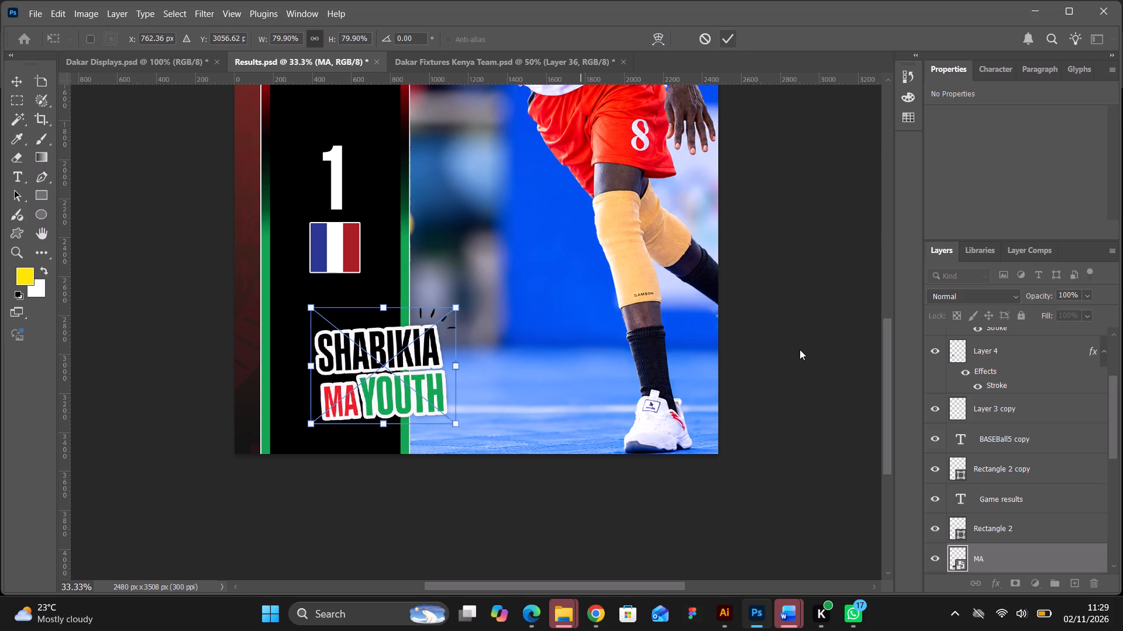
left_click(800, 349)
left_click(407, 61)
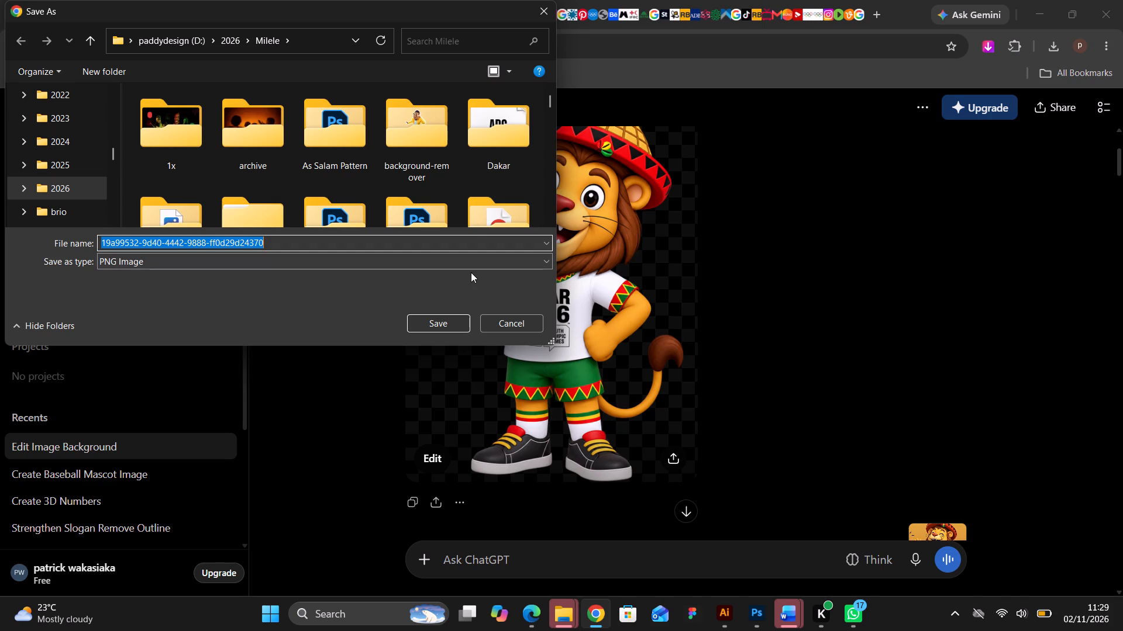
left_click(235, 41)
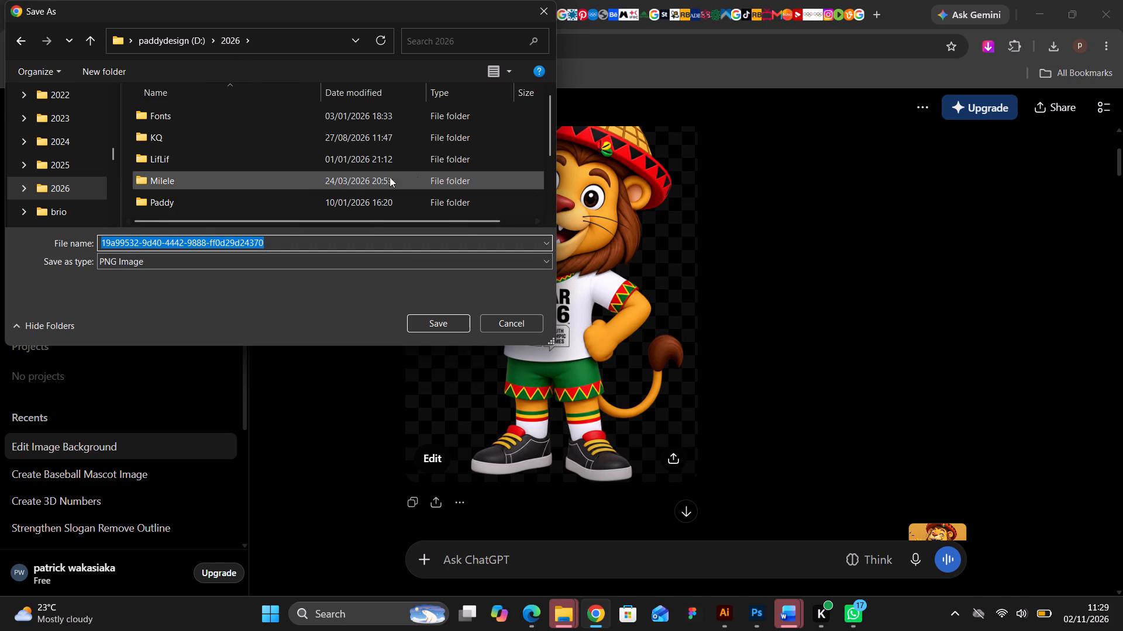
scroll(199, 201, "down", 2)
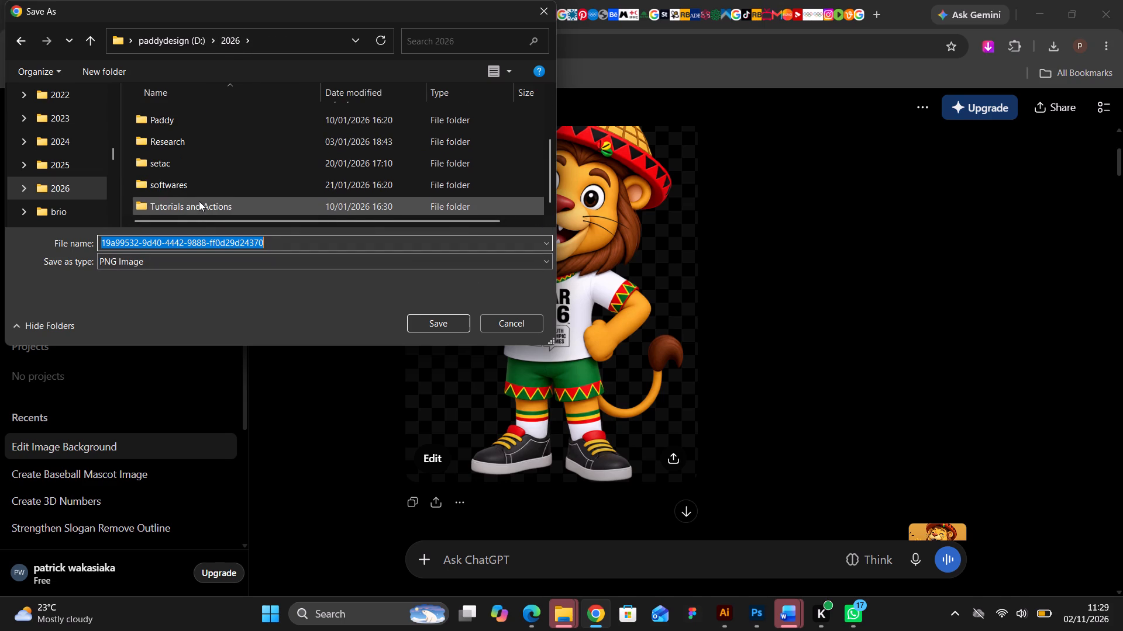
scroll(199, 201, "down", 2)
scroll(190, 131, "down", 1)
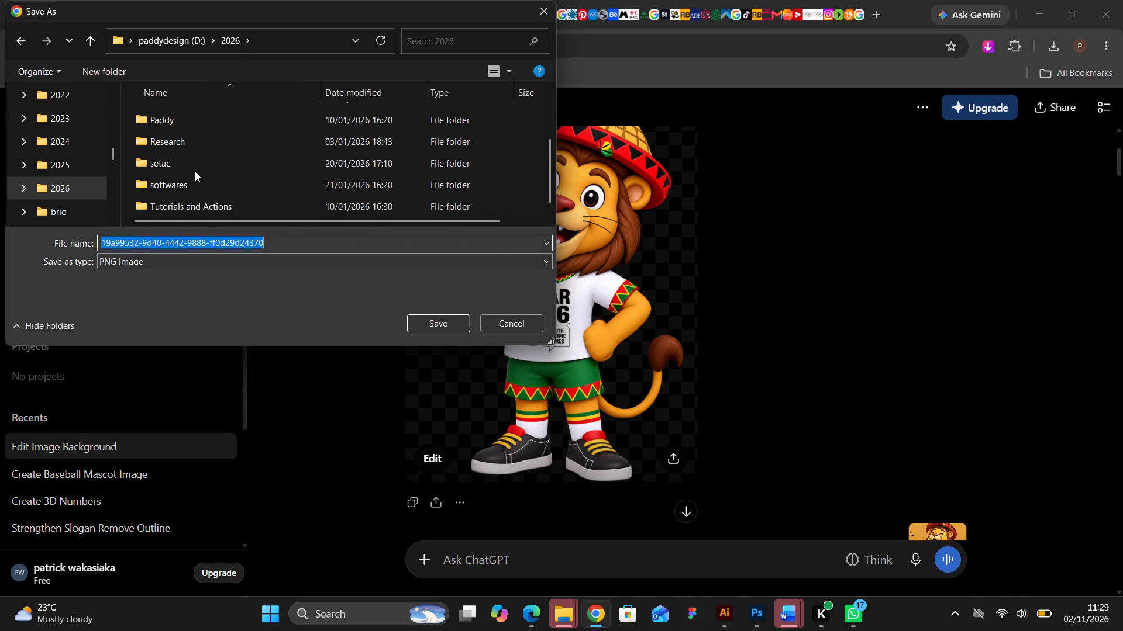
scroll(195, 171, "up", 3)
scroll(195, 167, "down", 2)
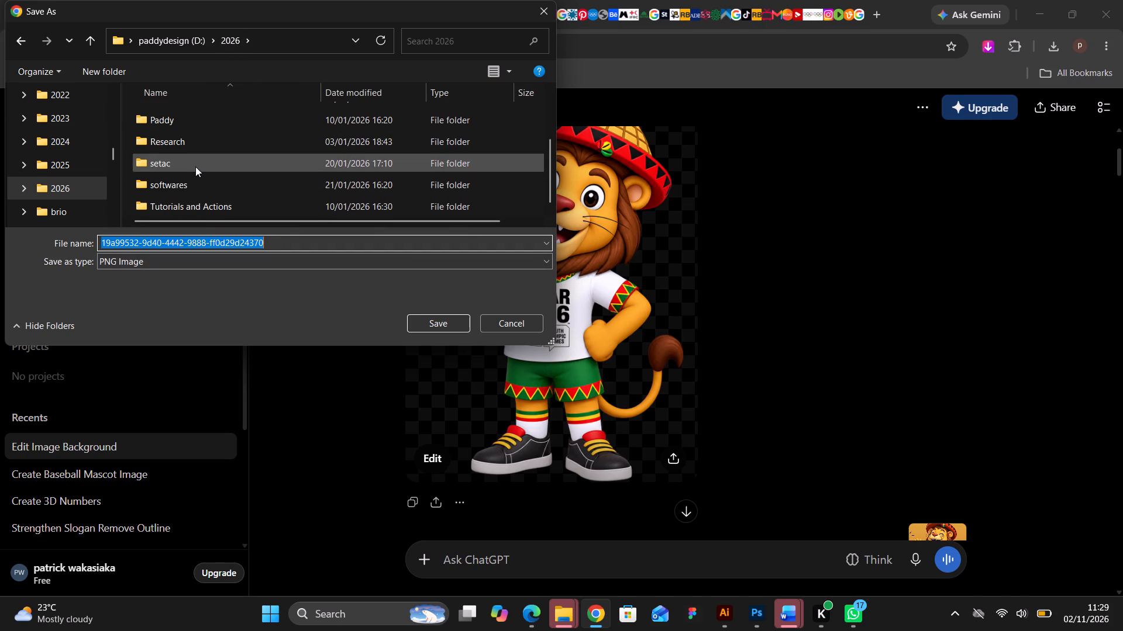
scroll(195, 167, "down", 6)
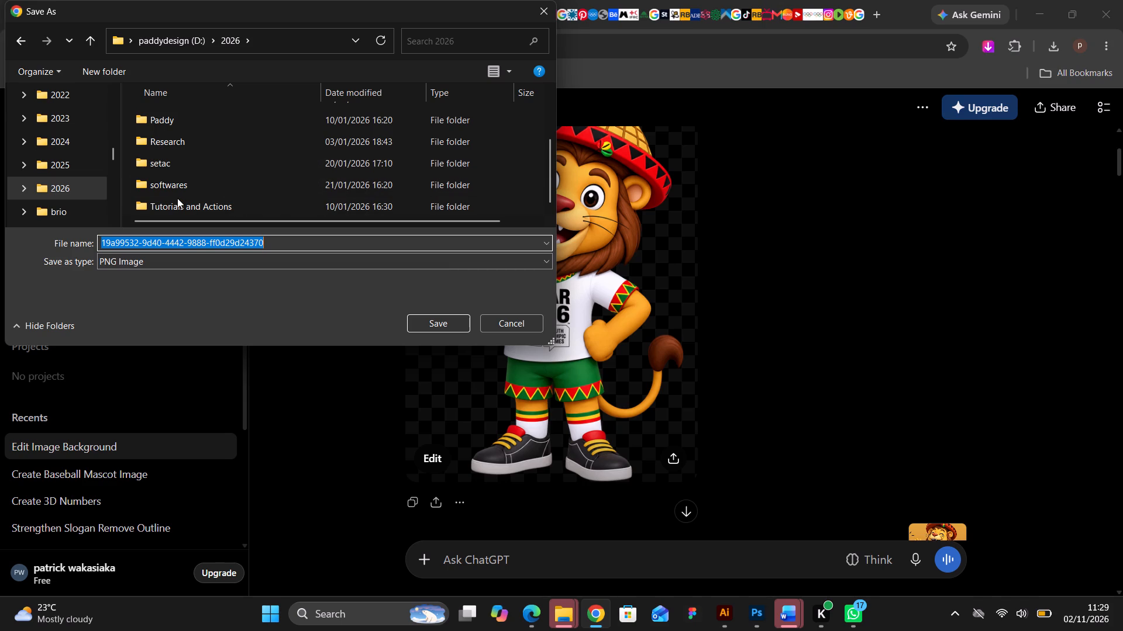
scroll(199, 184, "down", 2)
scroll(256, 172, "down", 3)
scroll(188, 168, "down", 3)
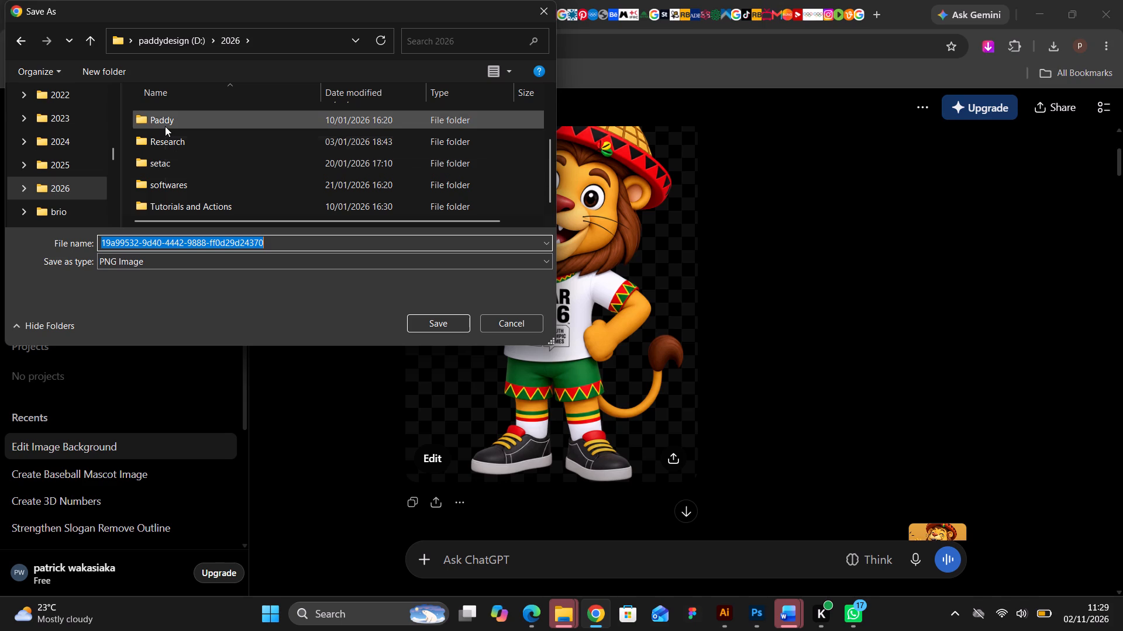
scroll(186, 196, "up", 4)
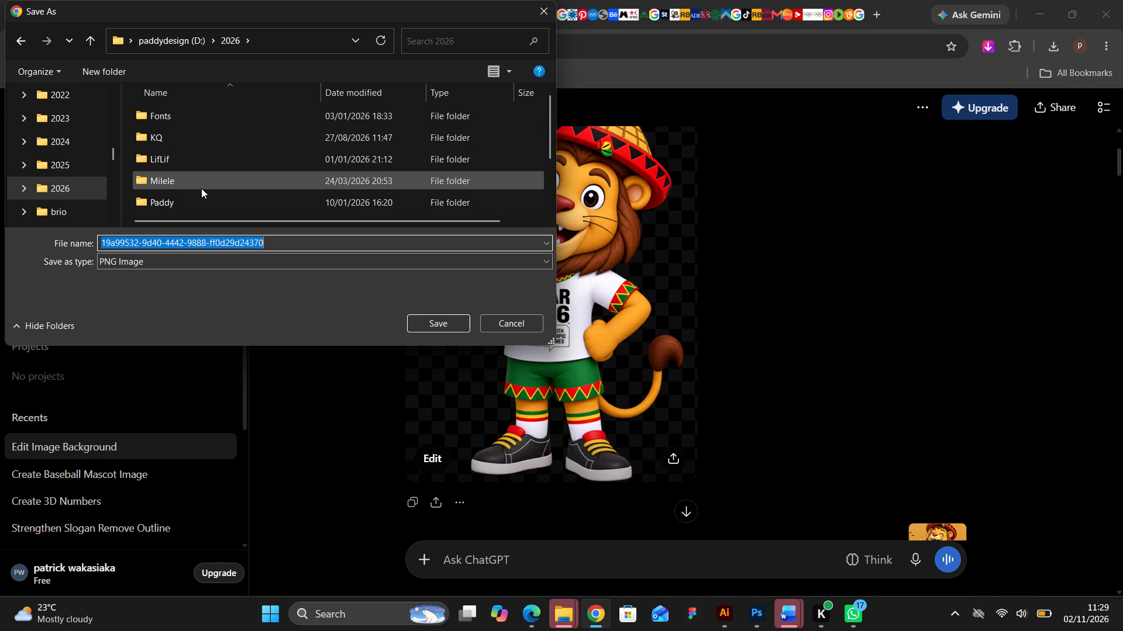
Place the waving lion image download (2).jpg from the Milele > Dakar folder into Results.psd.
double_click(167, 183)
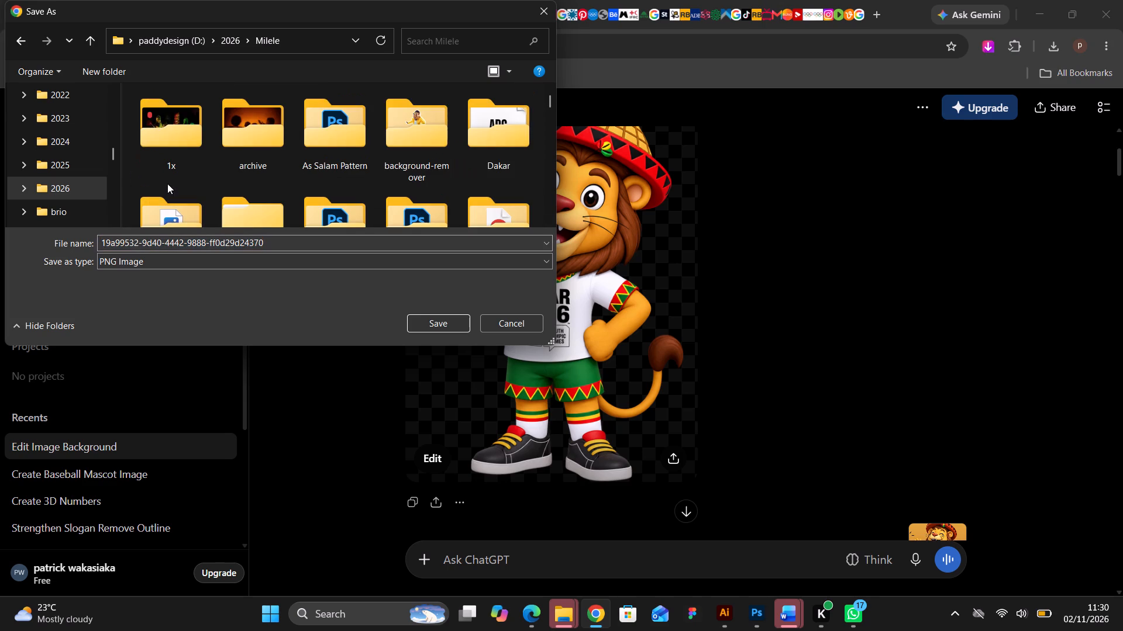
double_click(474, 148)
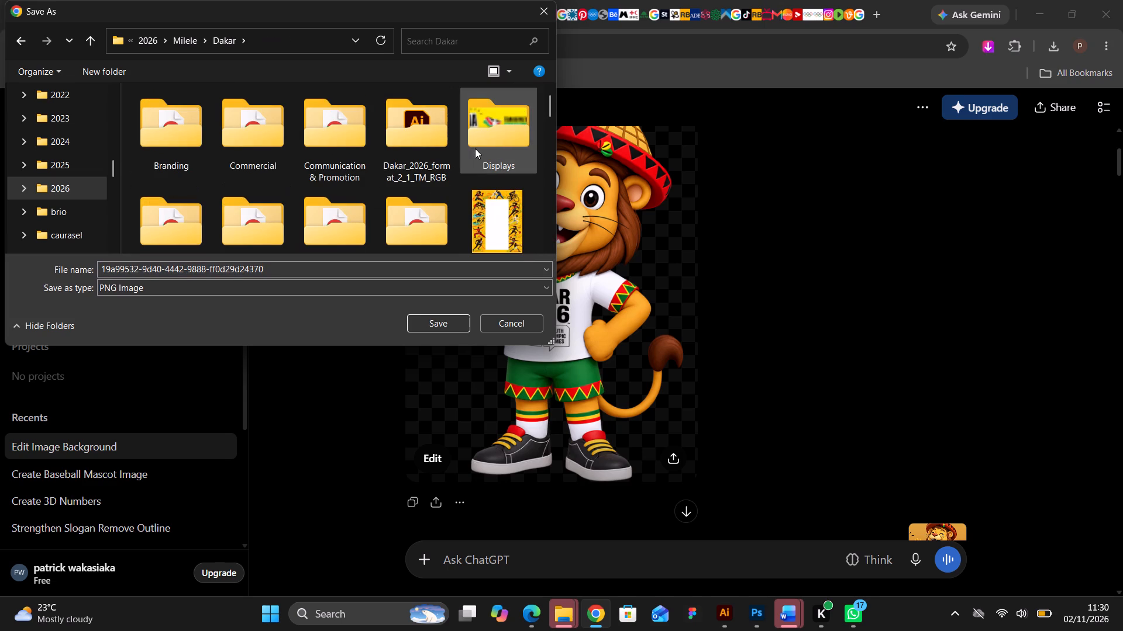
scroll(470, 165, "down", 6)
scroll(470, 207, "up", 2)
scroll(470, 207, "down", 1)
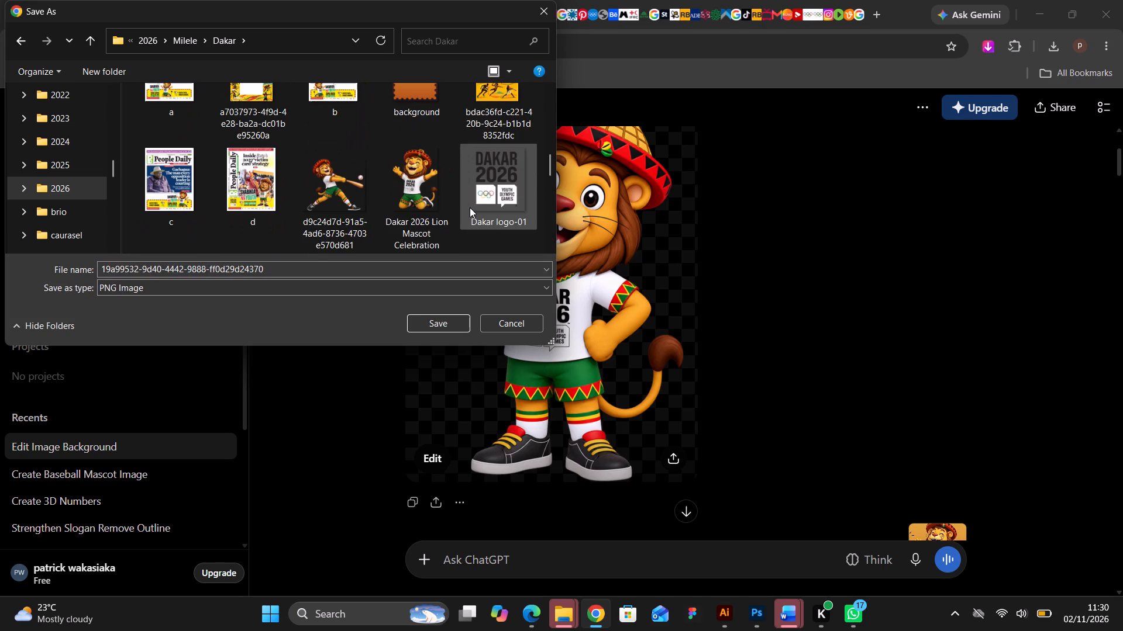
scroll(459, 202, "down", 1)
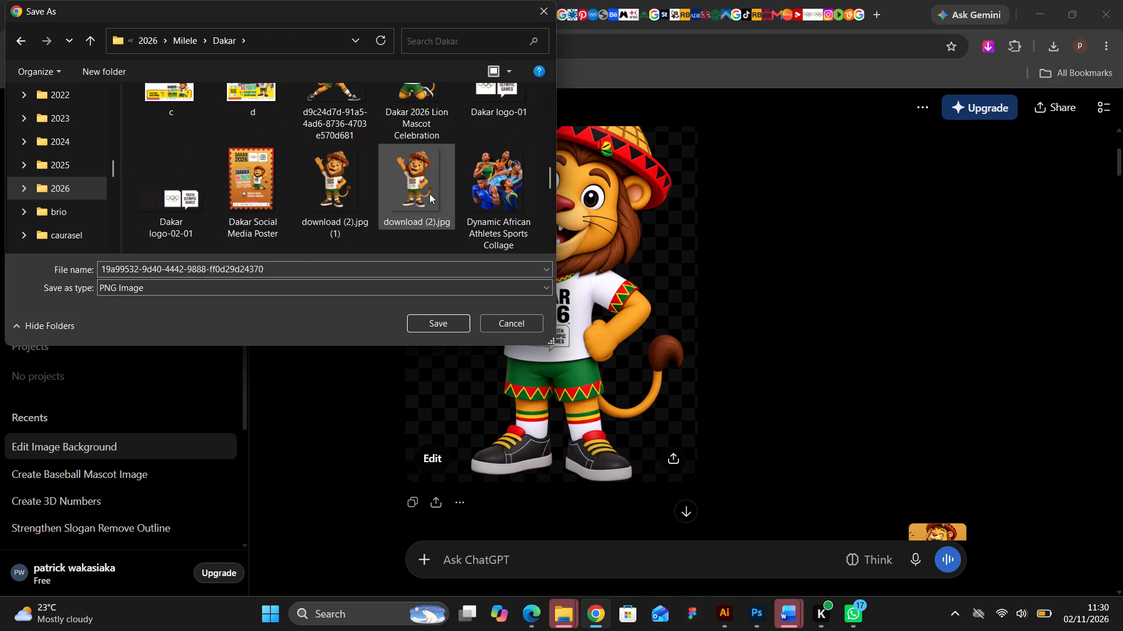
left_click(423, 189)
left_click_drag(416, 186, 451, 231)
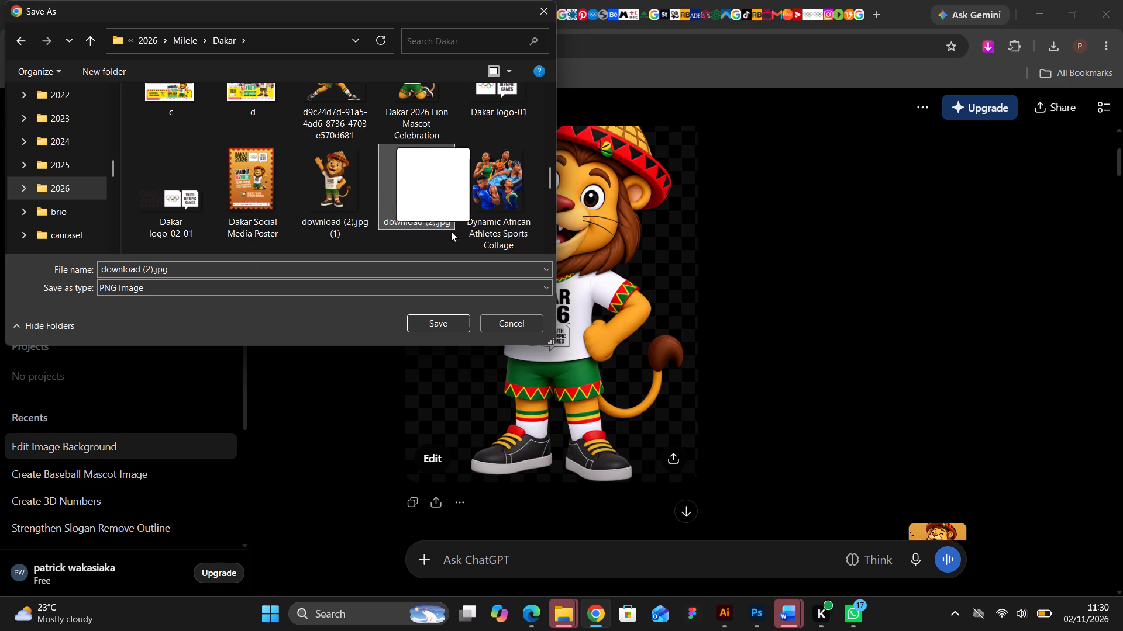
left_click_drag(451, 231, 754, 620)
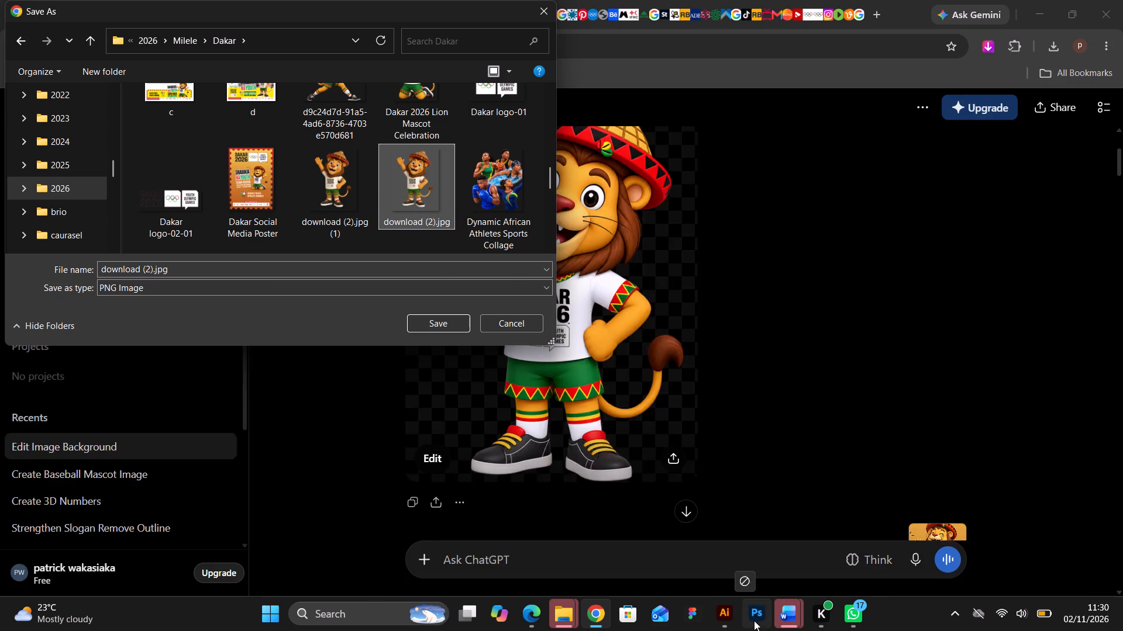
left_click_drag(754, 620, 267, 56)
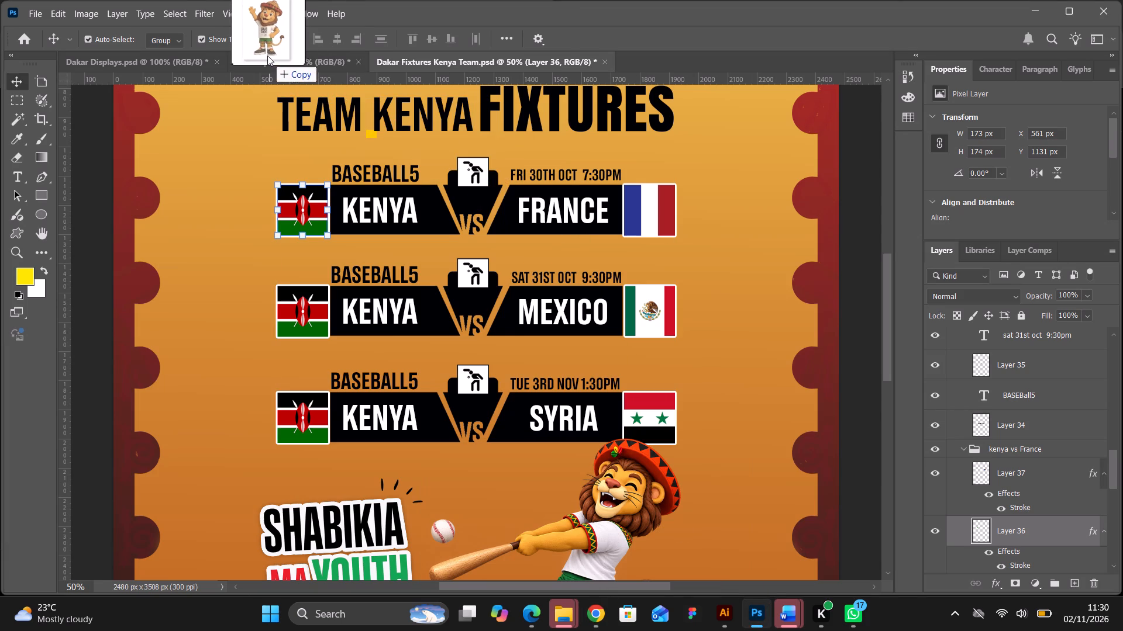
left_click_drag(267, 56, 259, 332)
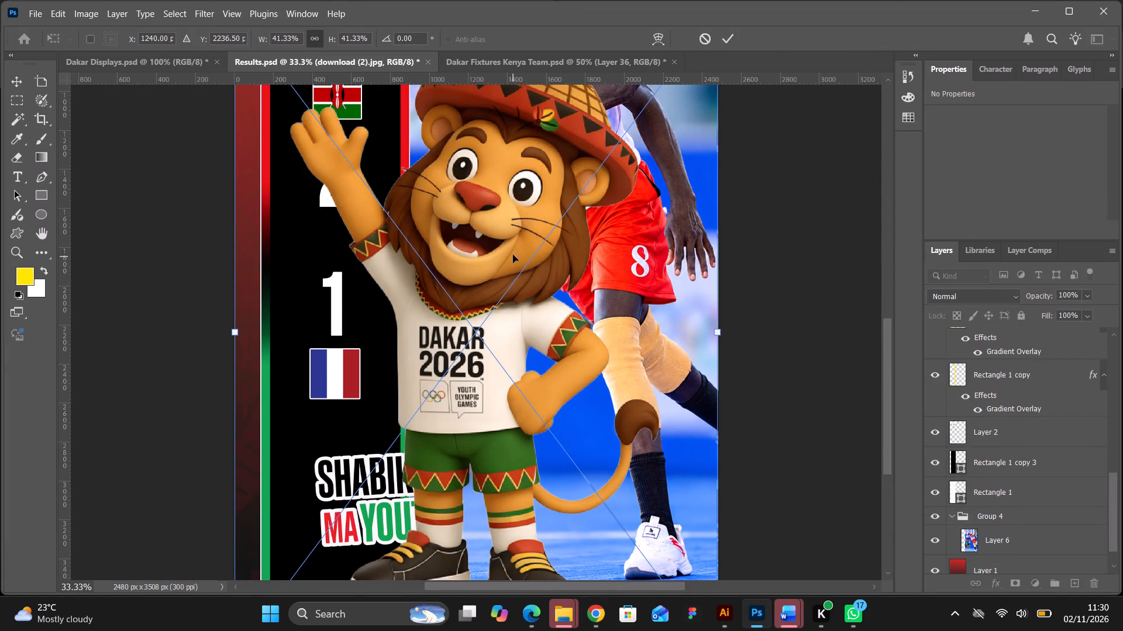
left_click(726, 44)
Scale the lion mascot down to 7.03% and place it beside the start of the SHABIKIA MA YOUTH slogan.
right_click(493, 238)
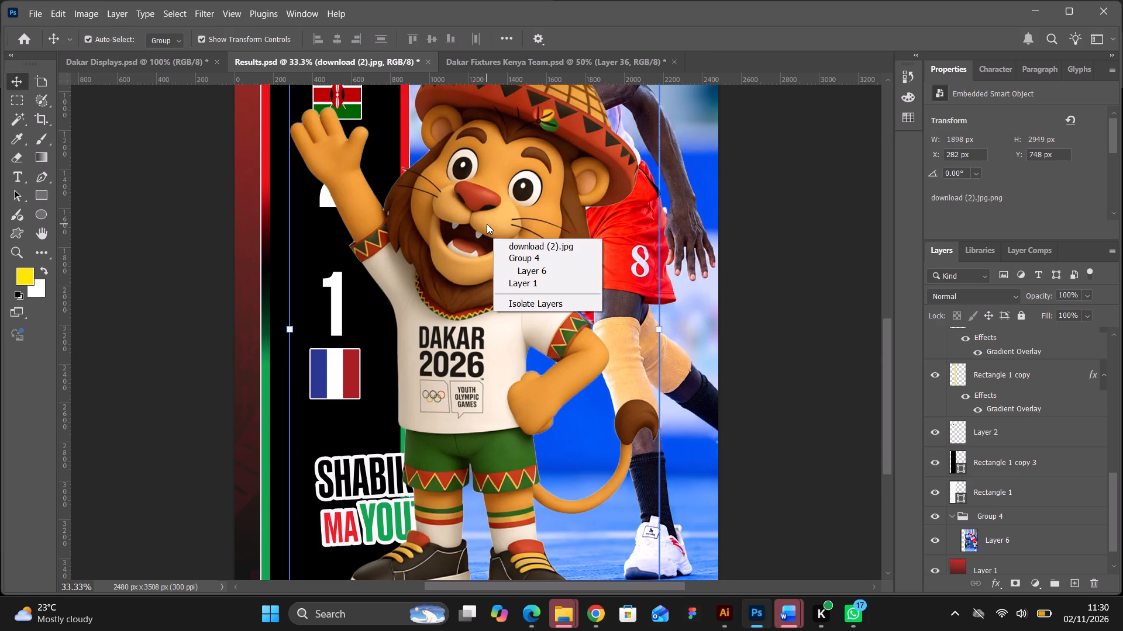
left_click(487, 224)
scroll(511, 262, "down", 3)
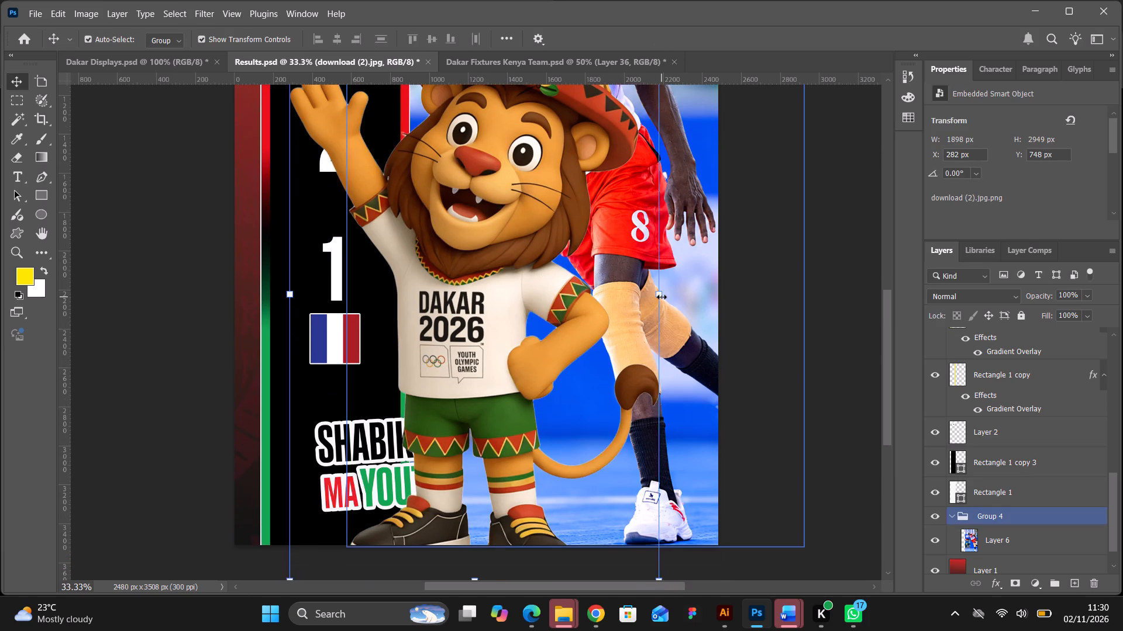
left_click_drag(662, 297, 582, 296)
left_click_drag(642, 297, 632, 297)
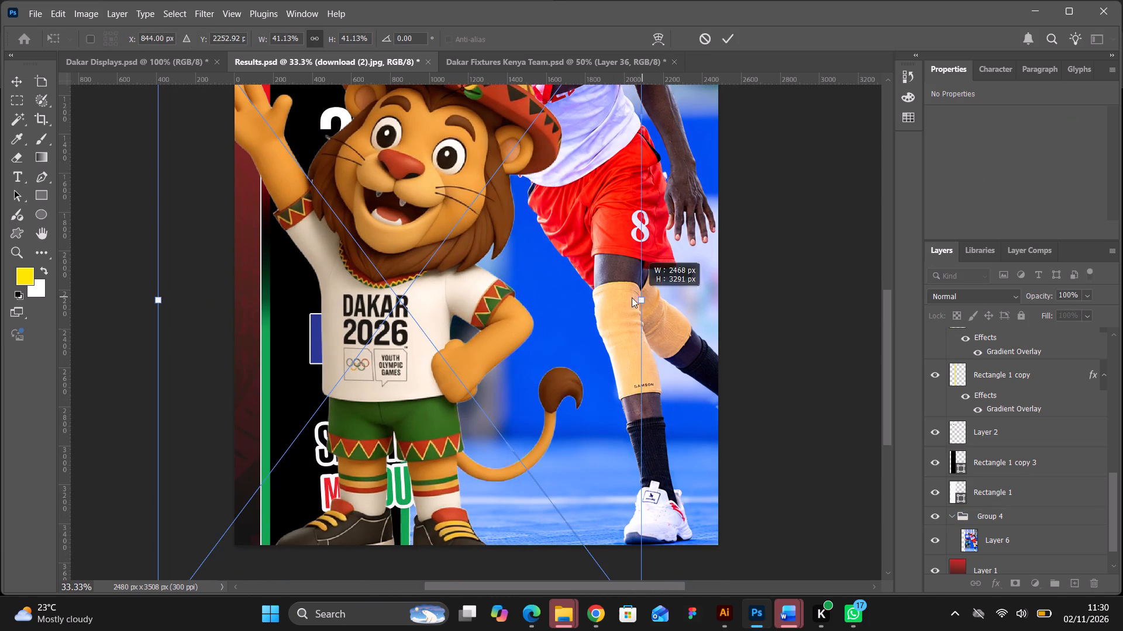
left_click_drag(632, 297, 240, 282)
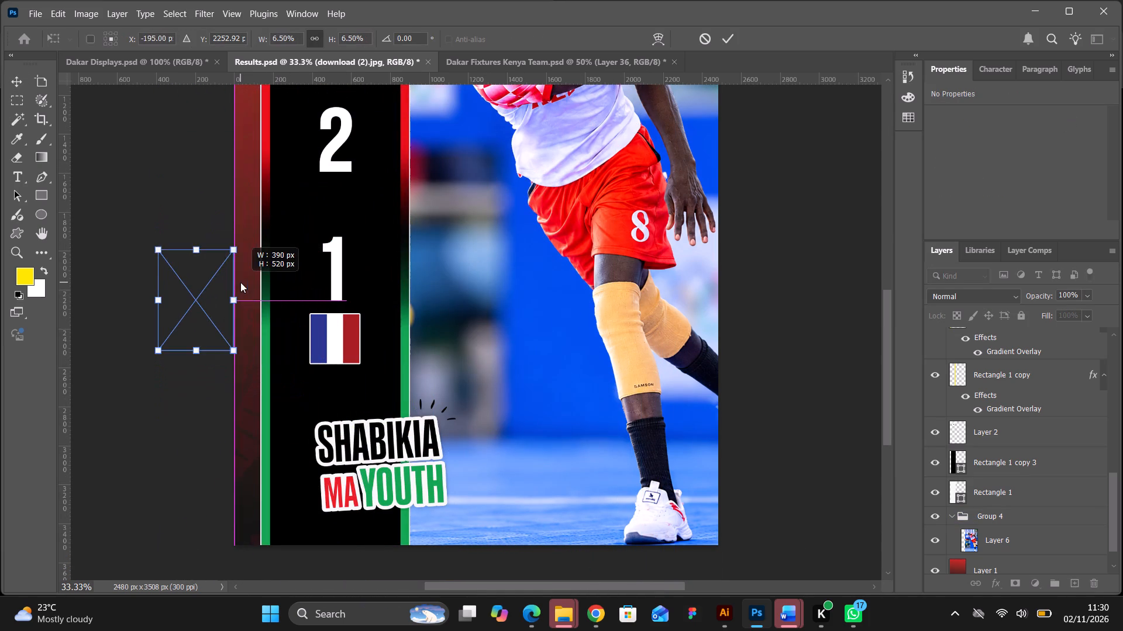
left_click_drag(240, 282, 221, 283)
left_click_drag(201, 288, 297, 445)
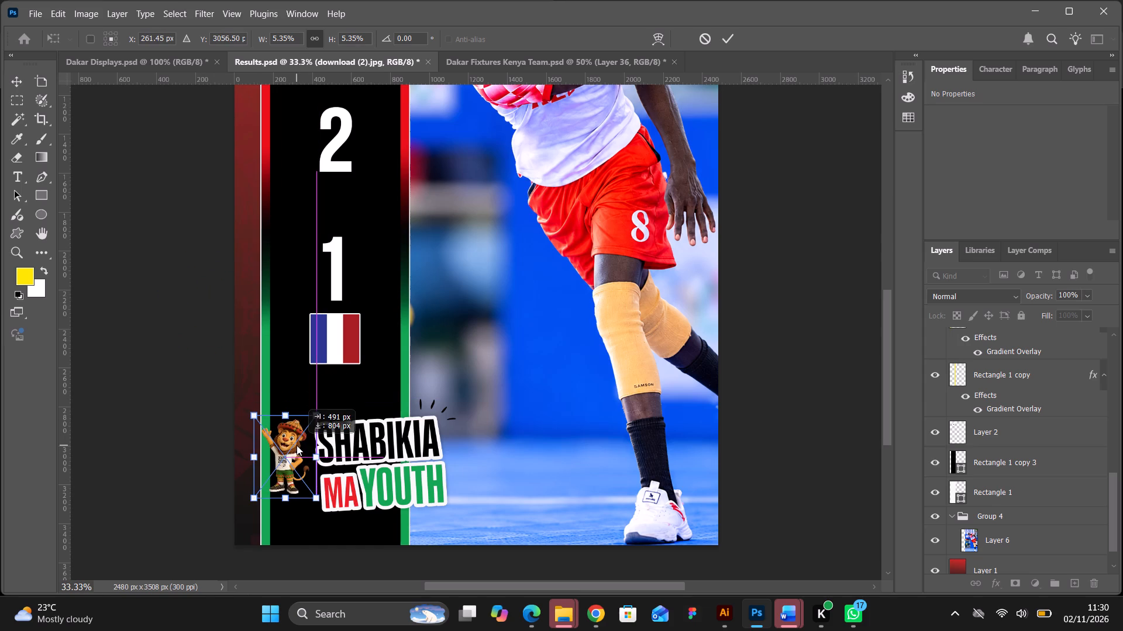
left_click_drag(297, 445, 296, 445)
left_click_drag(290, 498, 290, 523)
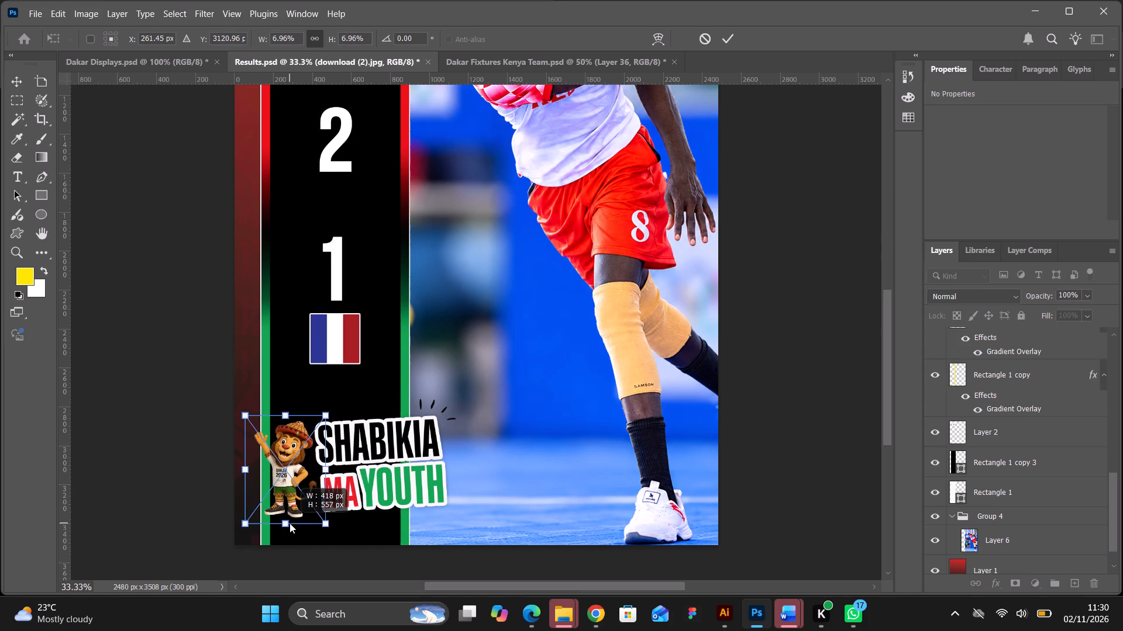
left_click_drag(290, 523, 290, 524)
left_click(722, 43)
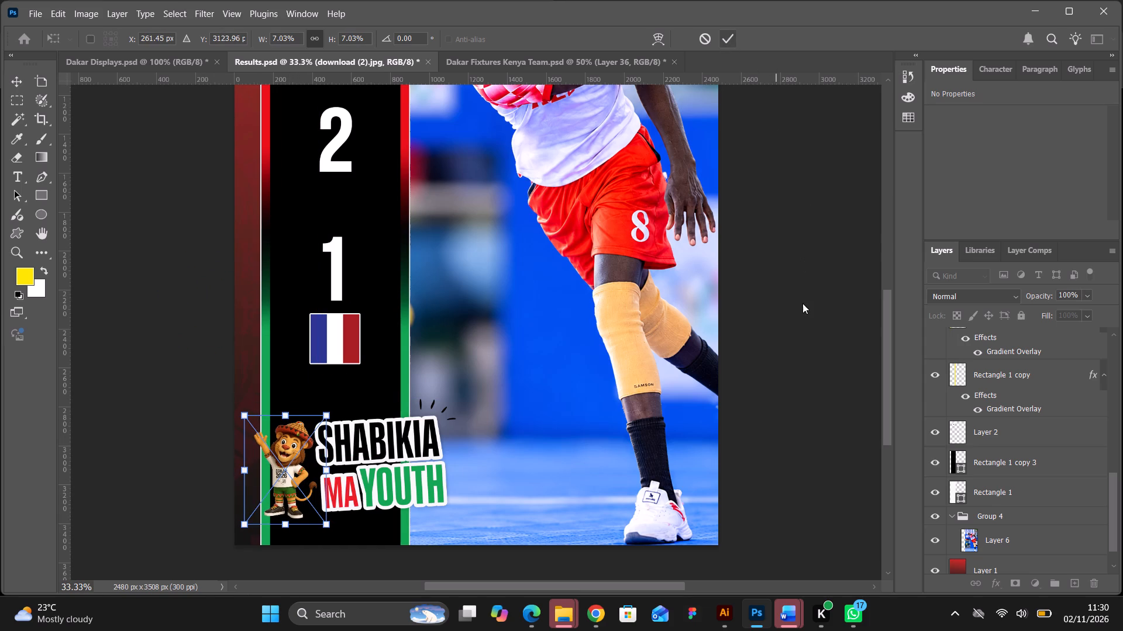
left_click(802, 307)
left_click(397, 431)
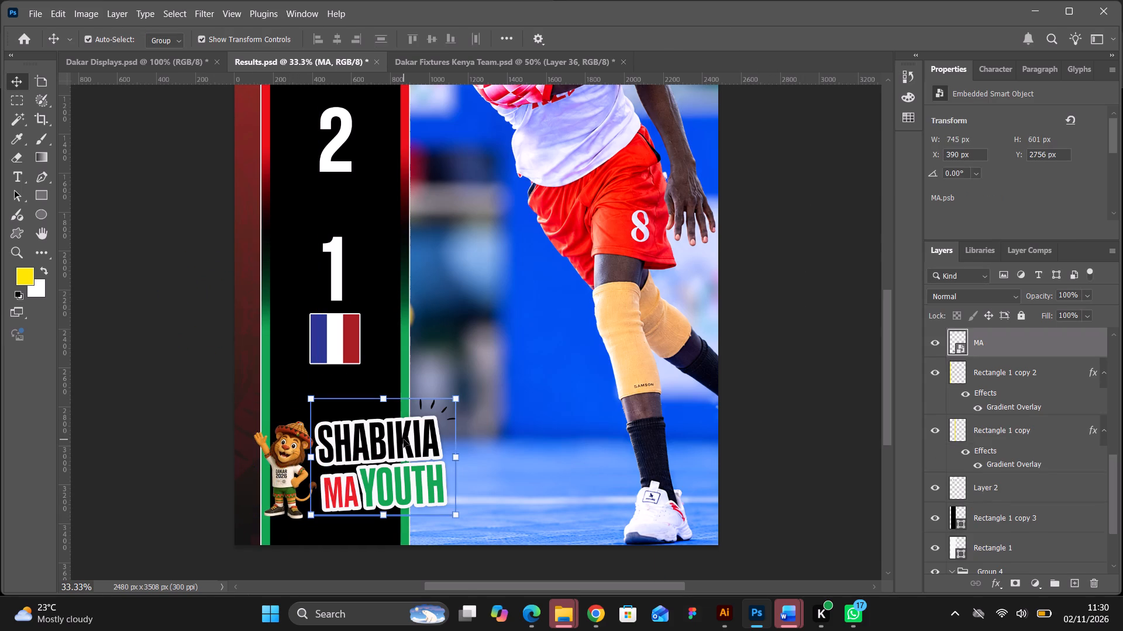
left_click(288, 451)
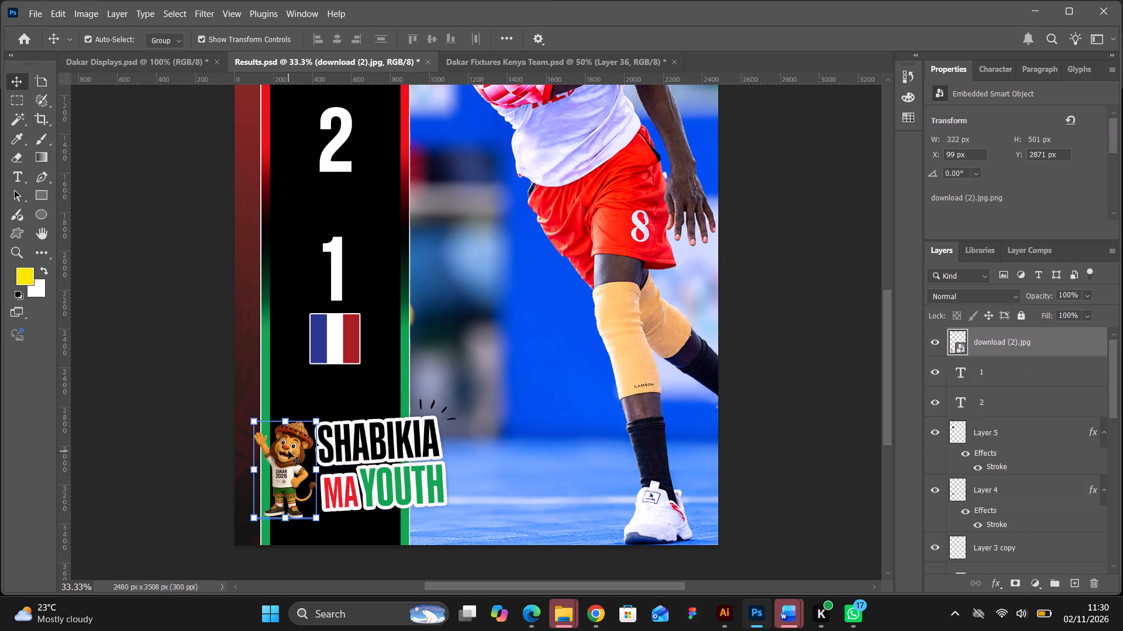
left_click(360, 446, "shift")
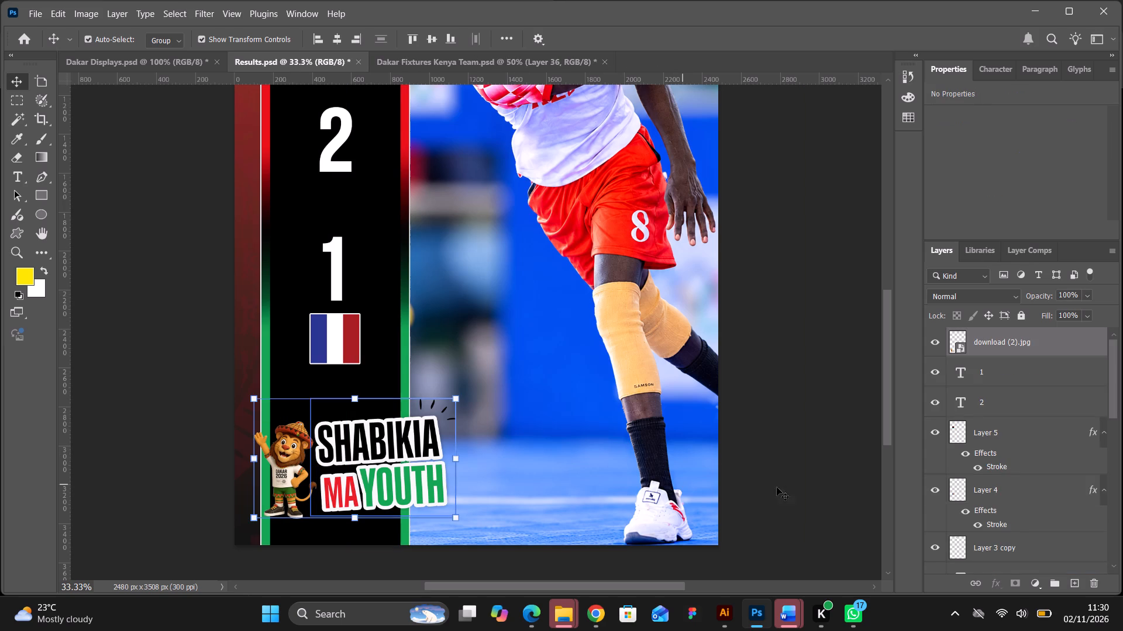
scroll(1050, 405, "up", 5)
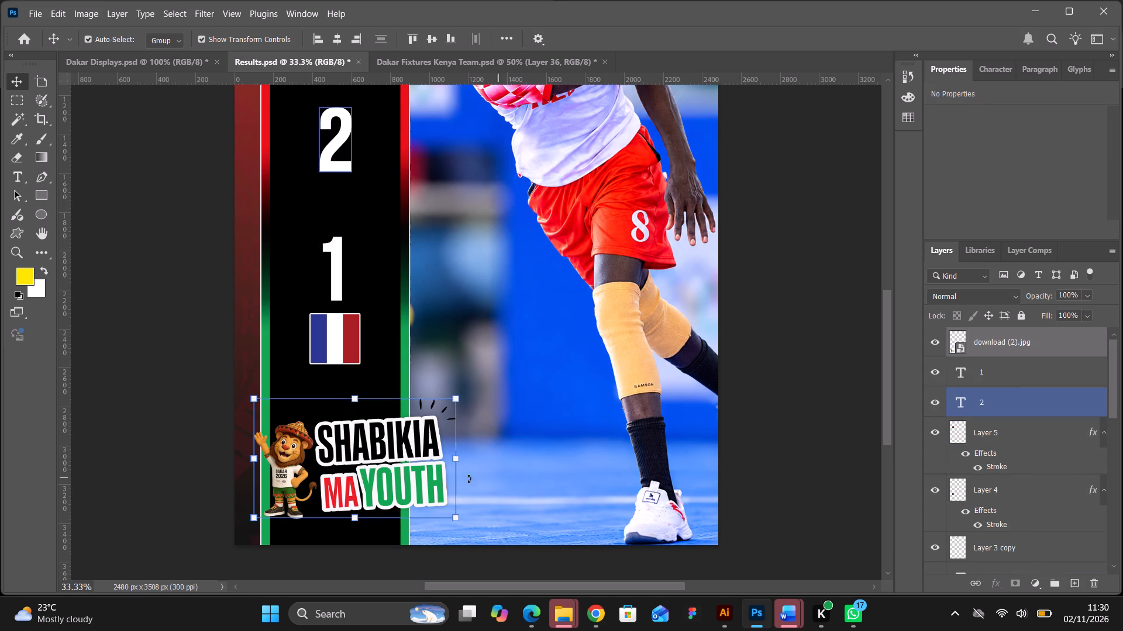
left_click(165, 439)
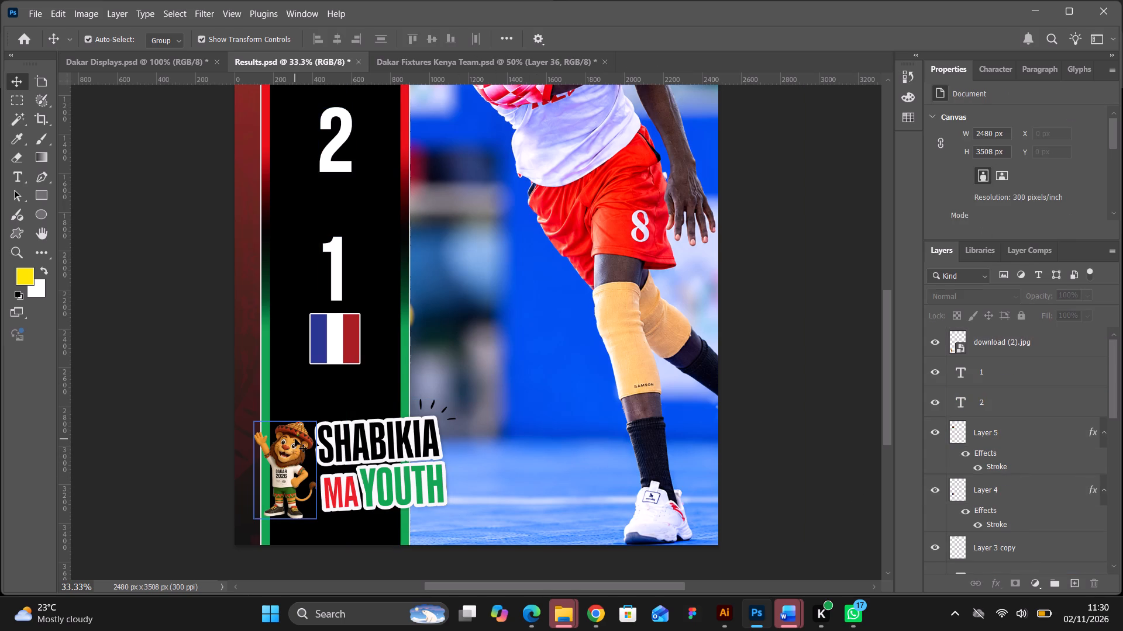
Enlarge the lion mascot to 8.12% and shift it about 50 px away from the slogan toward the poster's edge.
left_click(295, 439)
left_click_drag(284, 422, 280, 414)
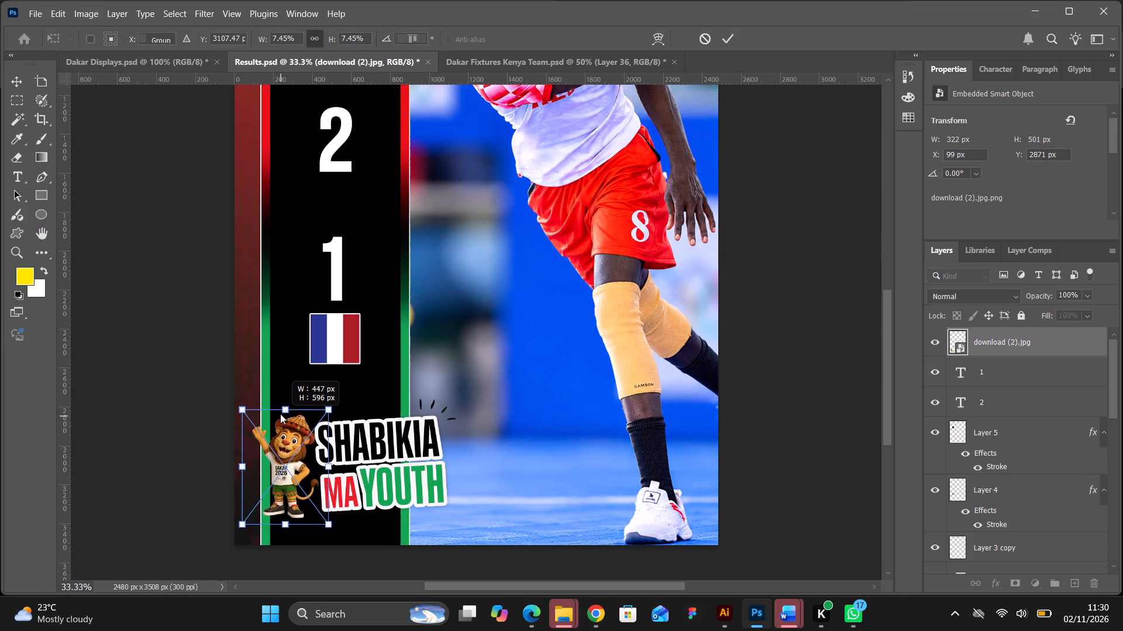
left_click_drag(280, 414, 280, 411)
left_click_drag(288, 428, 277, 428)
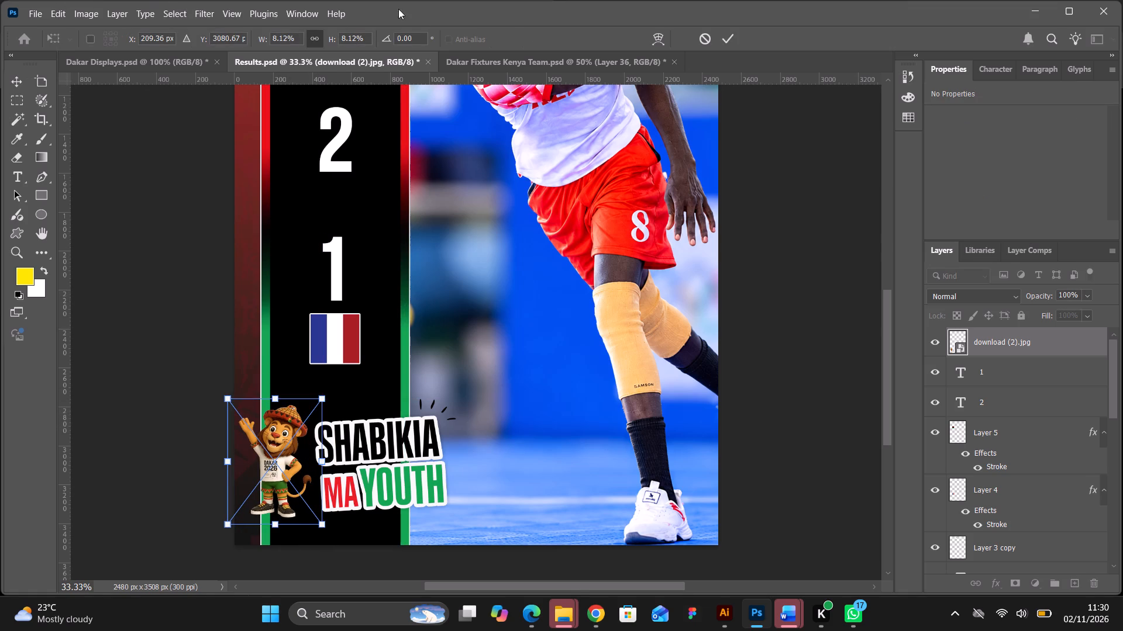
left_click(735, 37)
left_click(760, 257)
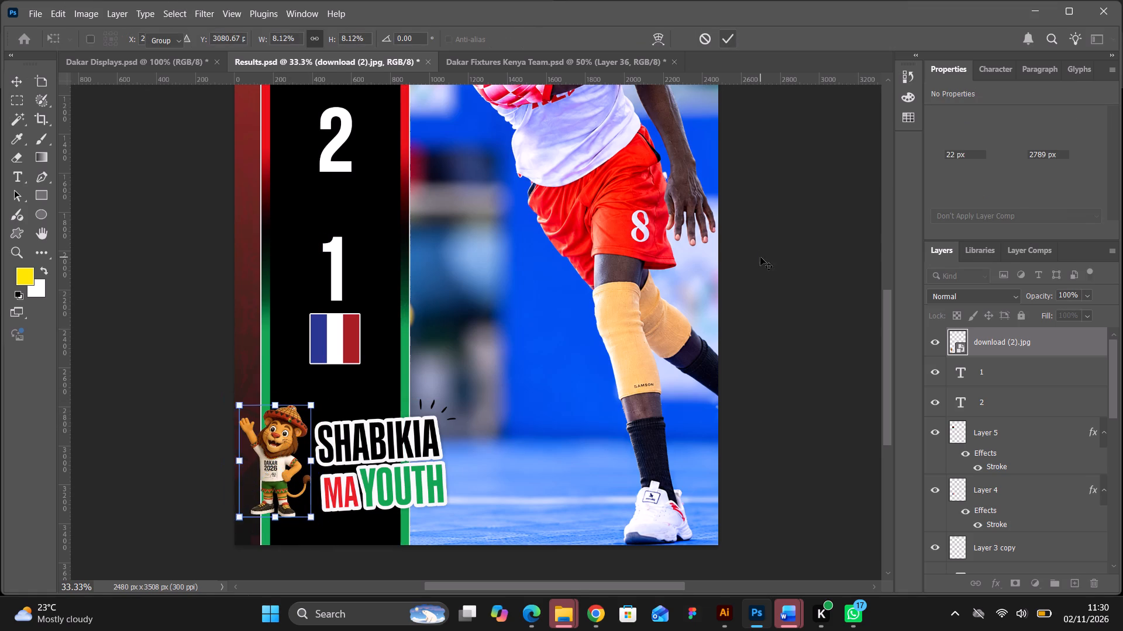
Accept the lion's resize and move the SHABIKIA MA YOUTH slogan closer to it, to X 321 px.
left_click(387, 459)
left_click(384, 450)
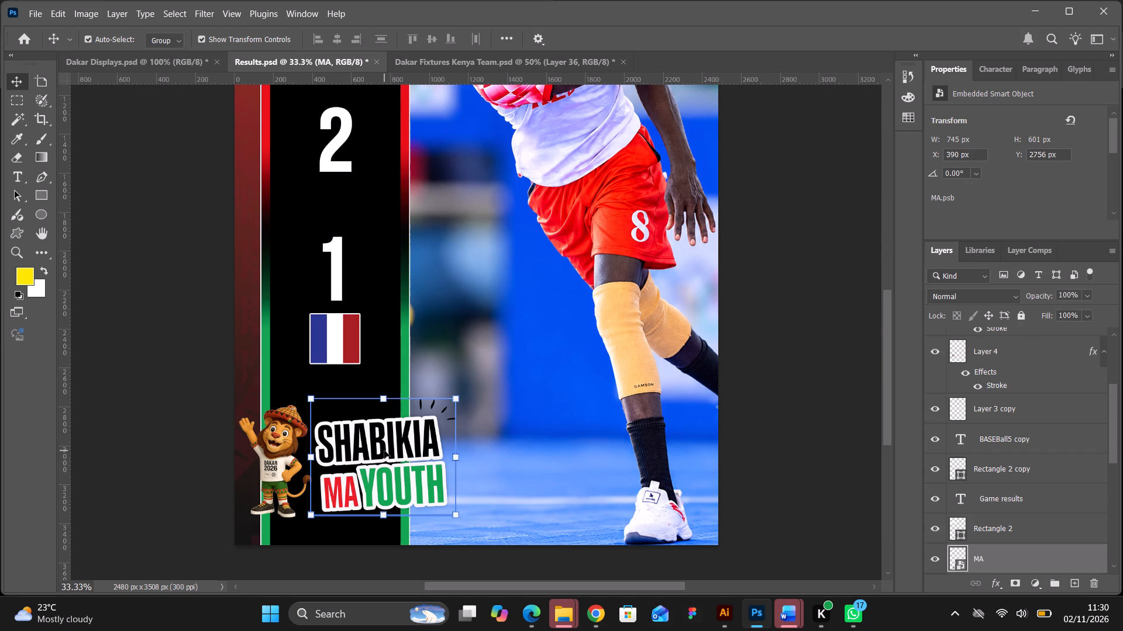
key("Left")
key("Left")
key("Left")
key("Left")
key("Left")
key("Left")
key("Left")
key("Left")
key("Left")
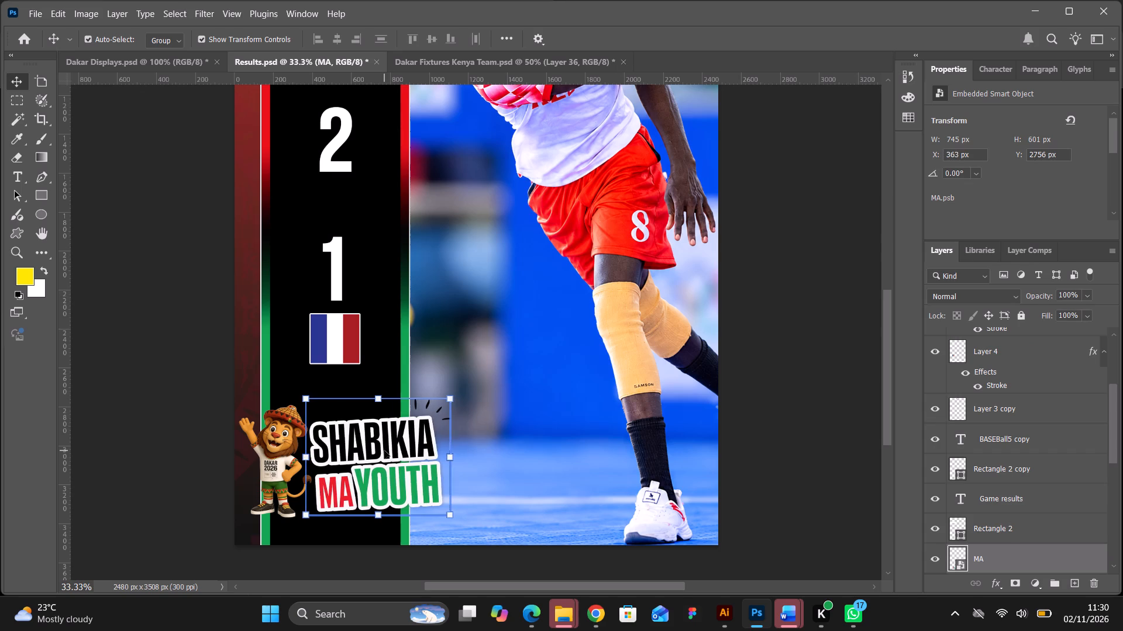
key("Left")
key("Left")
key("Left")
key("Left")
key("Left")
key("Left")
key("Left")
key("Left")
key("Left")
key("Left")
key("Left")
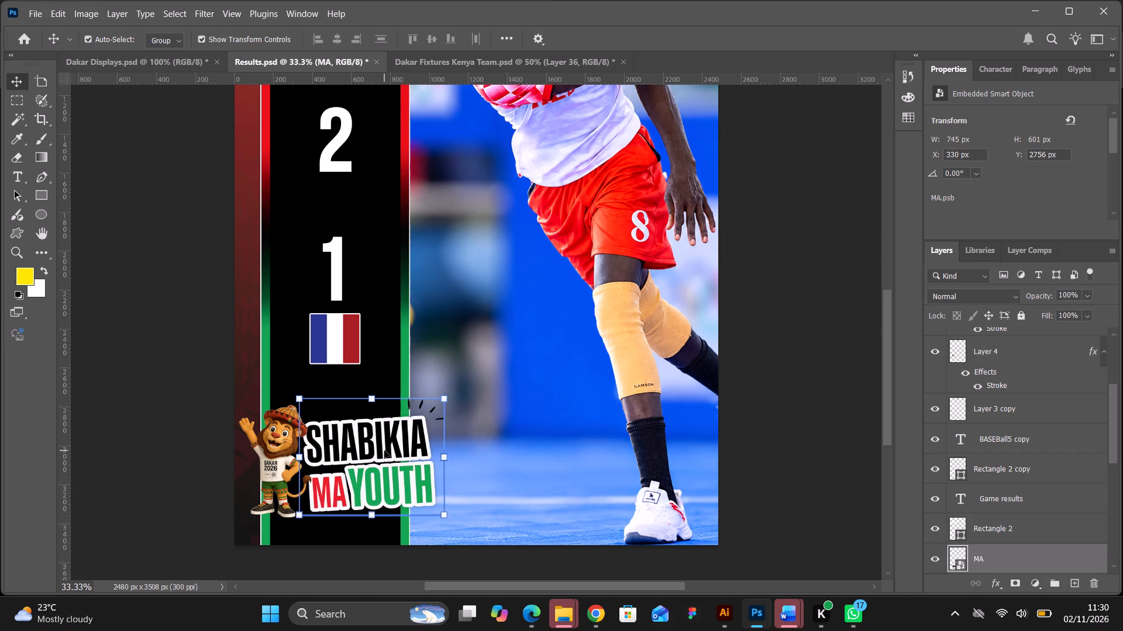
key("Left")
key("Left")
key("Left")
Fine-tune the SHABIKIA MA YOUTH slogan's position beside the lion to X 328 px and Y 2768 px.
key("Down")
key("Down")
key("Down")
key("Down")
key("Down")
key("Down")
key("Down")
key("Down")
key("Down")
key("Down")
key("Down")
key("Down")
key("Down")
key("Down")
key("Down")
key("Down")
key("Down")
key("Down")
key("Down")
key("Down")
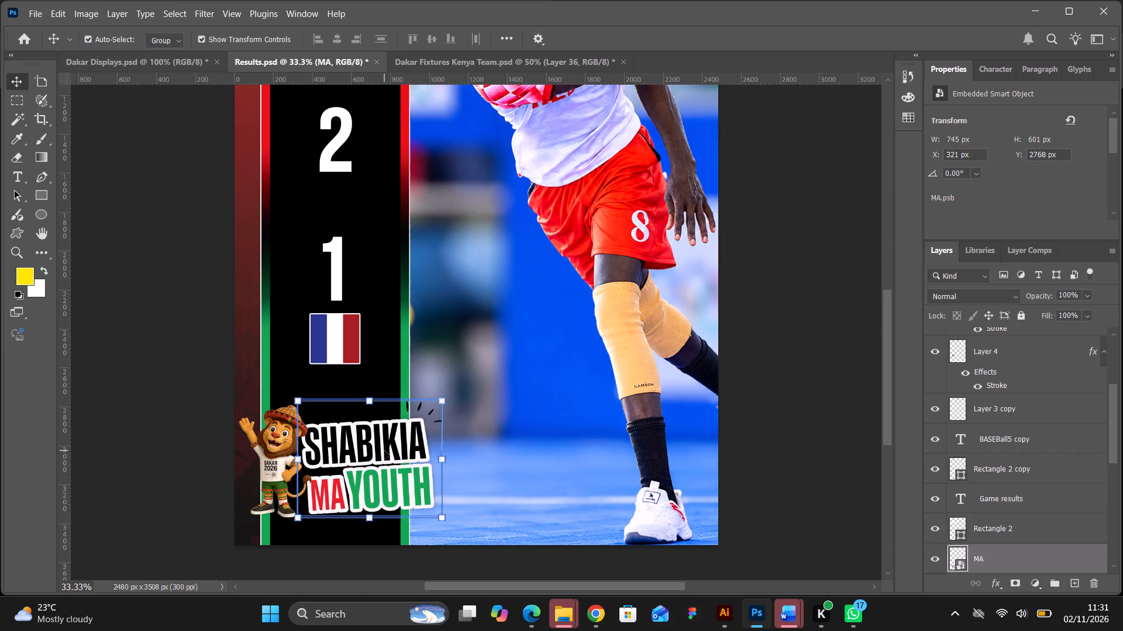
key("Down")
key("Down")
key("Down")
key("Down")
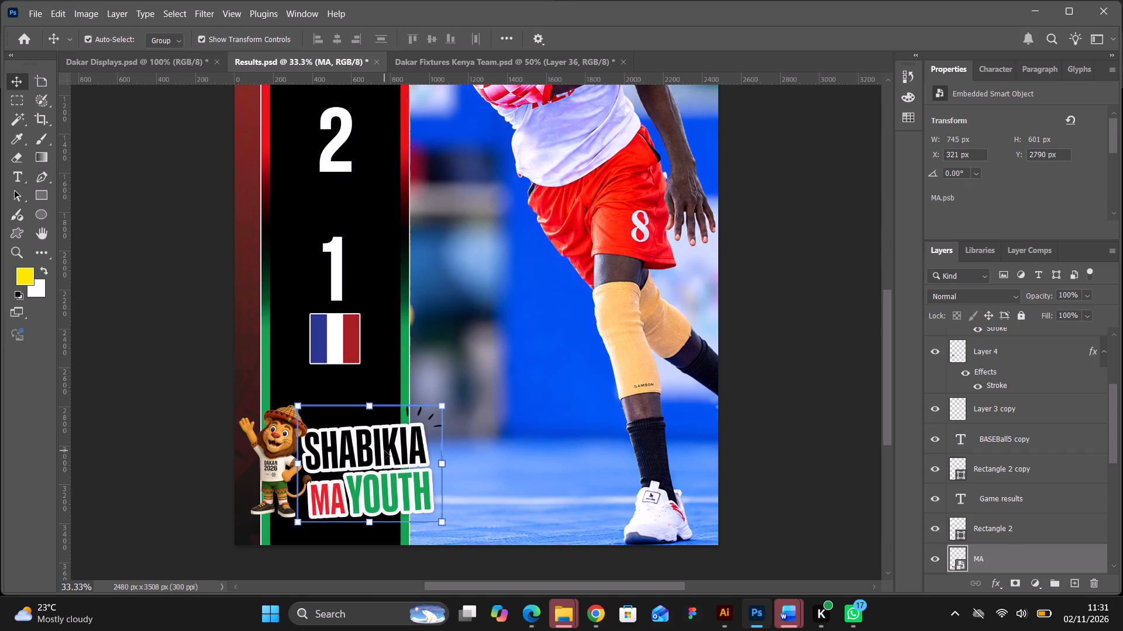
key("Down")
key("Down")
key("Down")
key("Left")
key("Left")
key("Left")
key("Left")
key("Left")
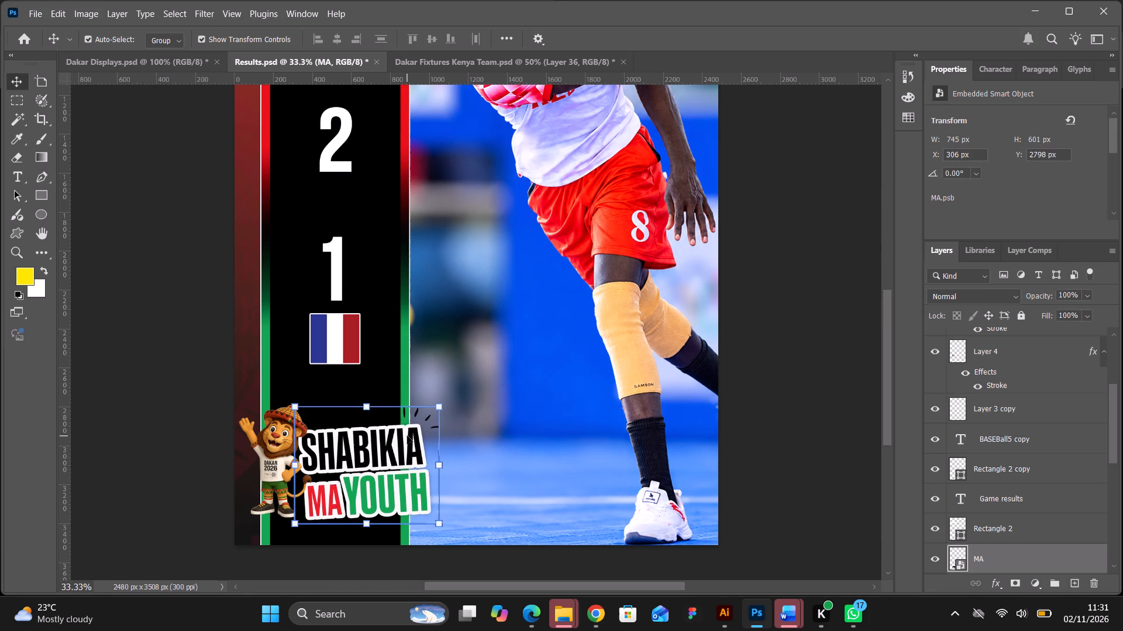
key("Up")
key("Up")
key("Up")
key("Up")
key("Up")
key("Up")
key("Up")
key("Up")
key("Up")
key("Up")
key("Up")
key("Up")
key("Up")
key("Up")
key("Up")
key("Up")
key("Up")
key("Up")
key("Up")
key("Up")
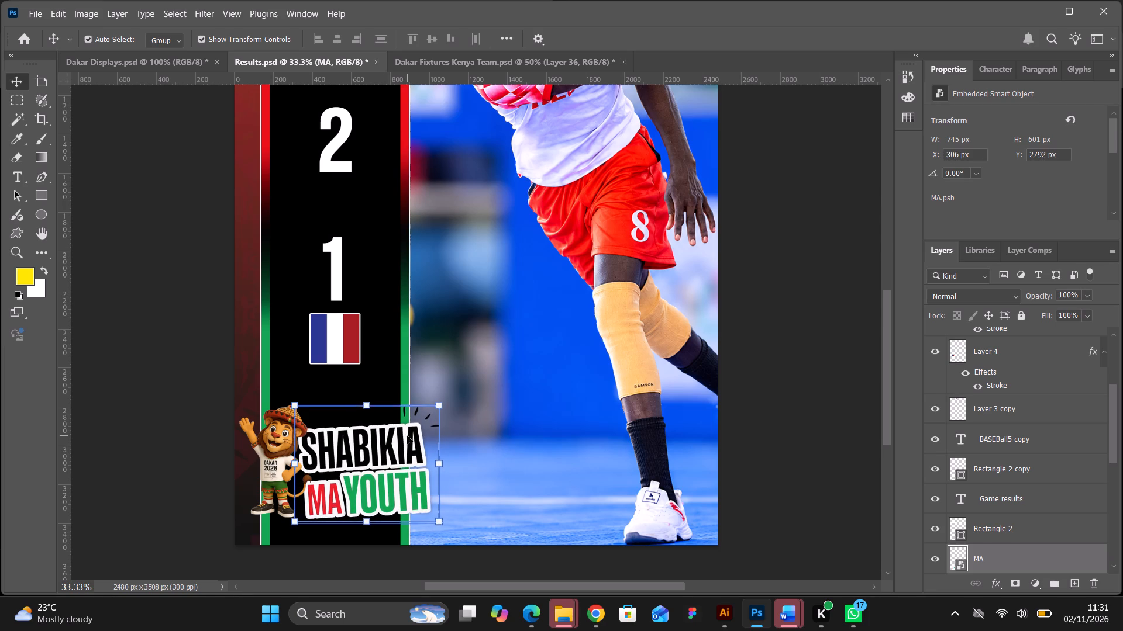
key("Right")
key("Right")
key("Right")
key("Right")
key("Right")
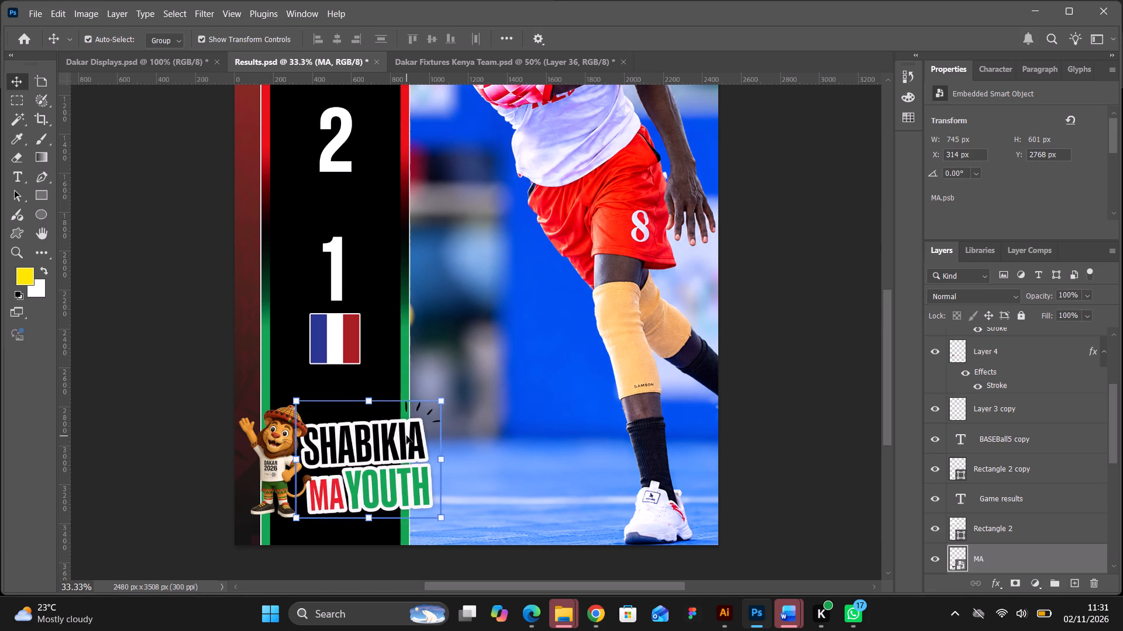
key("Right")
key("Right")
key("Right")
key("Right")
key("Right")
key("Right")
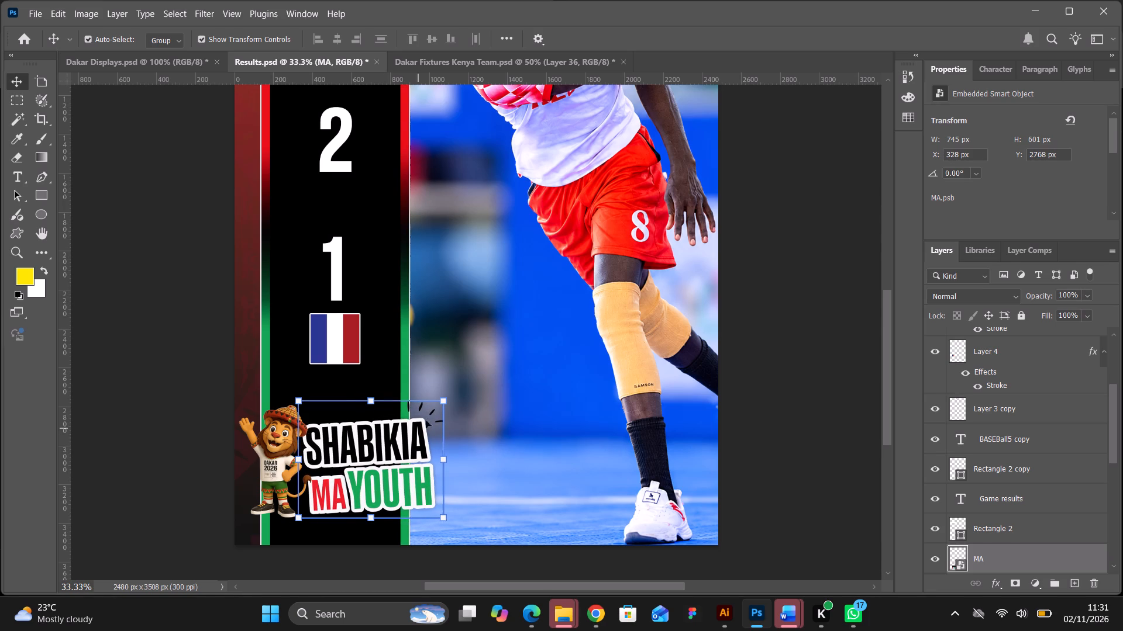
Review the whole poster, checking how the lion and slogan sit with the score column and player photo.
left_click(790, 196)
scroll(788, 197, "up", 6)
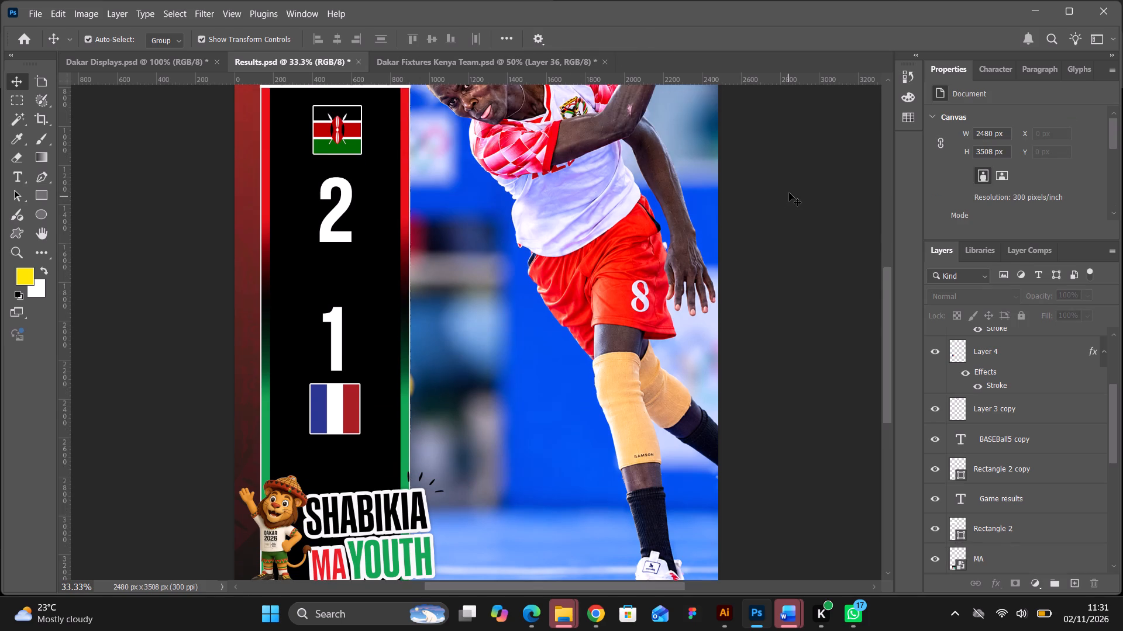
scroll(789, 193, "up", 1)
scroll(783, 189, "down", 12)
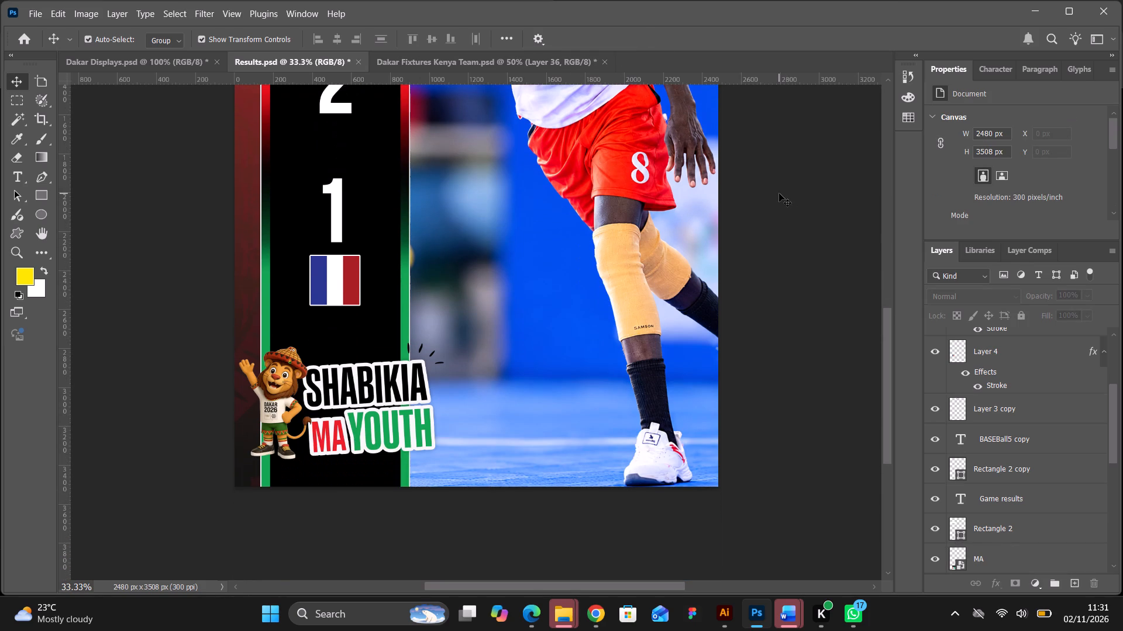
scroll(779, 193, "up", 17)
scroll(779, 193, "up", 5)
scroll(779, 193, "down", 17)
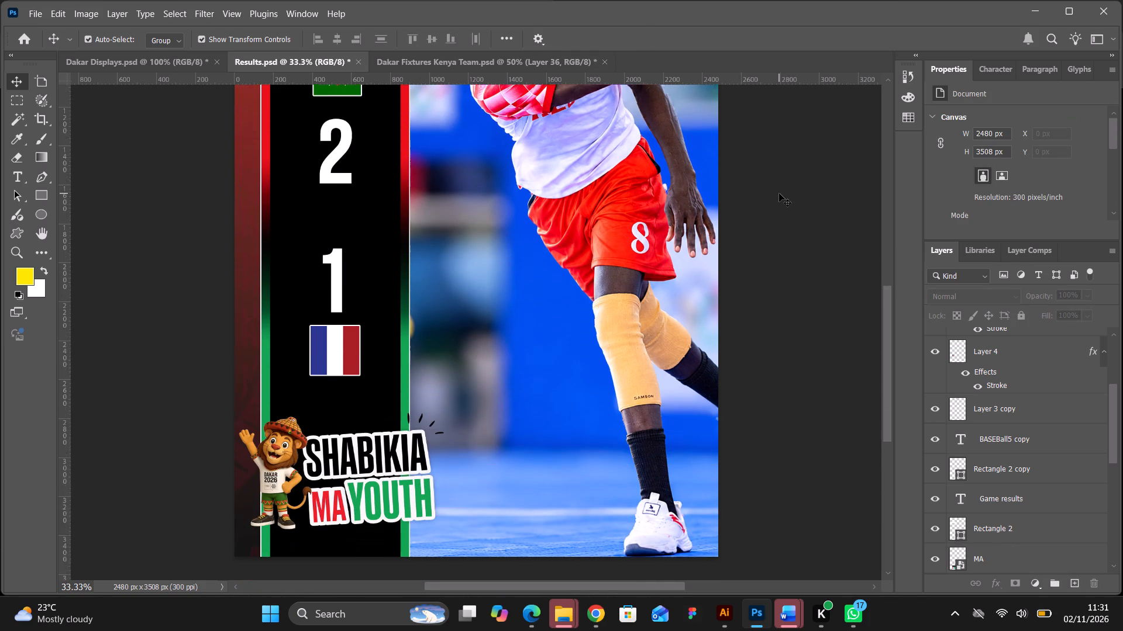
scroll(779, 193, "up", 19)
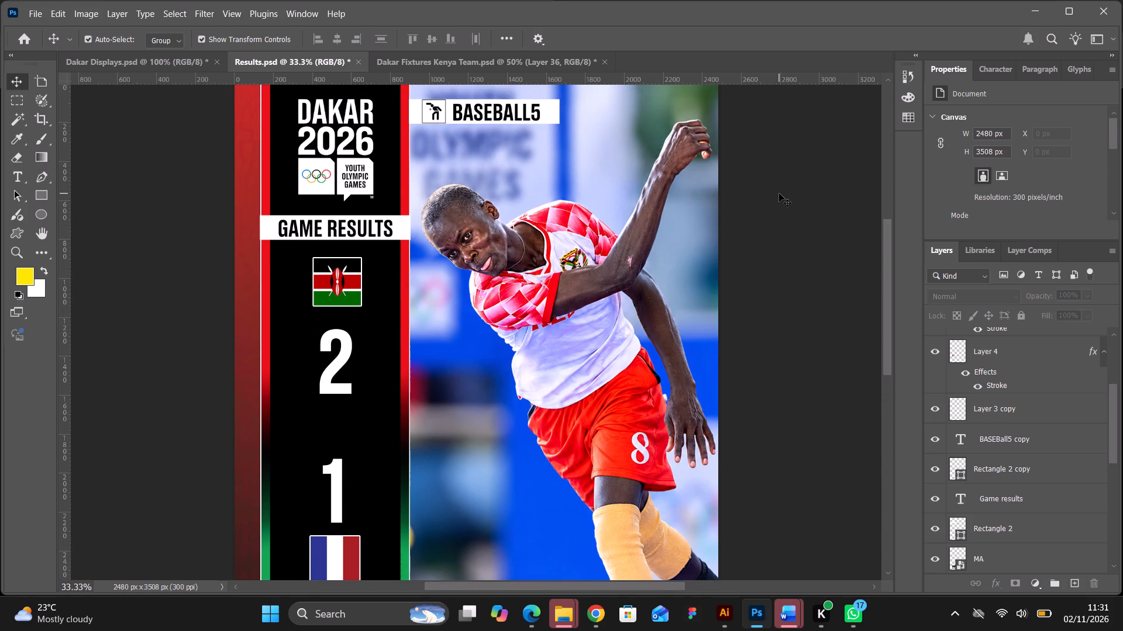
key("ctrl+minus")
scroll(780, 193, "down", 6)
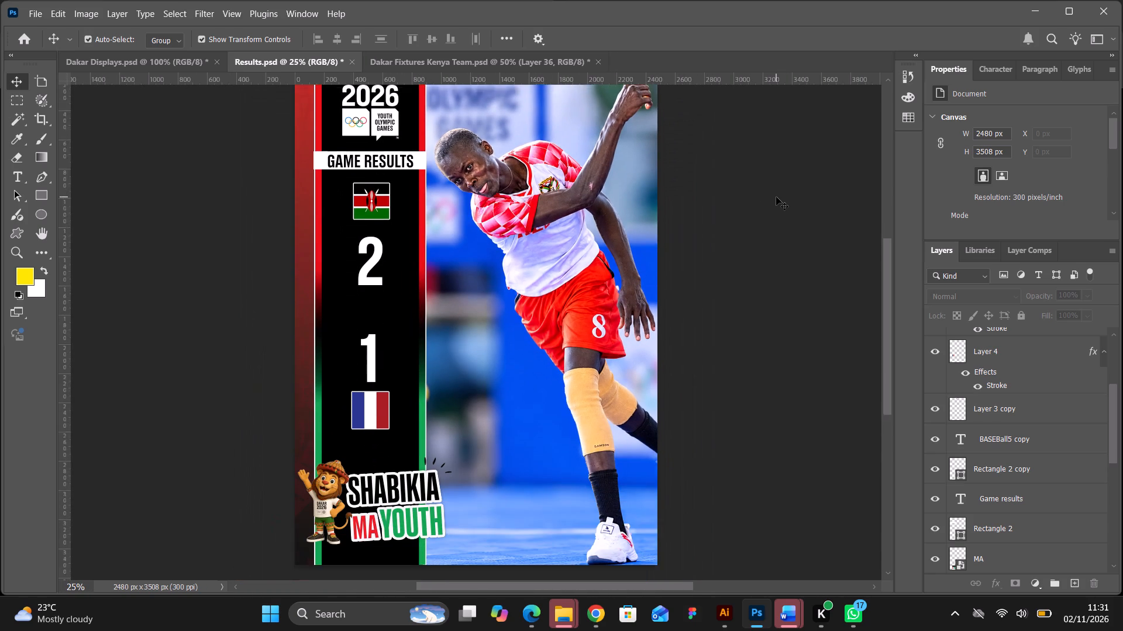
scroll(776, 197, "down", 8)
scroll(777, 197, "up", 15)
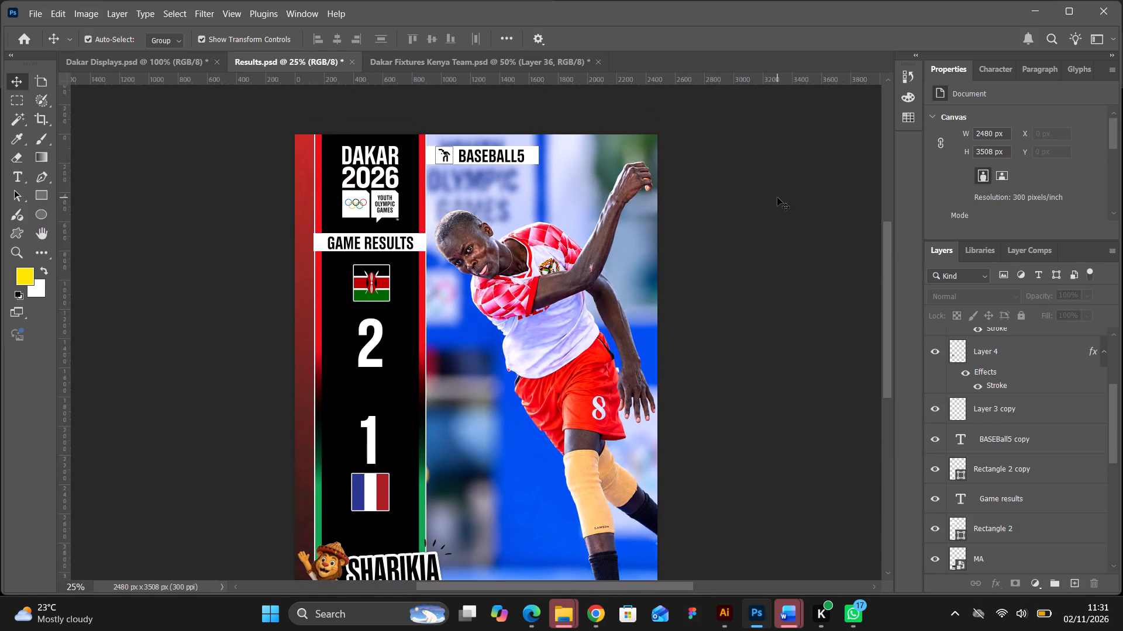
scroll(777, 197, "up", 2)
scroll(777, 197, "down", 19)
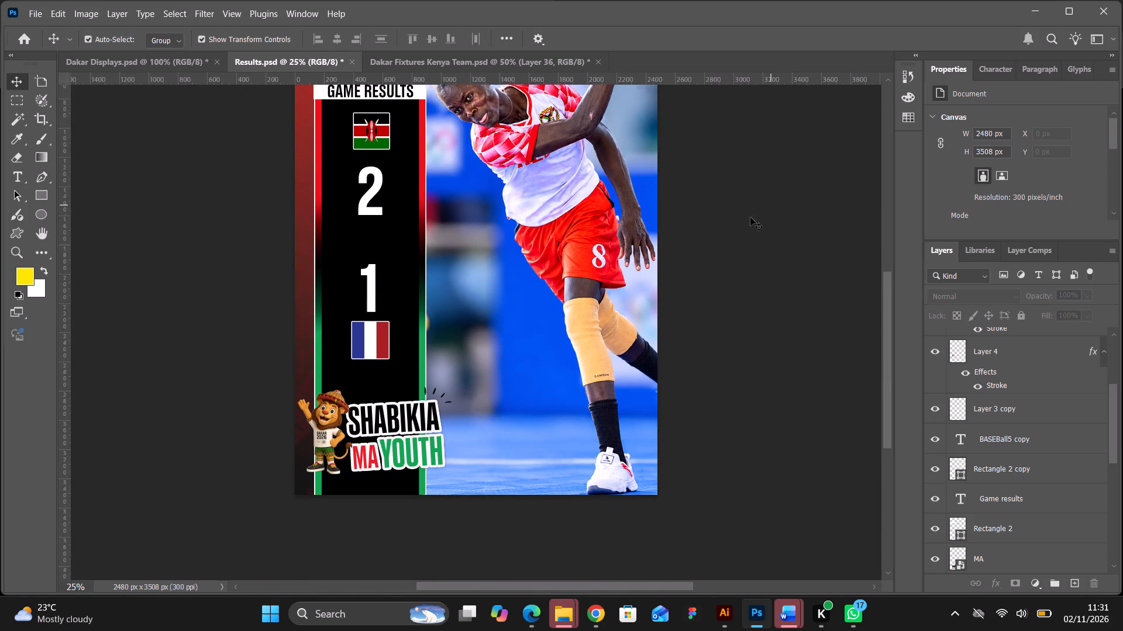
Move the lion mascot and SHABIKIA MA YOUTH slogan together slightly down toward the poster's bottom edge.
left_click(372, 400)
left_click(321, 401, "shift")
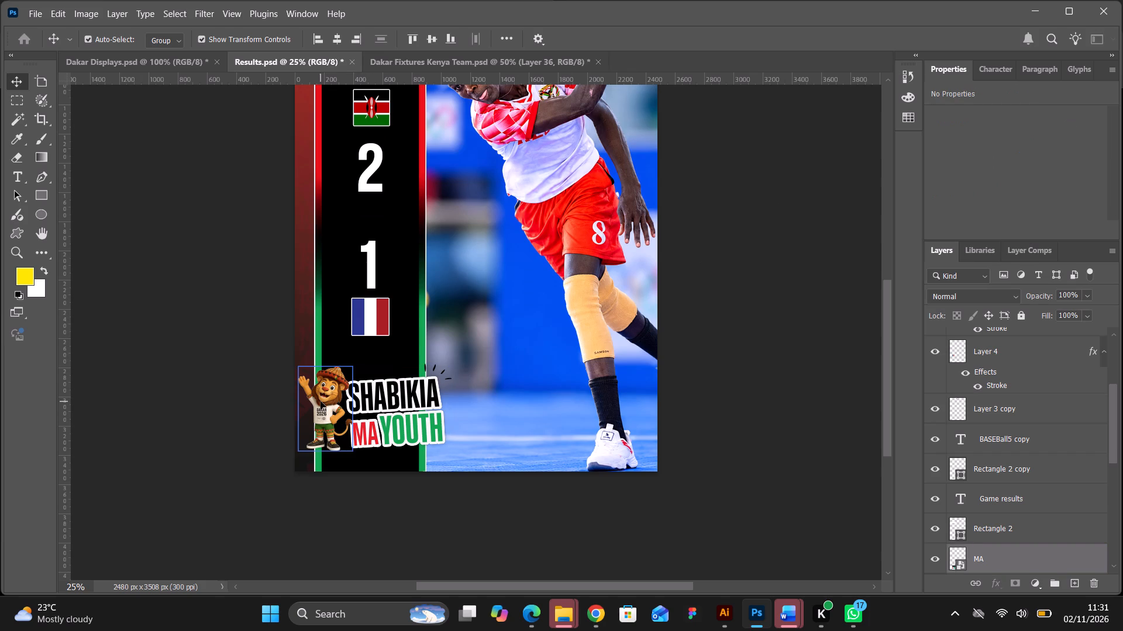
key("Down")
key("Down")
key("Down")
key("Down")
key("Down")
key("Down")
key("Down")
key("Down")
key("Down")
key("Down")
key("Down")
key("Down")
key("Down")
key("Down")
key("Down")
key("Down")
key("Down")
key("Down")
key("Down")
key("Down")
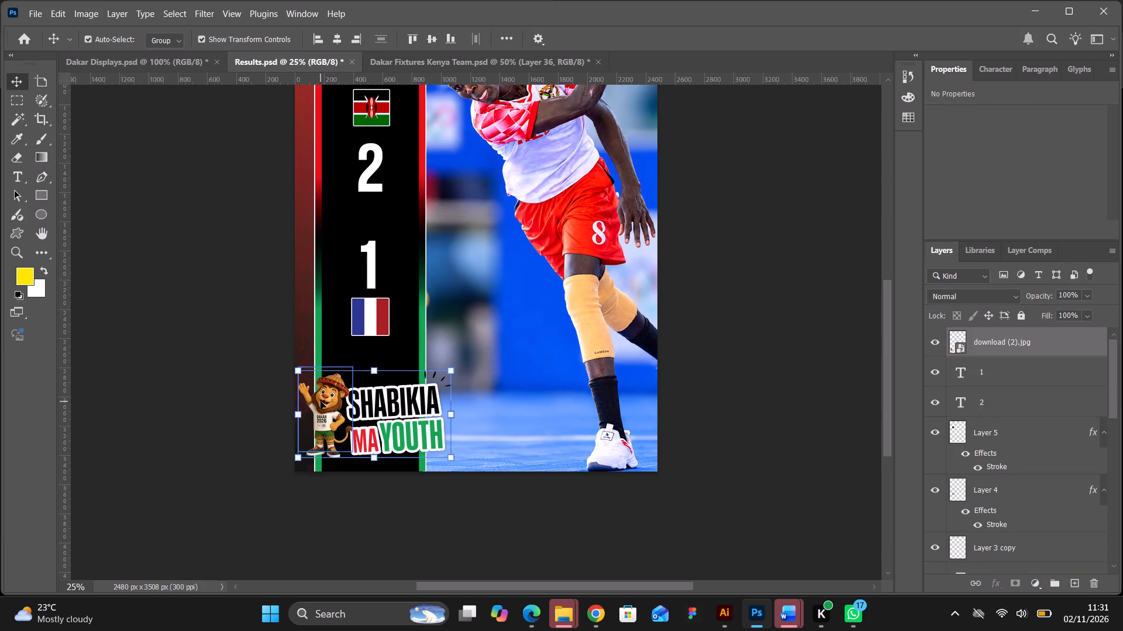
key("Down")
key("Down")
left_click(712, 327)
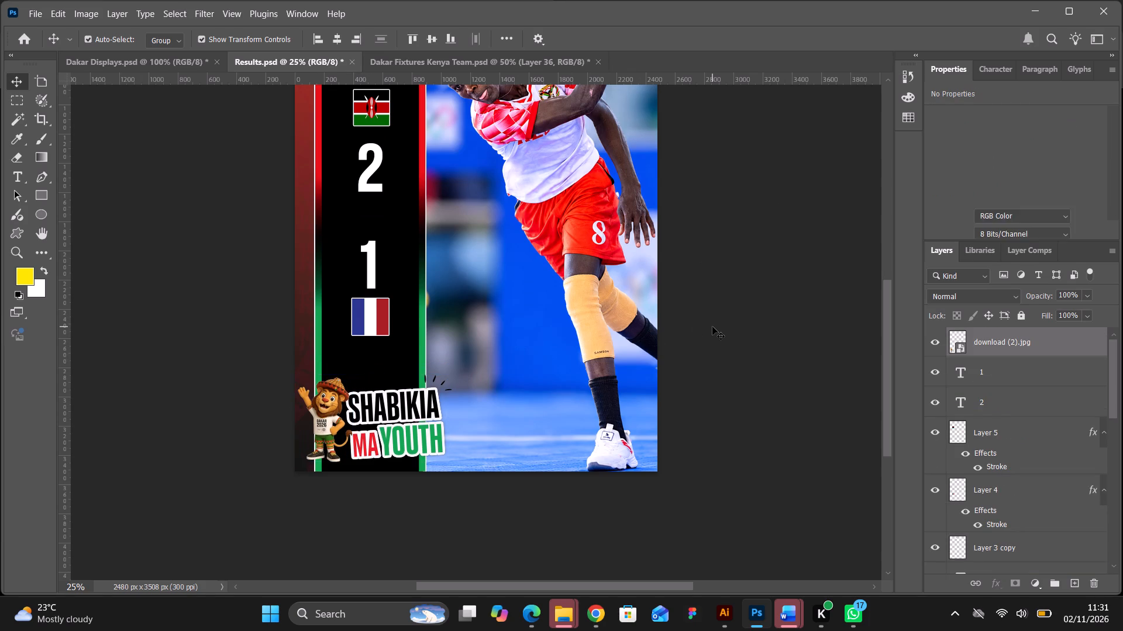
Lower the Kenyan flag in the score column to Y 939 px, closer to the score 2.
scroll(712, 327, "up", 8)
left_click(368, 201)
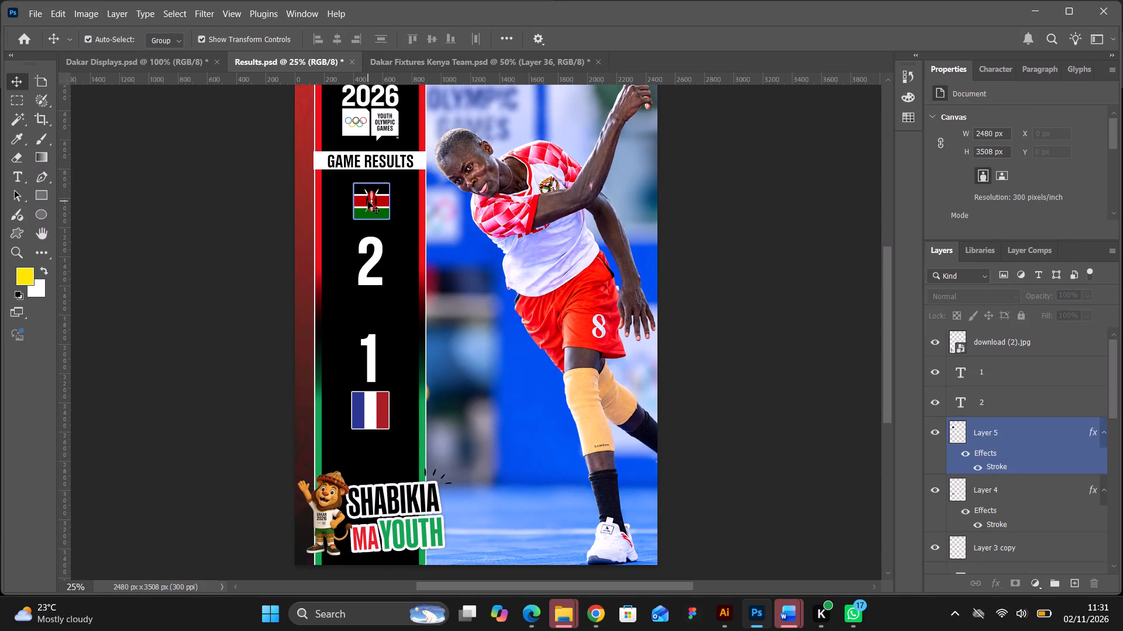
key("Down")
key("Down")
key("Down")
key("Down")
key("Down")
key("Down")
key("Down")
key("Down")
key("Down")
key("Down")
key("Down")
key("Down")
key("Down")
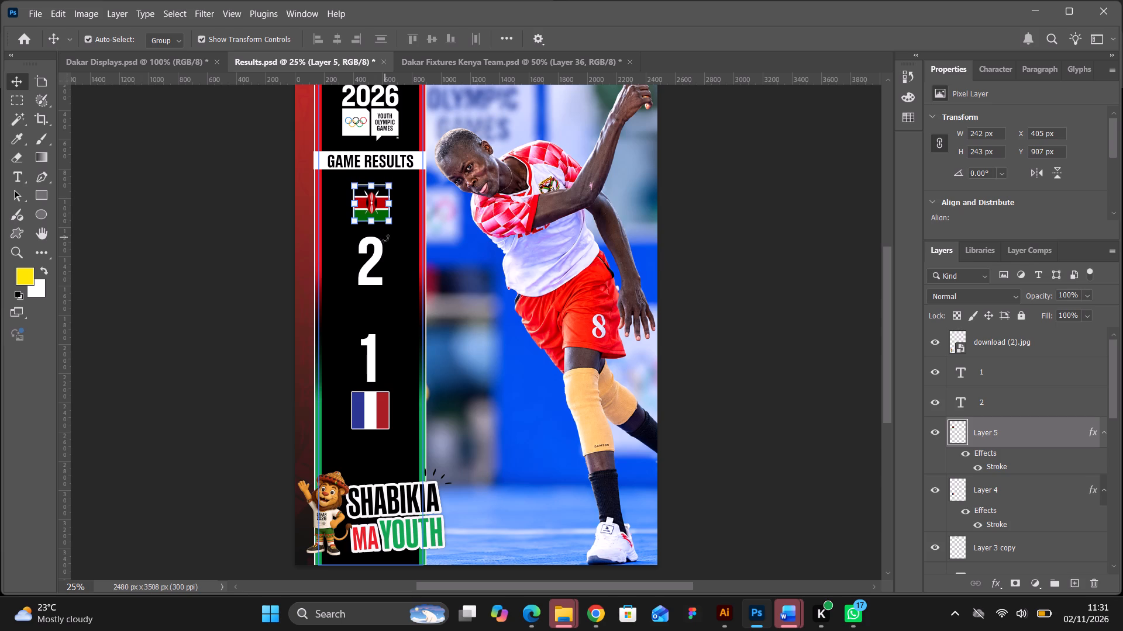
key("Down")
key("Down")
key("Down")
key("Down")
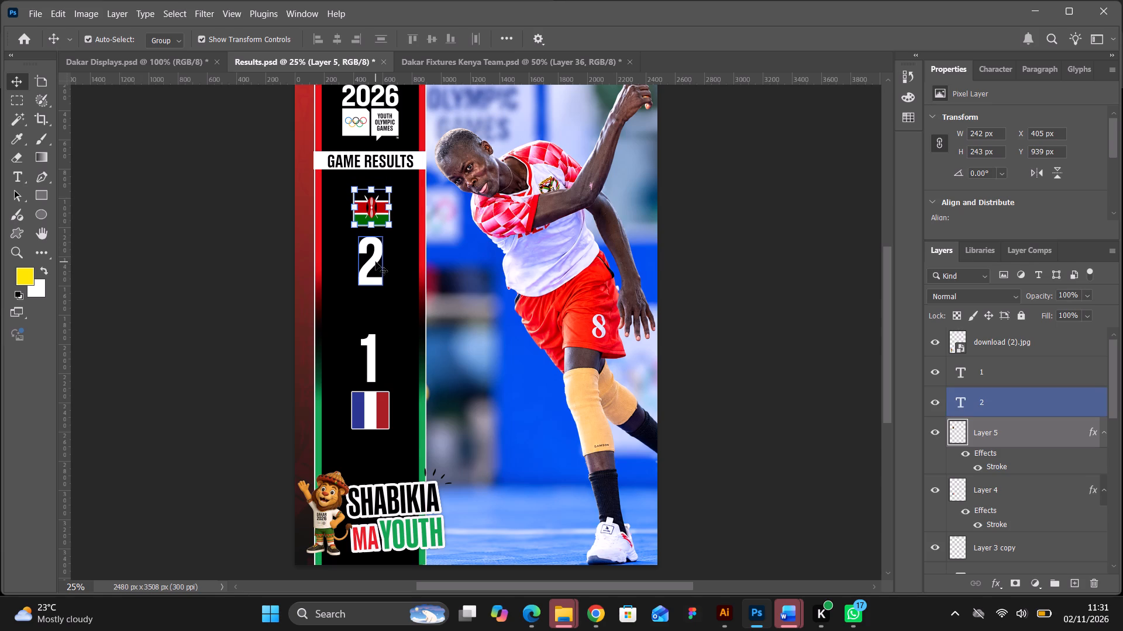
Move the Kenyan flag, scores 2 and 1, and the French flag together down the black column, closer to the lion and slogan.
left_click(376, 262, "shift")
left_click(373, 343, "shift")
left_click(370, 414, "shift")
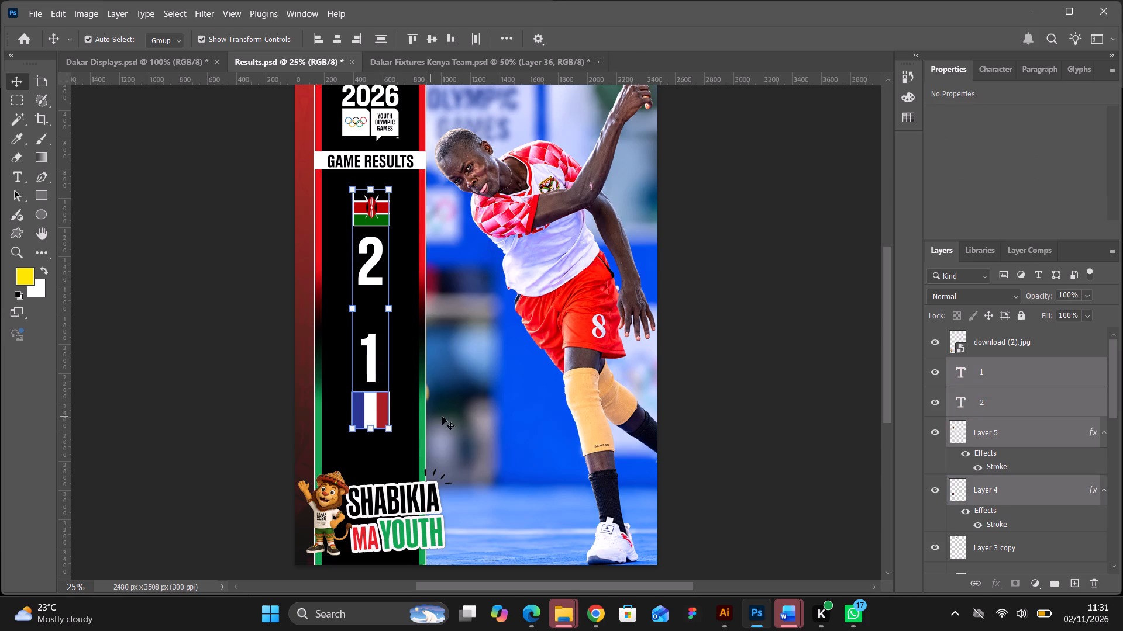
key("Down")
key("Down")
key("Down")
key("Down")
key("Down")
key("Down")
key("Down")
key("Down")
key("Down")
key("Down")
key("Down")
key("Down")
key("Down")
key("Down")
key("Down")
key("Down")
key("Down")
key("Down")
key("Down")
key("Down")
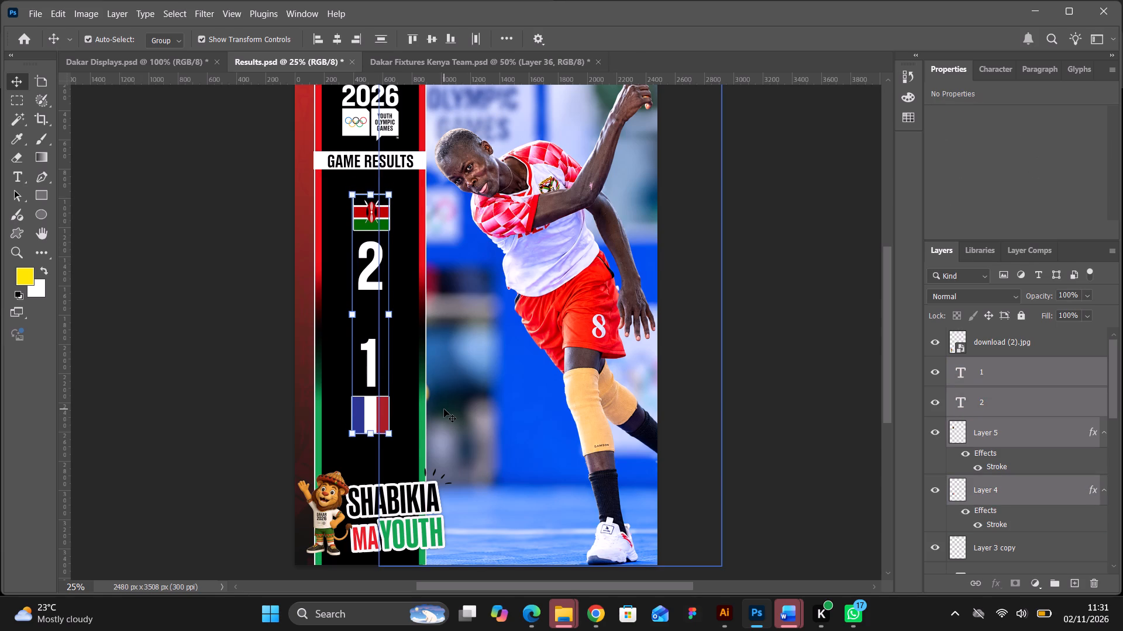
key("Down")
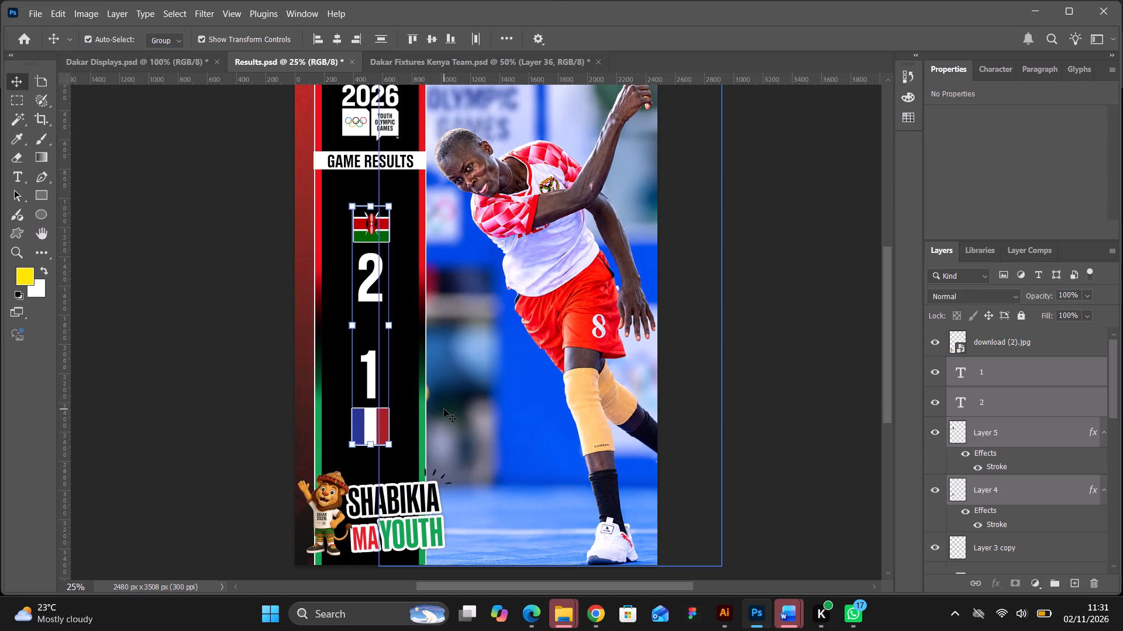
key("Down")
left_click(785, 314)
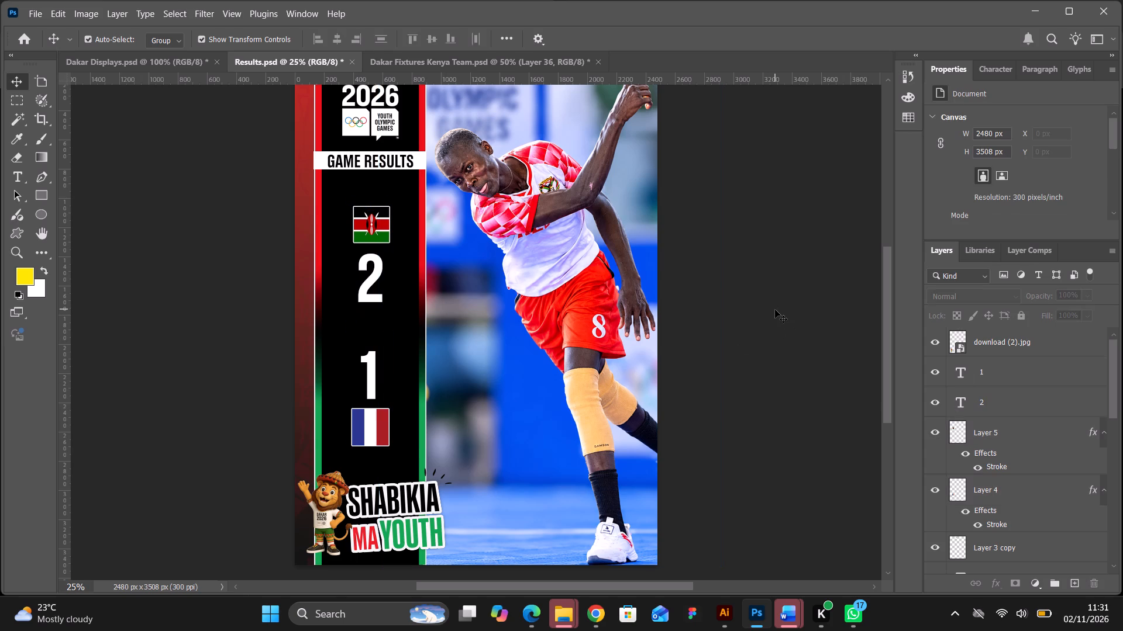
Export the poster as a 2480 x 3508 px PNG named "kenya vs France" in the Dakar folder.
scroll(775, 309, "up", 5)
scroll(775, 309, "down", 11)
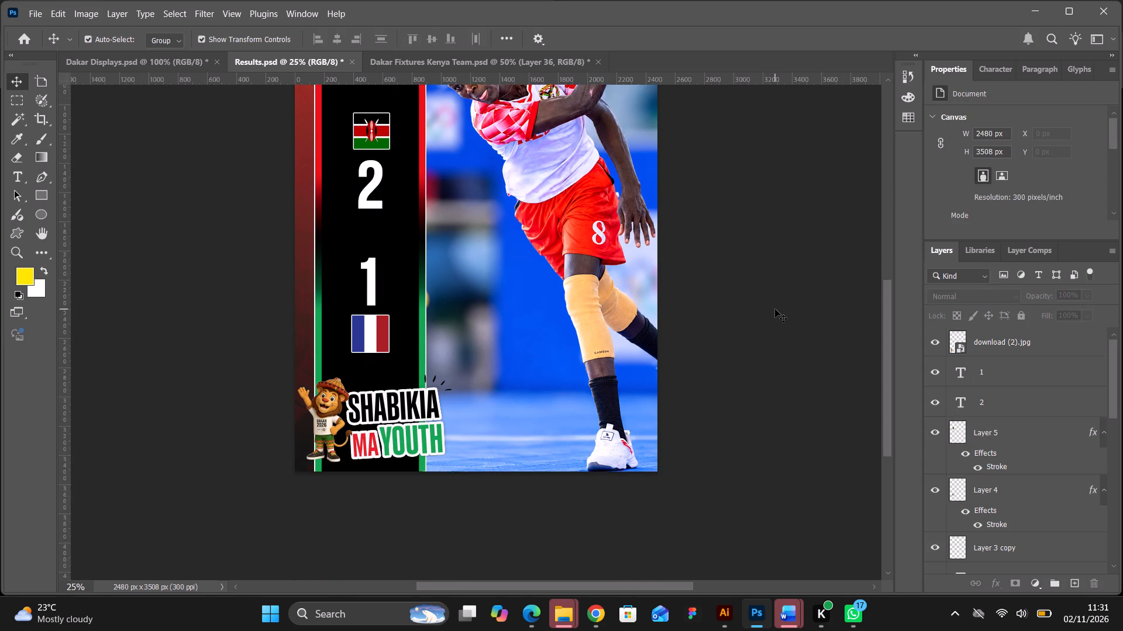
scroll(775, 309, "up", 13)
scroll(656, 249, "up", 1)
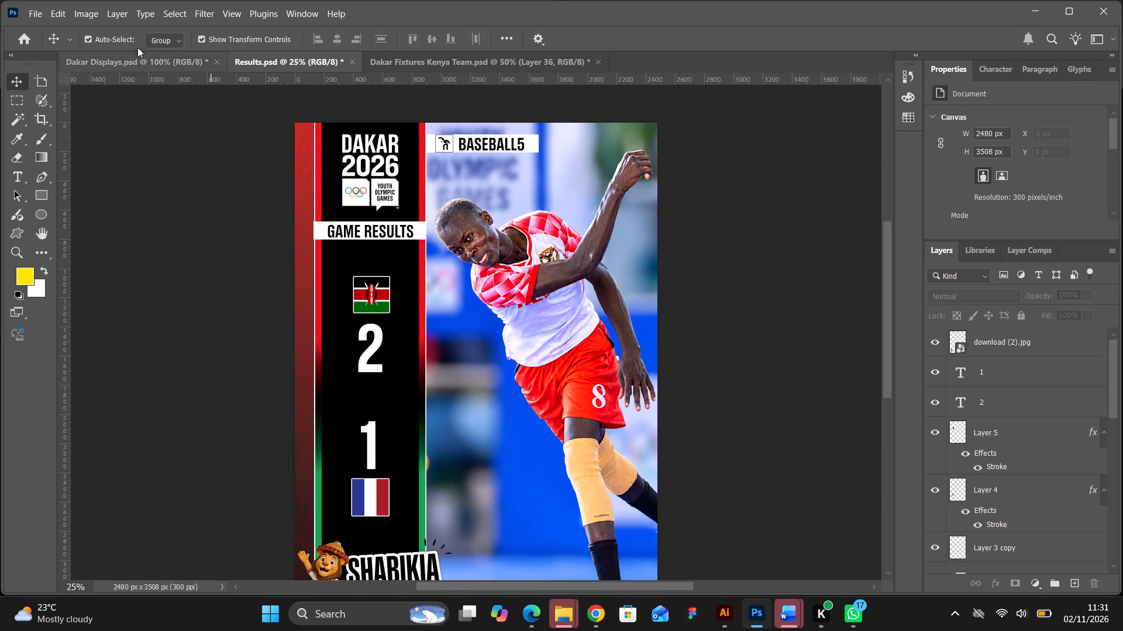
left_click(36, 14)
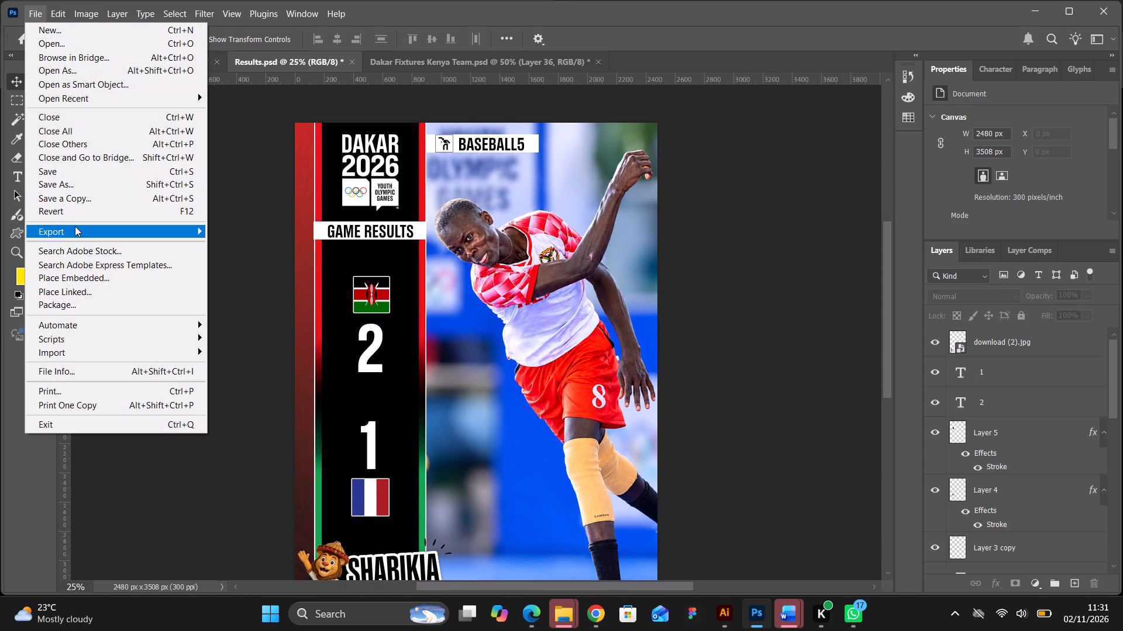
left_click(249, 248)
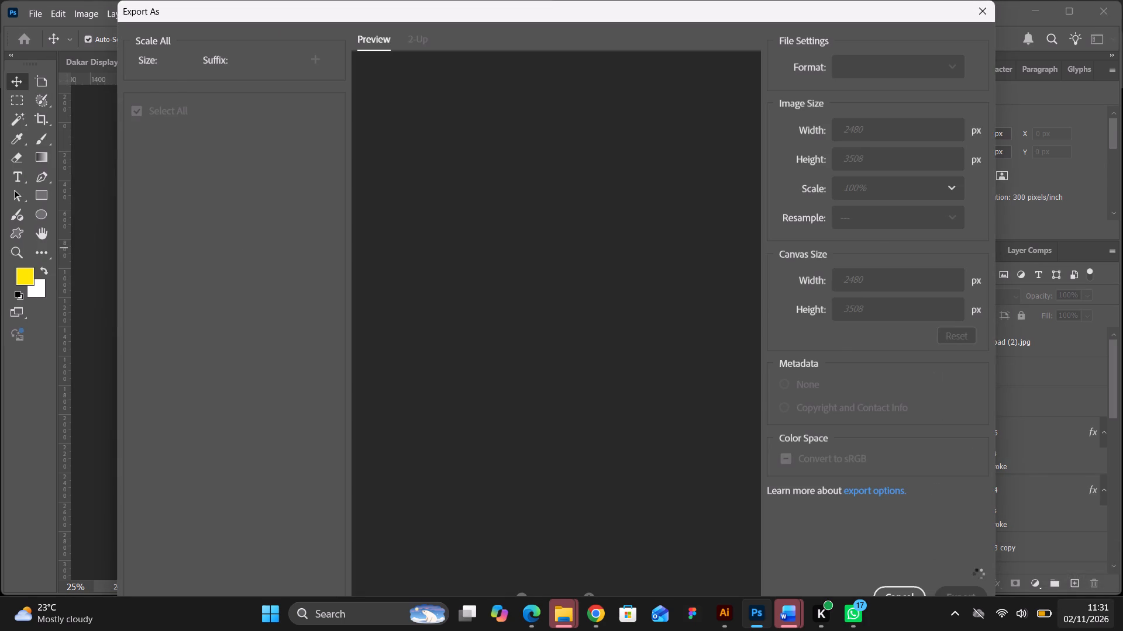
left_click(965, 590)
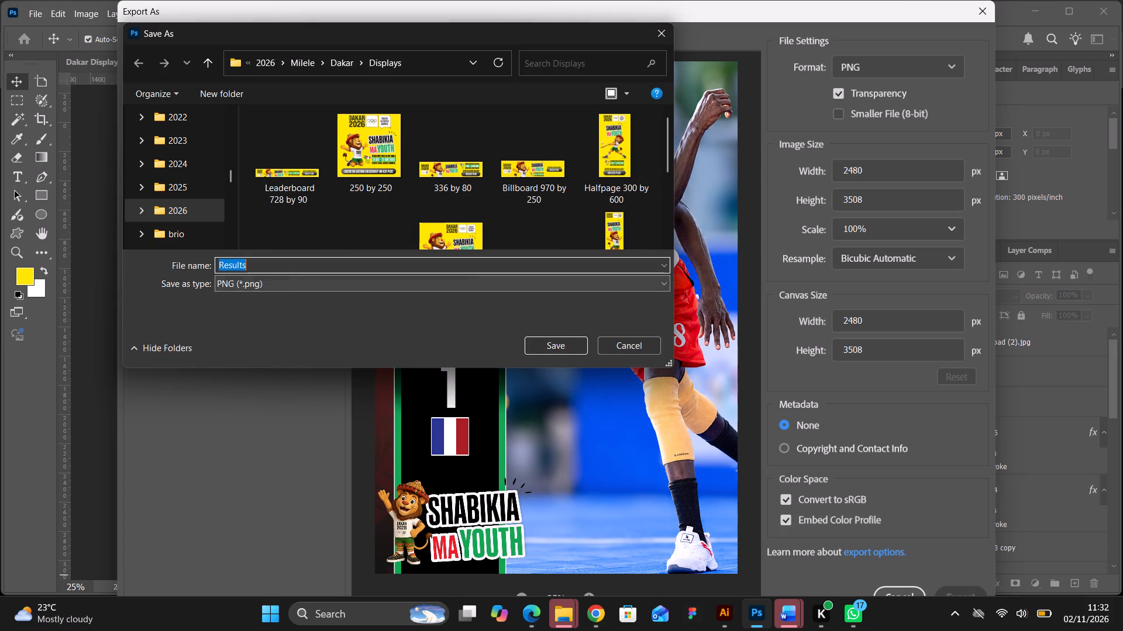
left_click(347, 60)
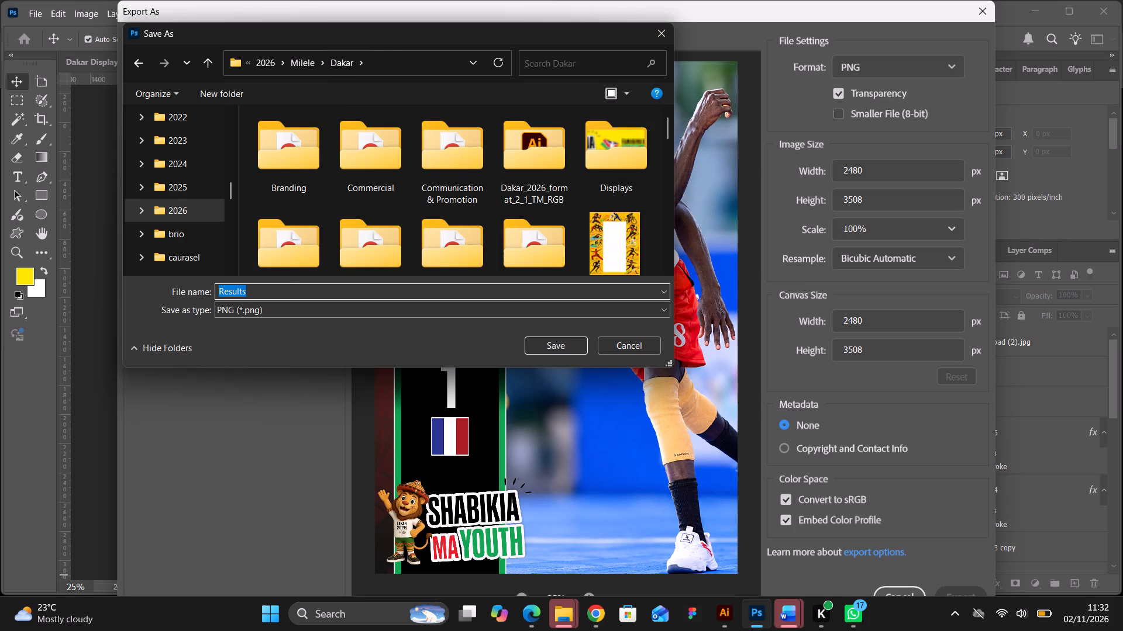
type("kent")
key("BackSpace")
key("BackSpace")
key("BackSpace")
key("BackSpace")
type("kenya v")
type("s")
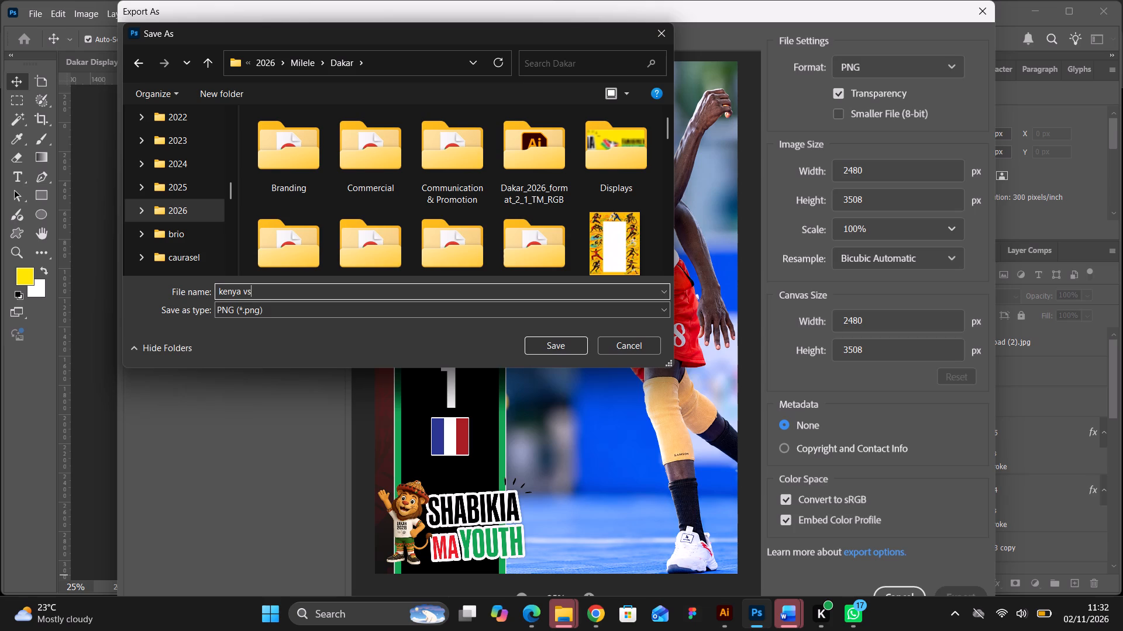
key("space")
type("France")
left_click(552, 342)
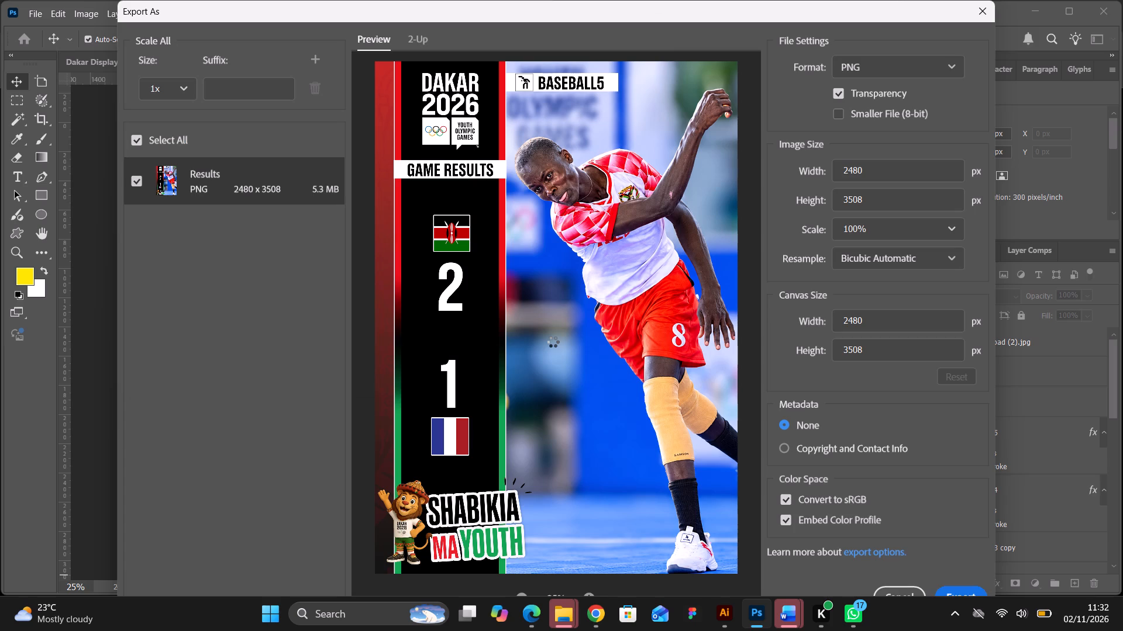
Nudge the player photo group slightly left toward the score column.
left_click(742, 299)
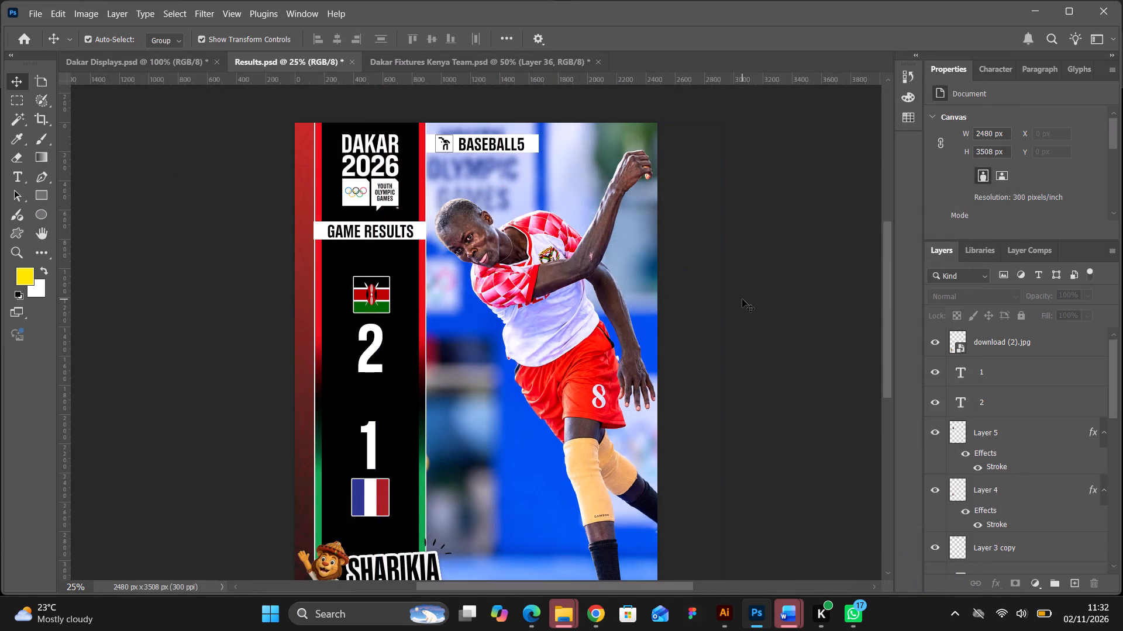
scroll(742, 299, "down", 5)
scroll(742, 299, "up", 1)
left_click(598, 275)
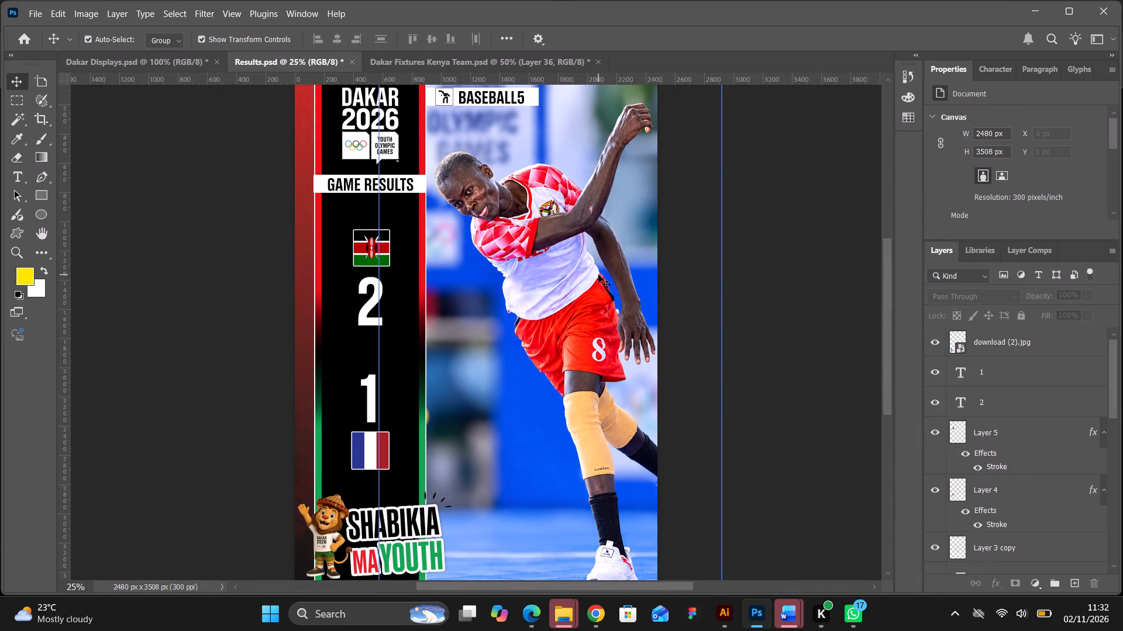
key("Left")
key("Left")
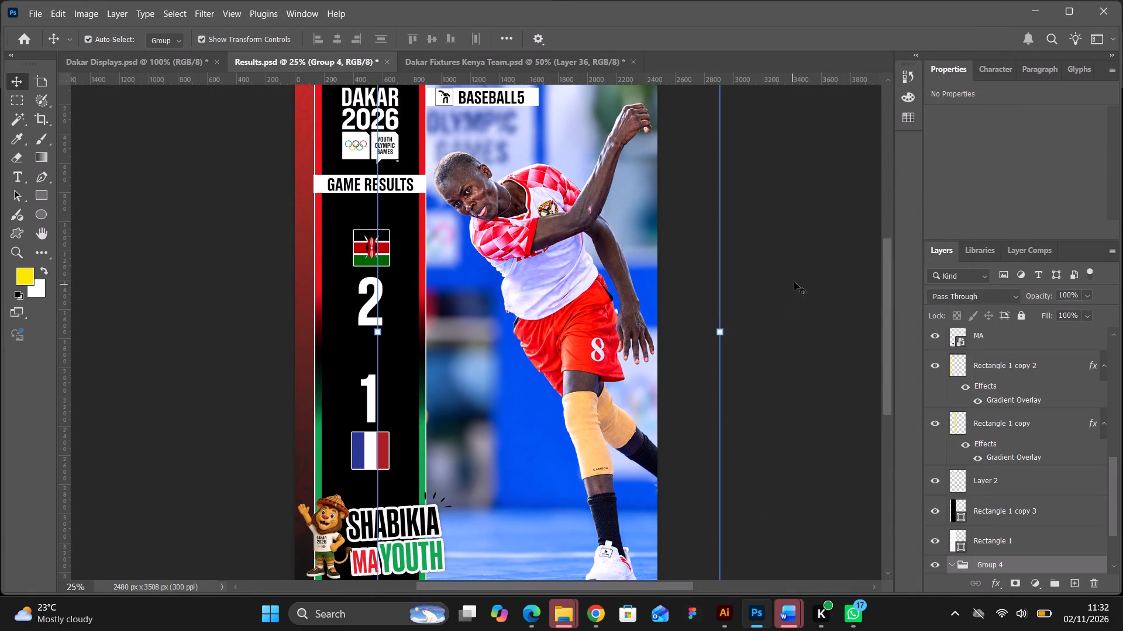
left_click(795, 282)
Review the whole poster from top to bottom, checking the spacing of the header, scores, player photo, lion and slogan.
scroll(795, 282, "up", 5)
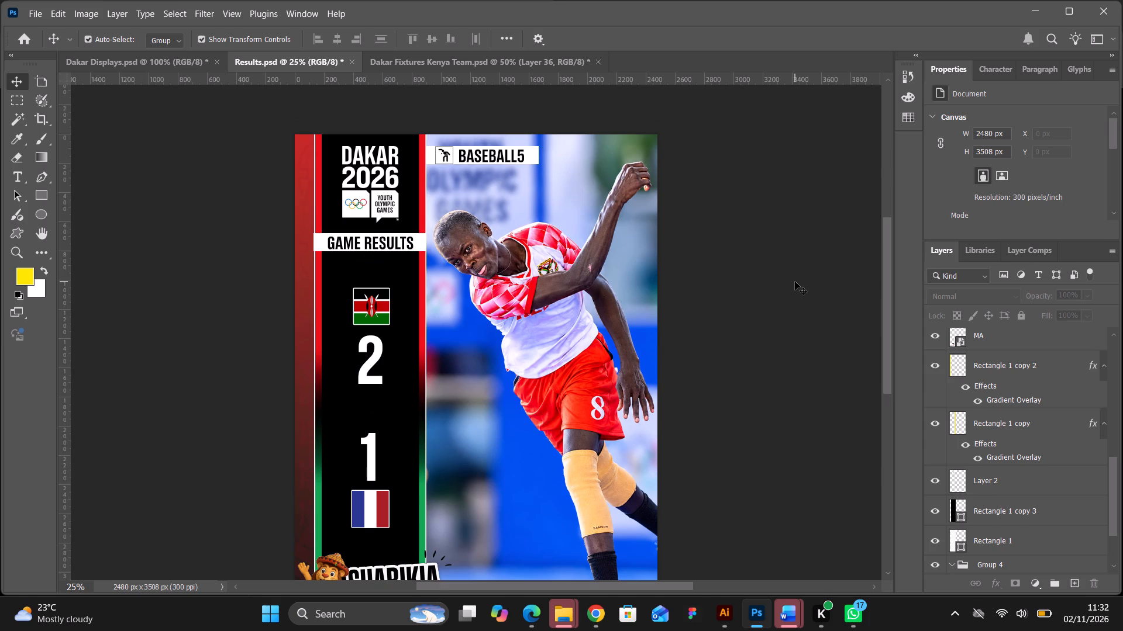
scroll(795, 282, "down", 10)
scroll(795, 282, "up", 9)
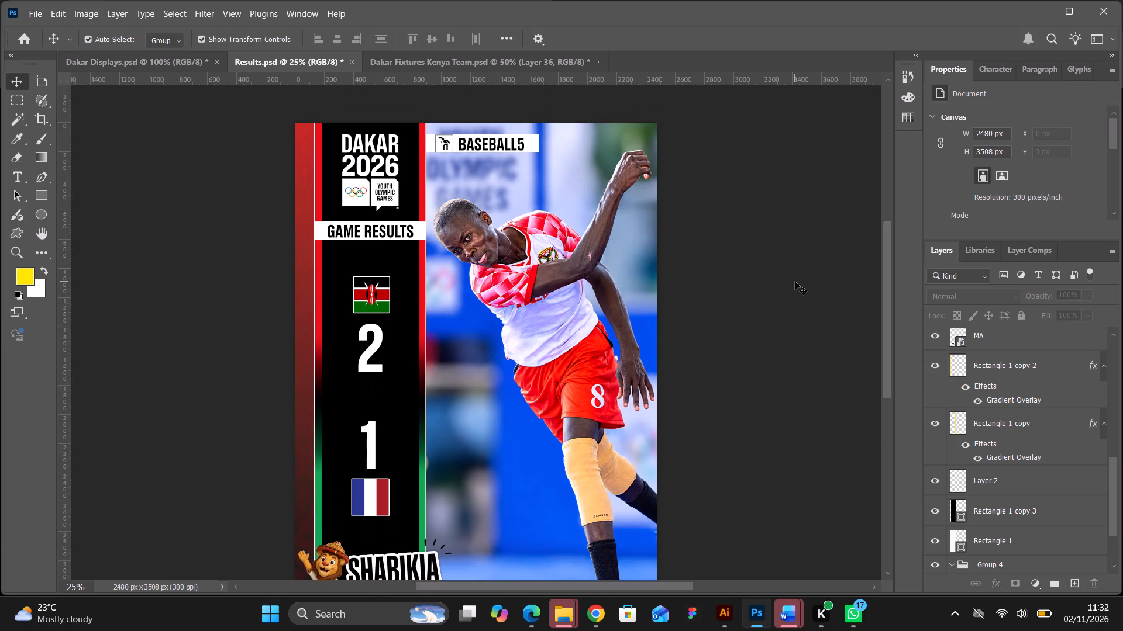
scroll(795, 282, "down", 6)
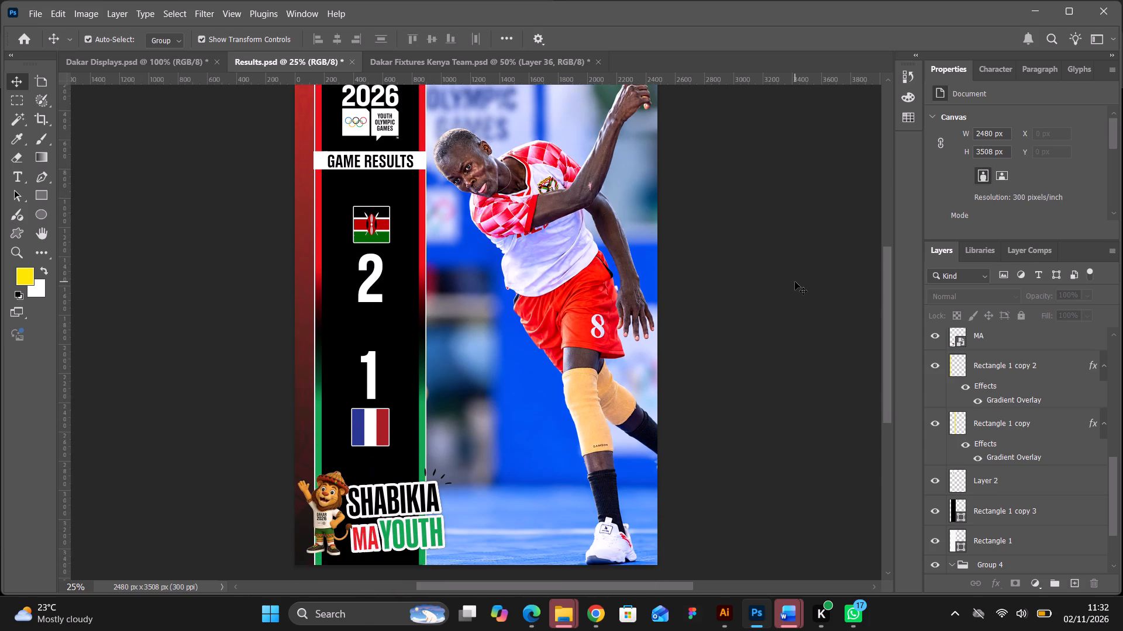
scroll(795, 282, "down", 6)
scroll(795, 282, "up", 8)
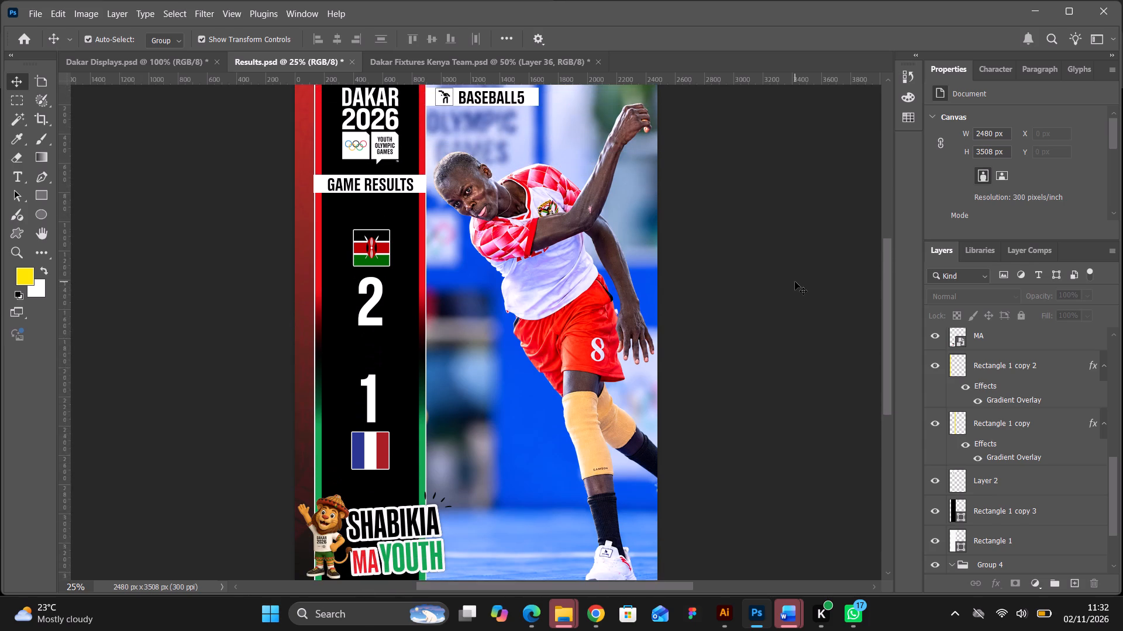
scroll(795, 282, "up", 5)
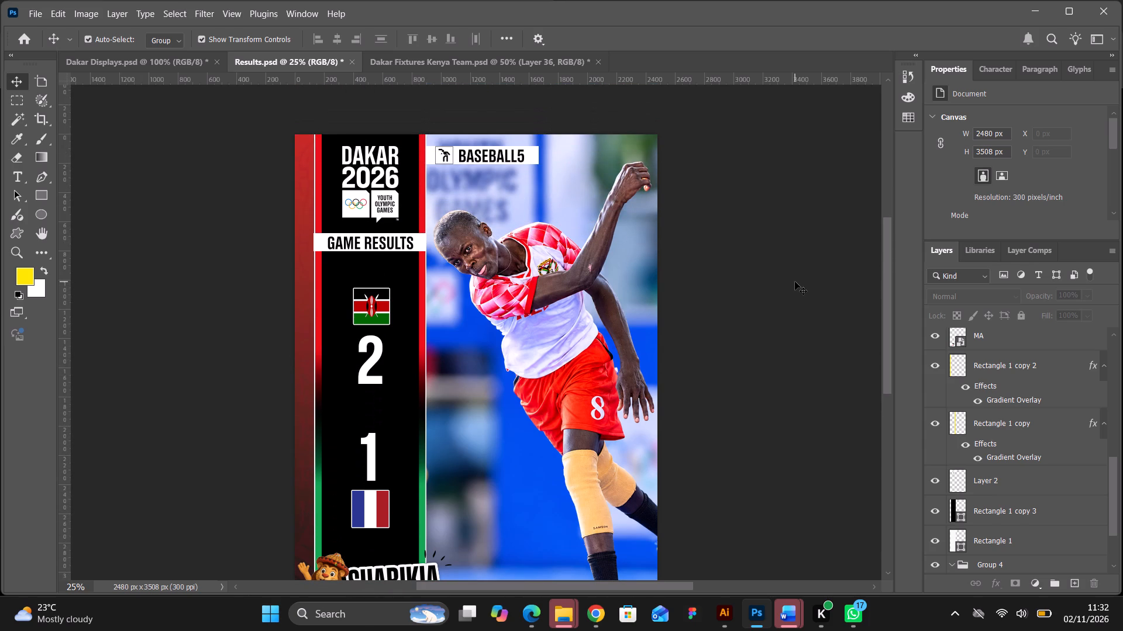
scroll(795, 282, "down", 8)
scroll(795, 282, "up", 2)
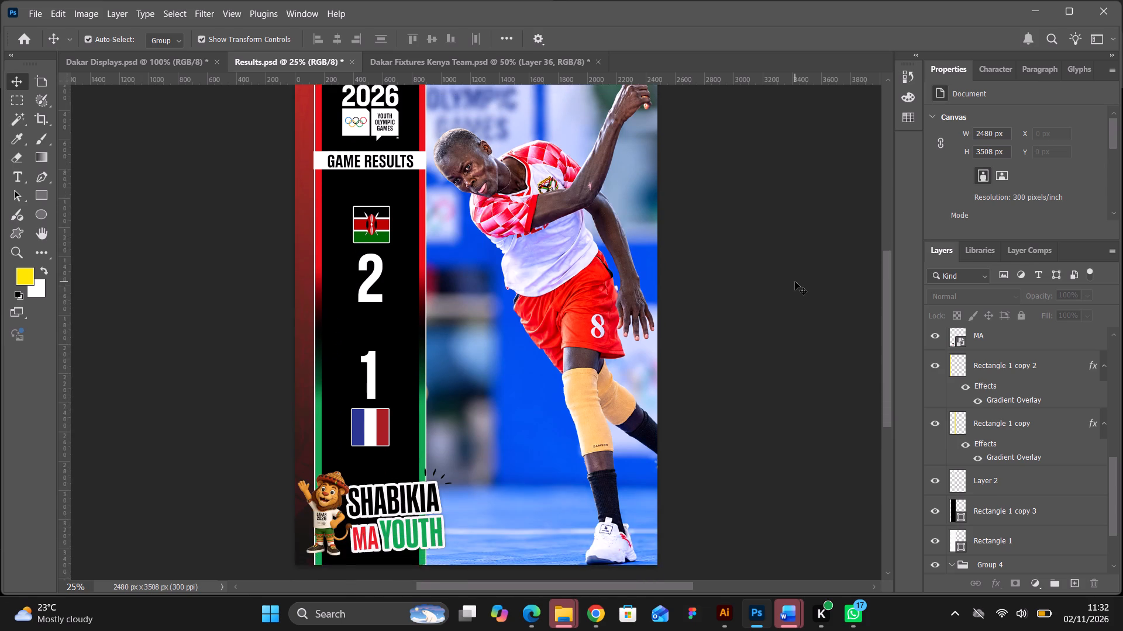
scroll(795, 282, "up", 5)
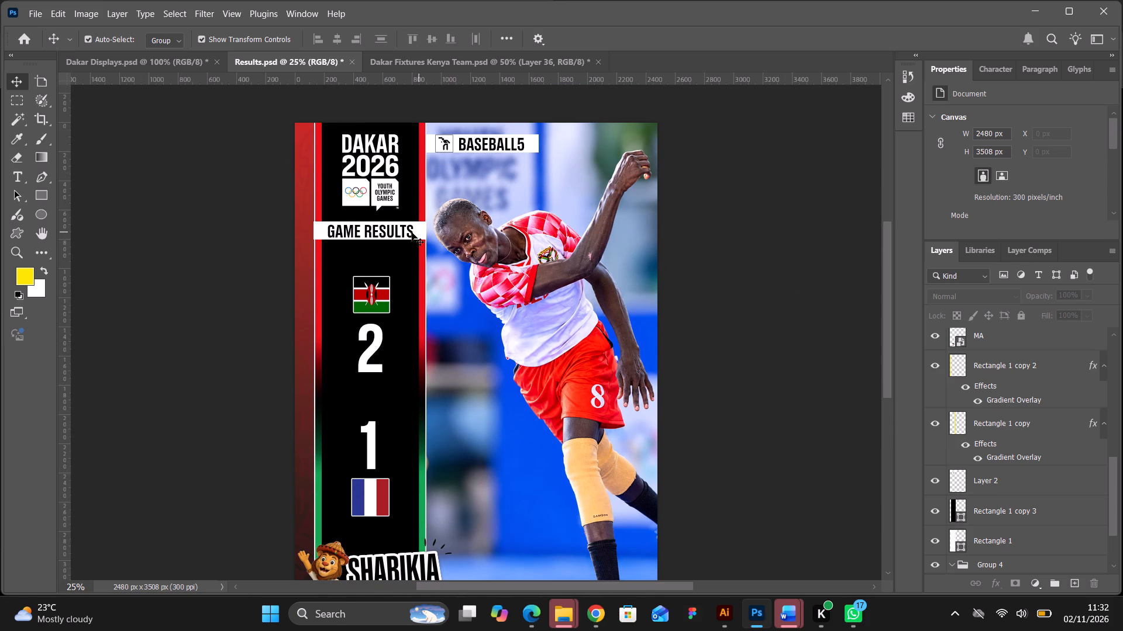
Move the GAME RESULTS text and its white banner together slightly down, away from the Dakar 2026 logo and closer to the Kenyan flag.
left_click(380, 234)
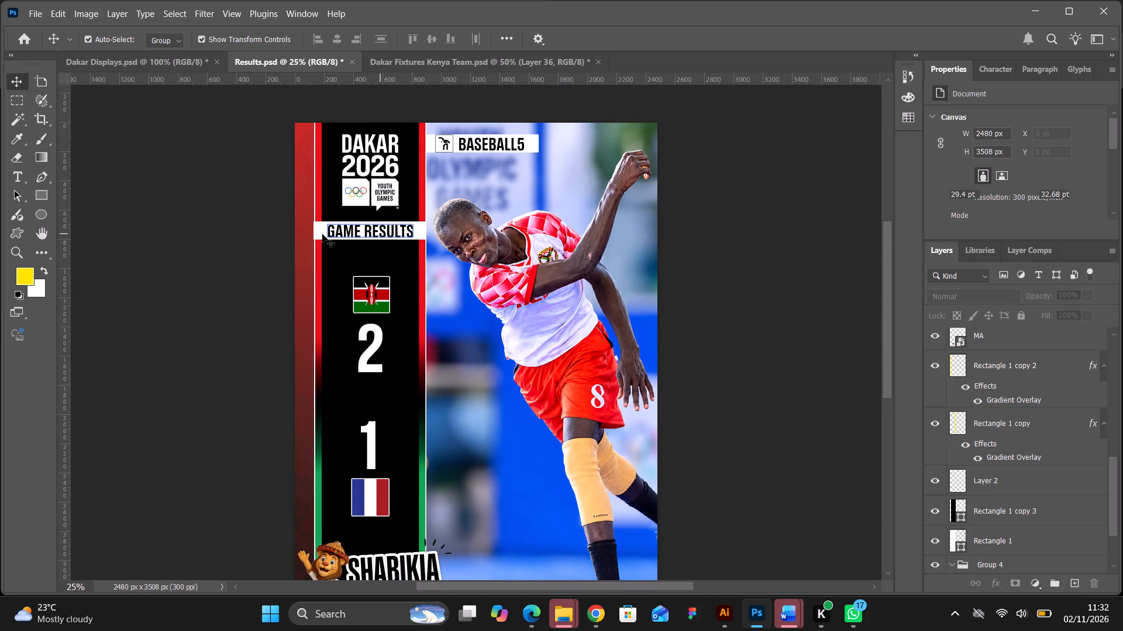
left_click(168, 213)
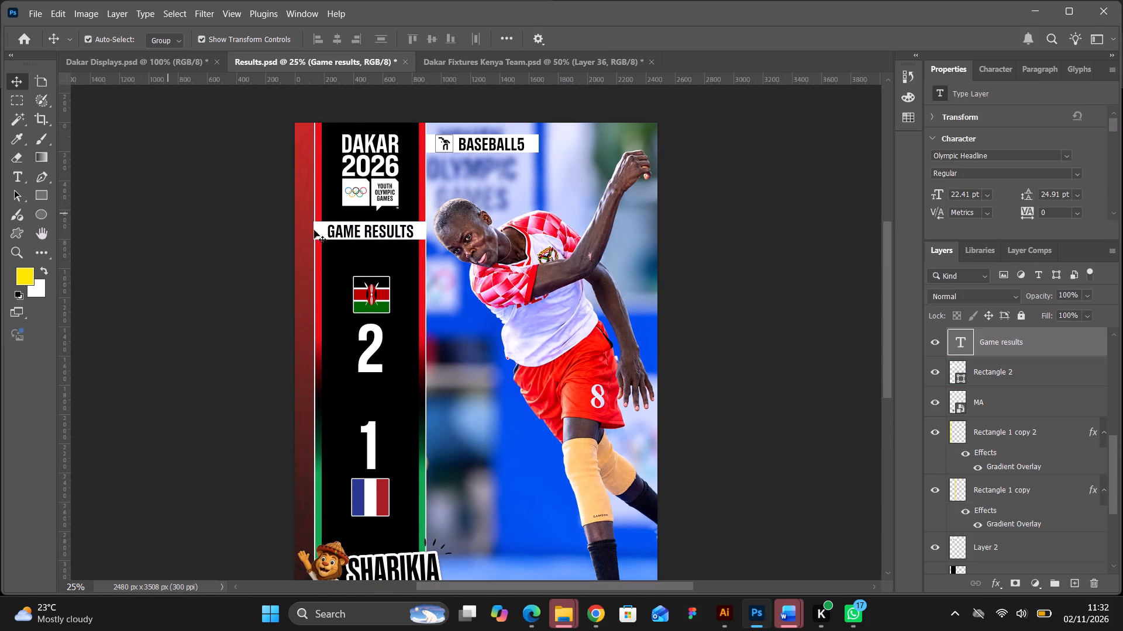
left_click(323, 231)
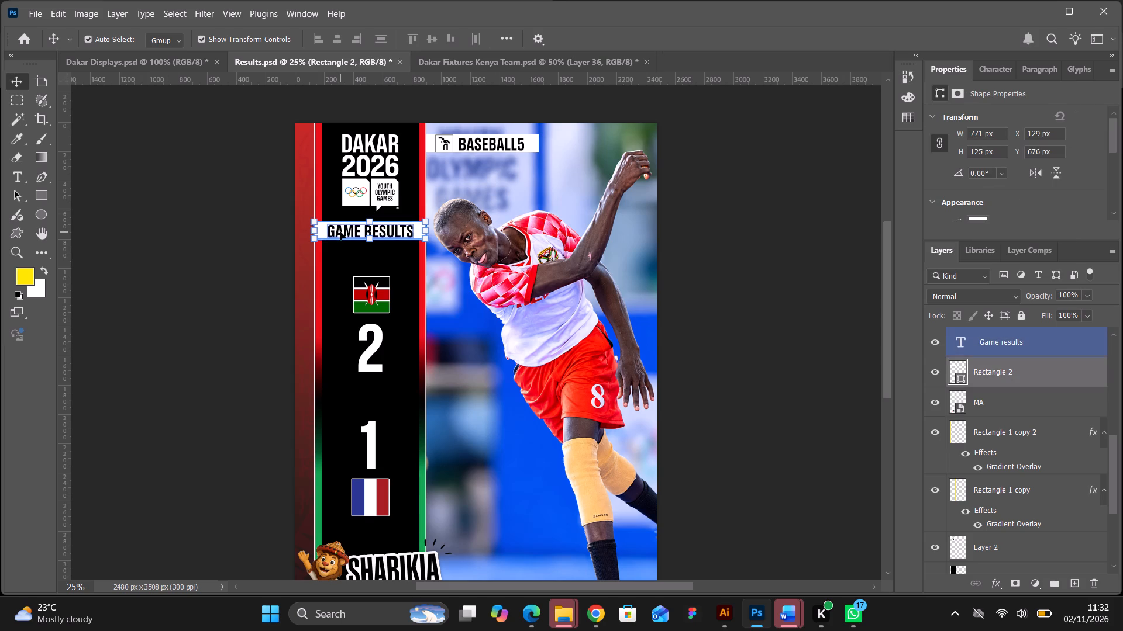
left_click(340, 232, "shift")
key("Down")
key("Down")
key("Down")
key("Down")
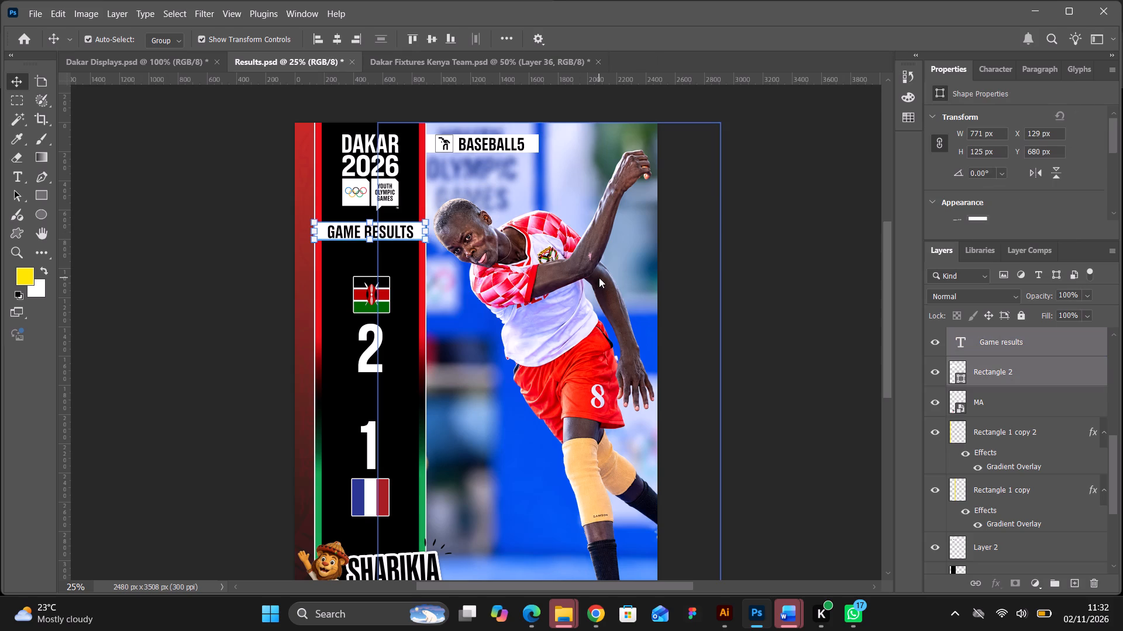
key("Down")
key("Down")
key("Down")
key("Down")
key("Down")
key("Down")
key("Down")
key("Down")
key("Down")
key("Down")
key("Down")
key("Down")
key("Down")
key("Down")
key("Down")
key("Down")
key("Down")
key("Down")
key("Down")
key("Down")
key("Down")
key("Down")
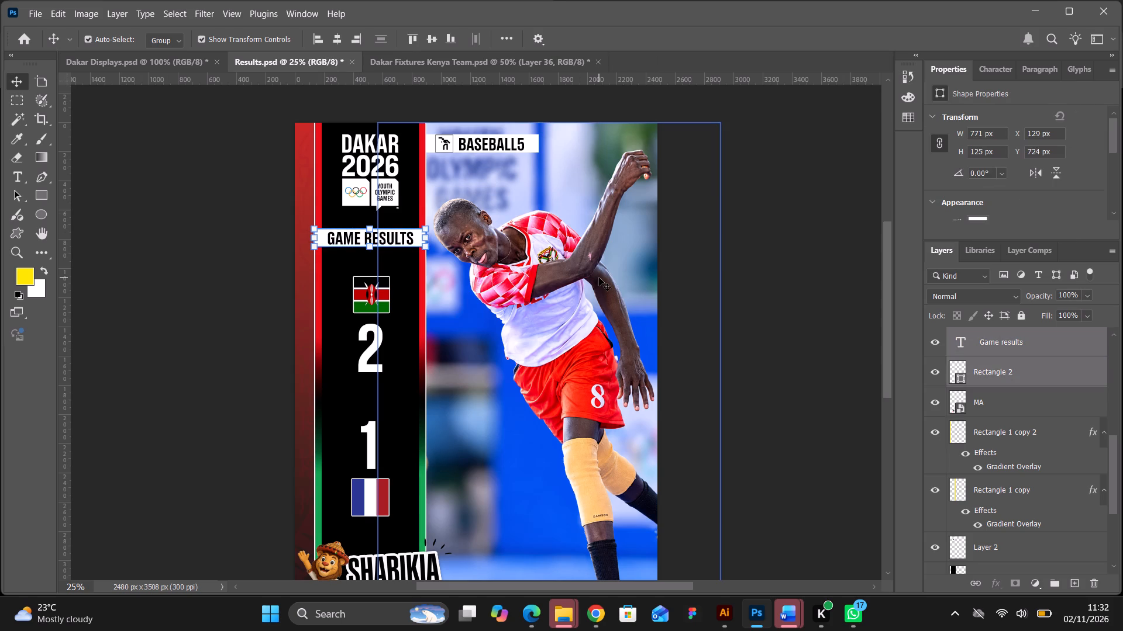
key("Down")
left_click(762, 279)
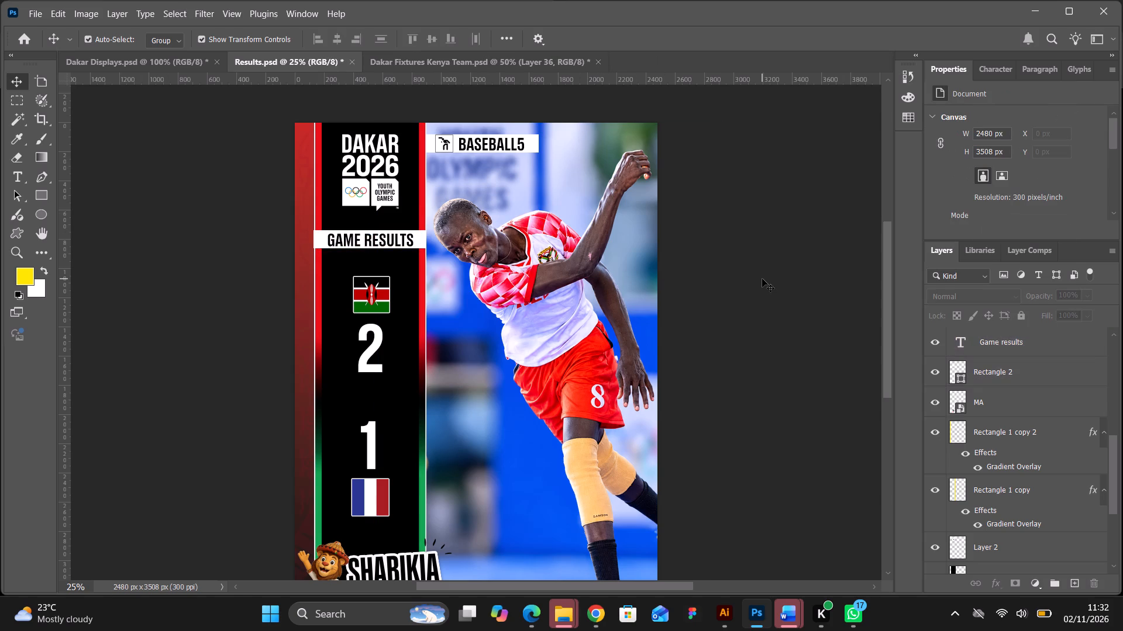
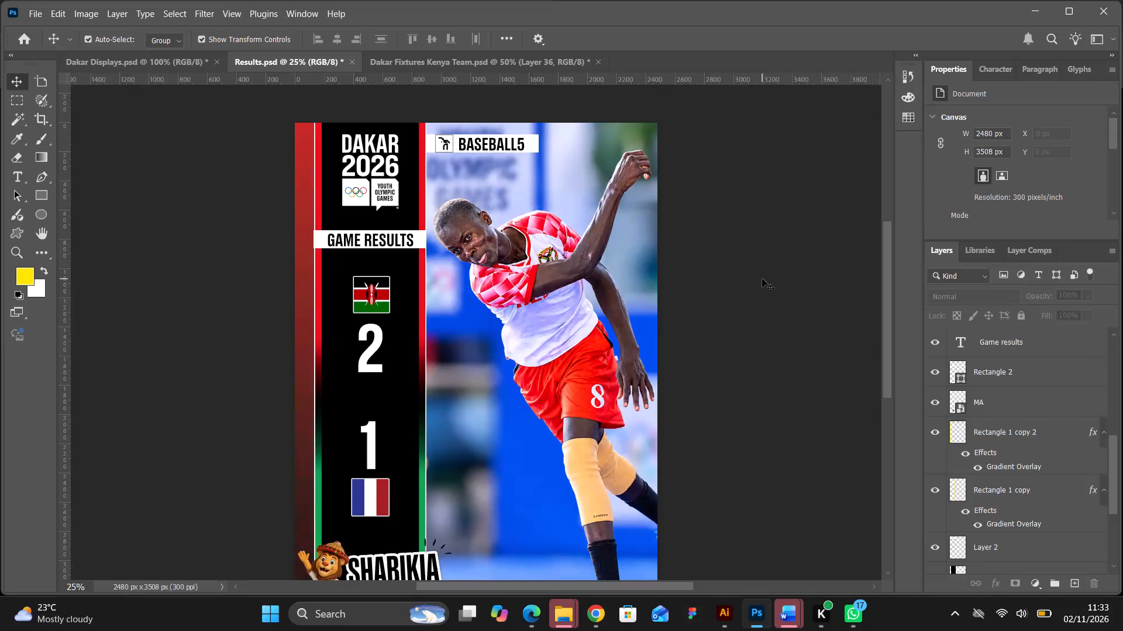
Export the poster as a 2480 x 3508 px PNG, replacing "kenya vs France.png" in the Dakar folder.
scroll(762, 279, "down", 14)
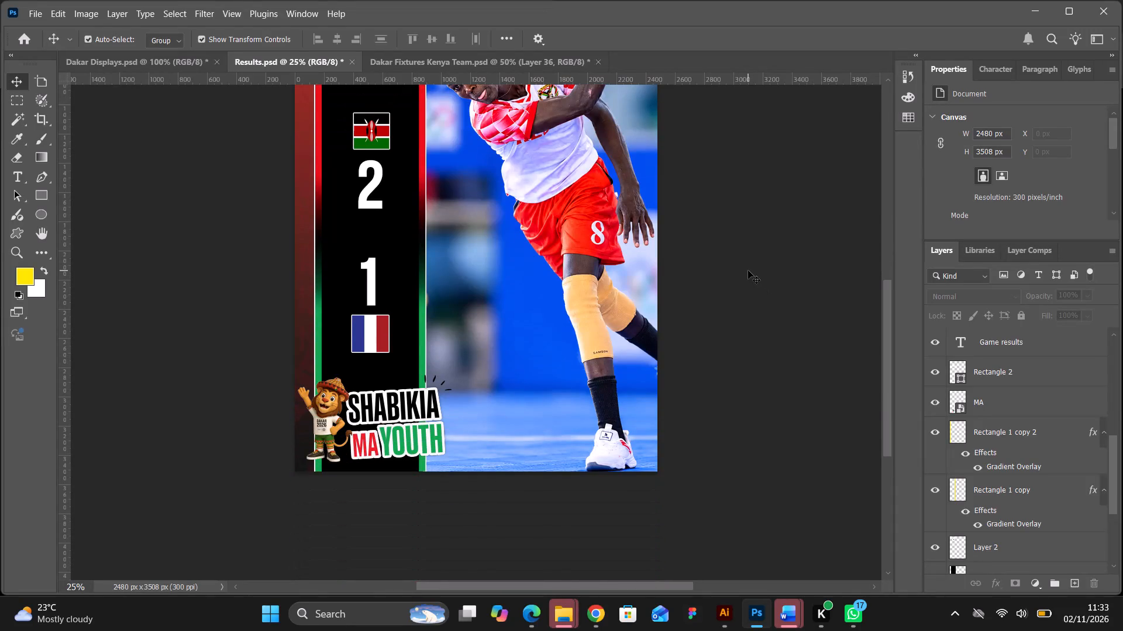
scroll(748, 270, "up", 14)
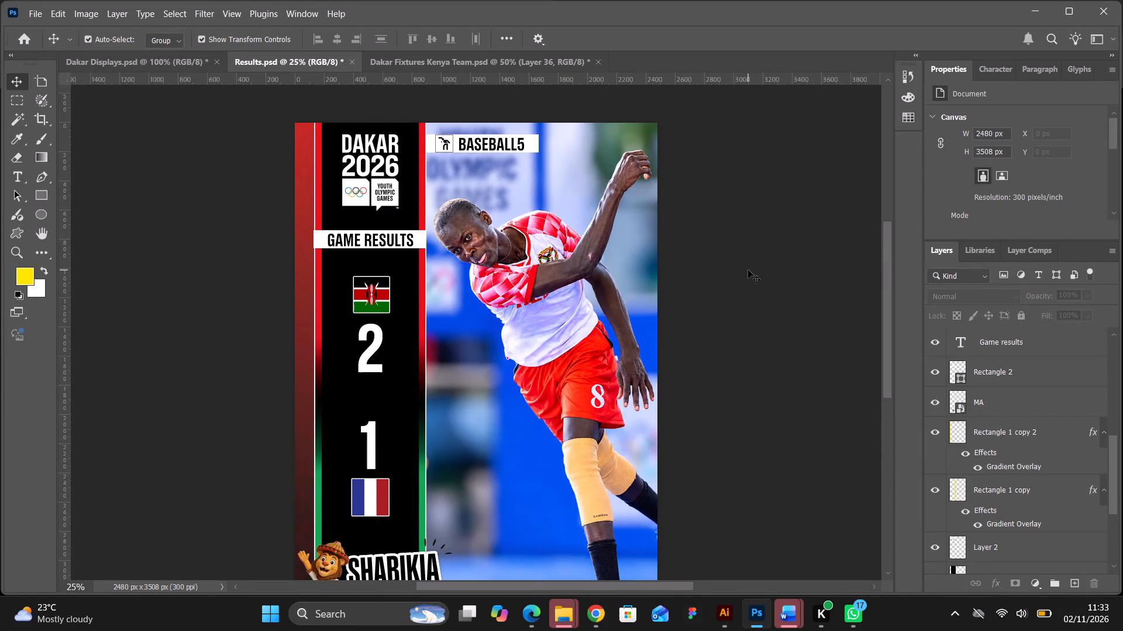
scroll(748, 270, "down", 9)
left_click(42, 16)
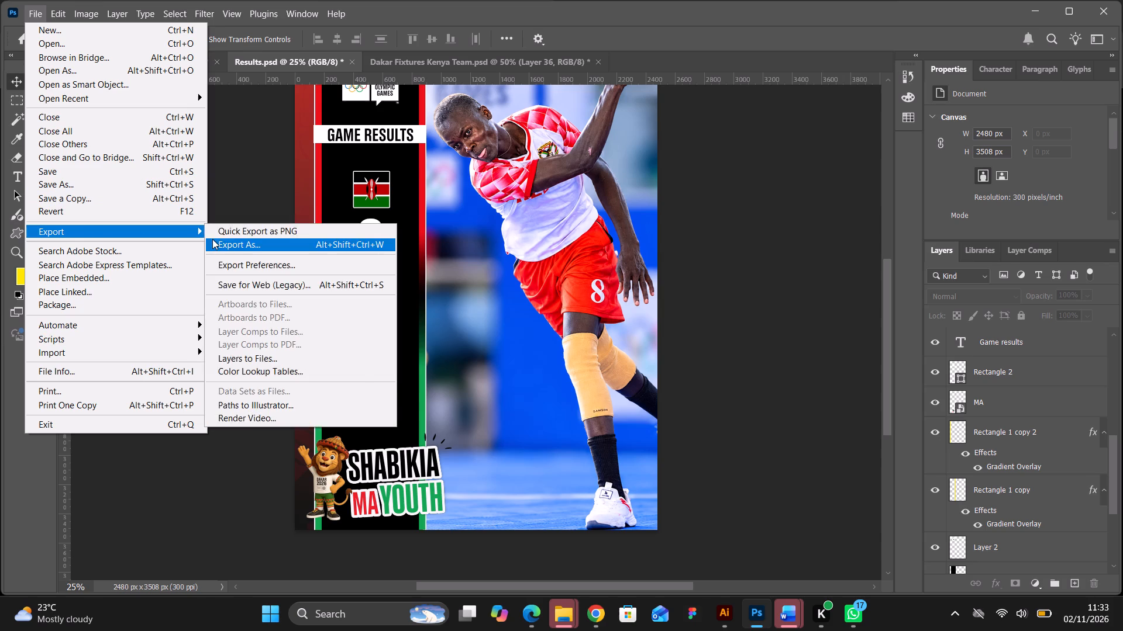
left_click(228, 242)
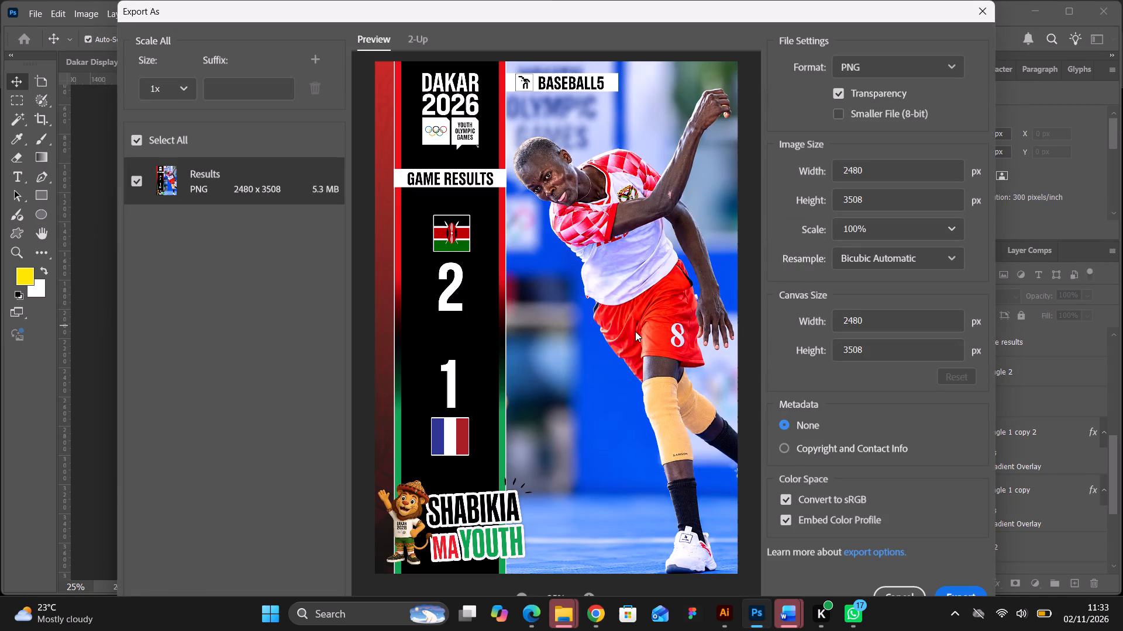
left_click(958, 588)
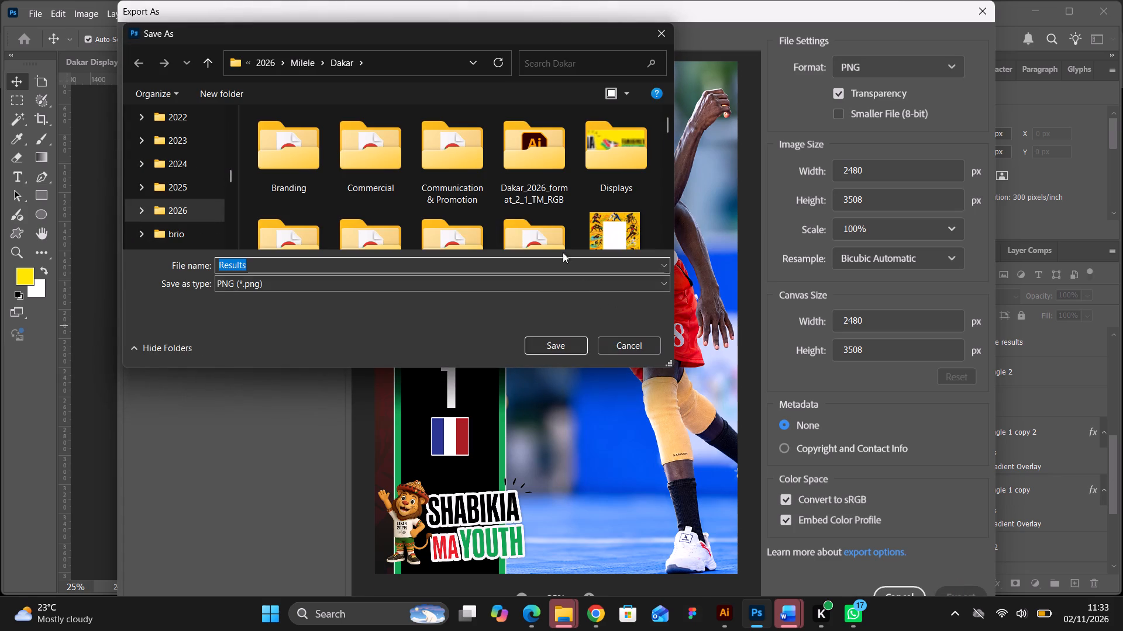
scroll(549, 233, "down", 9)
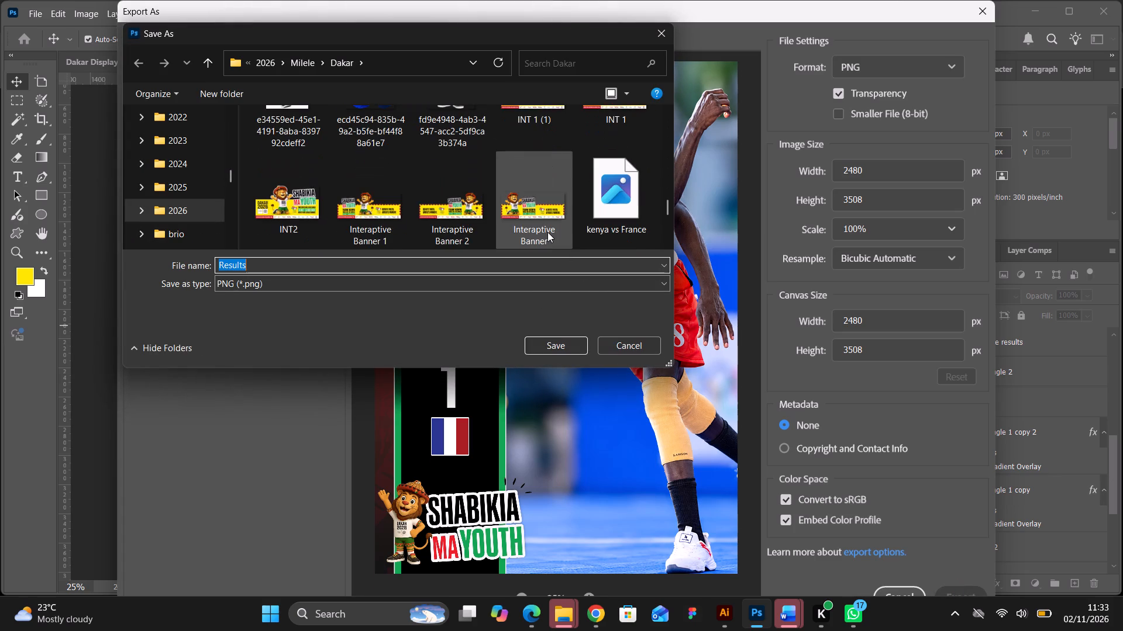
scroll(547, 232, "down", 4)
scroll(547, 232, "up", 2)
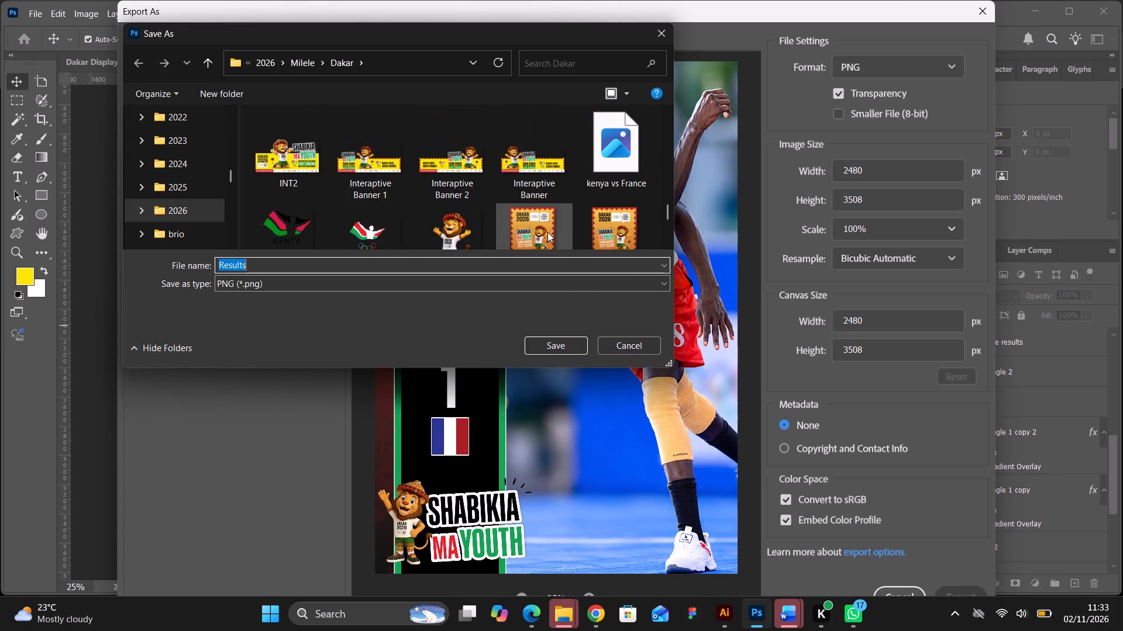
scroll(547, 232, "up", 2)
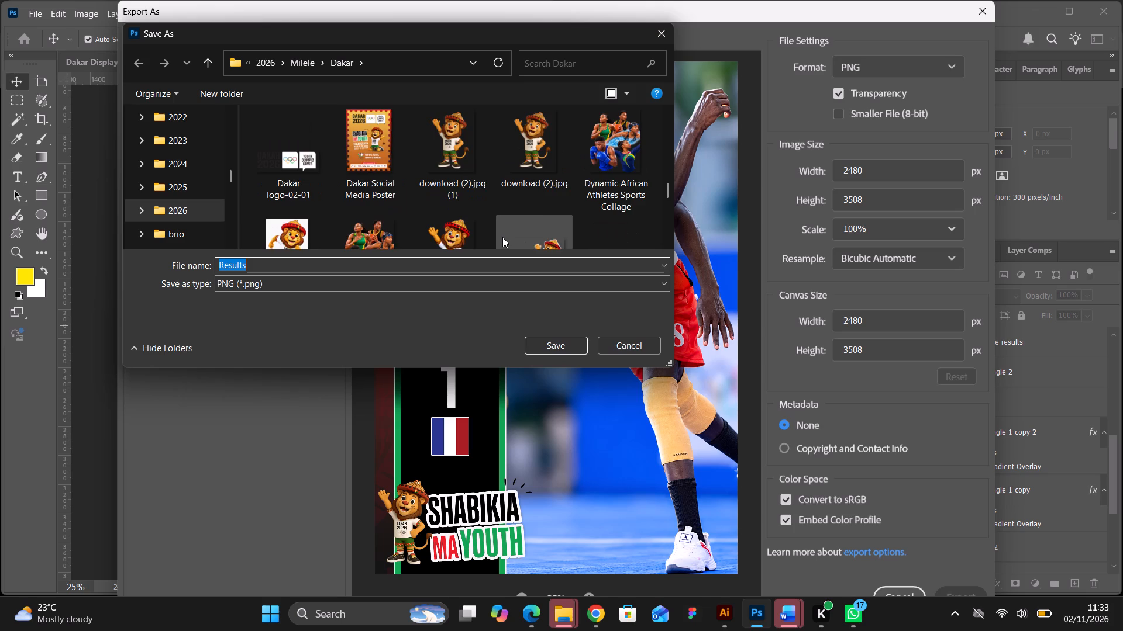
scroll(502, 237, "up", 2)
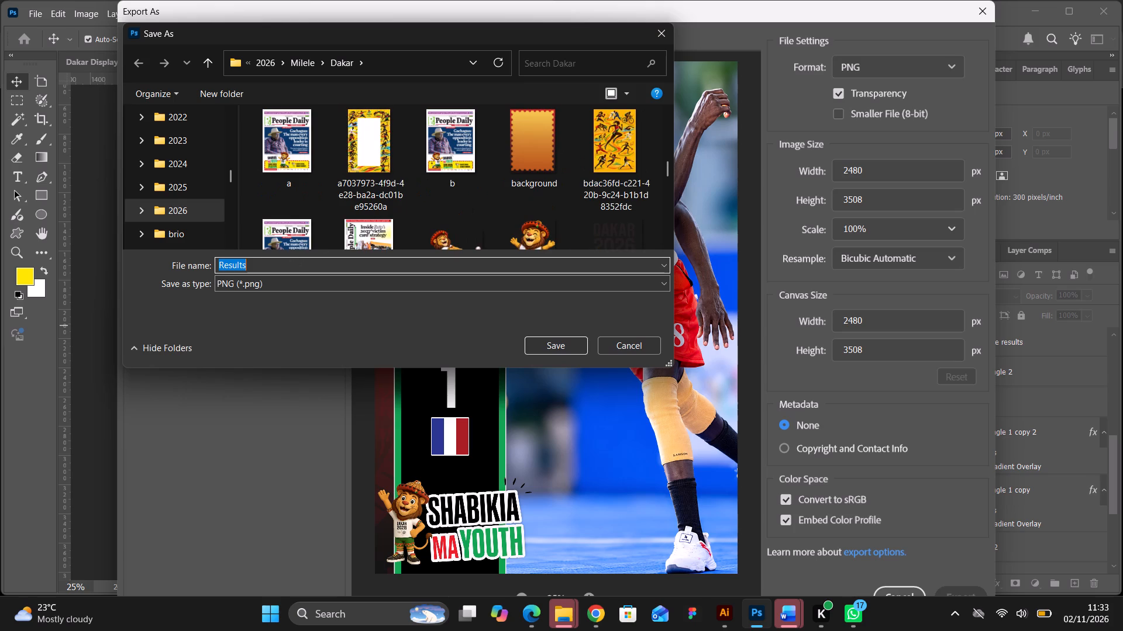
type("kenya")
left_click(302, 281)
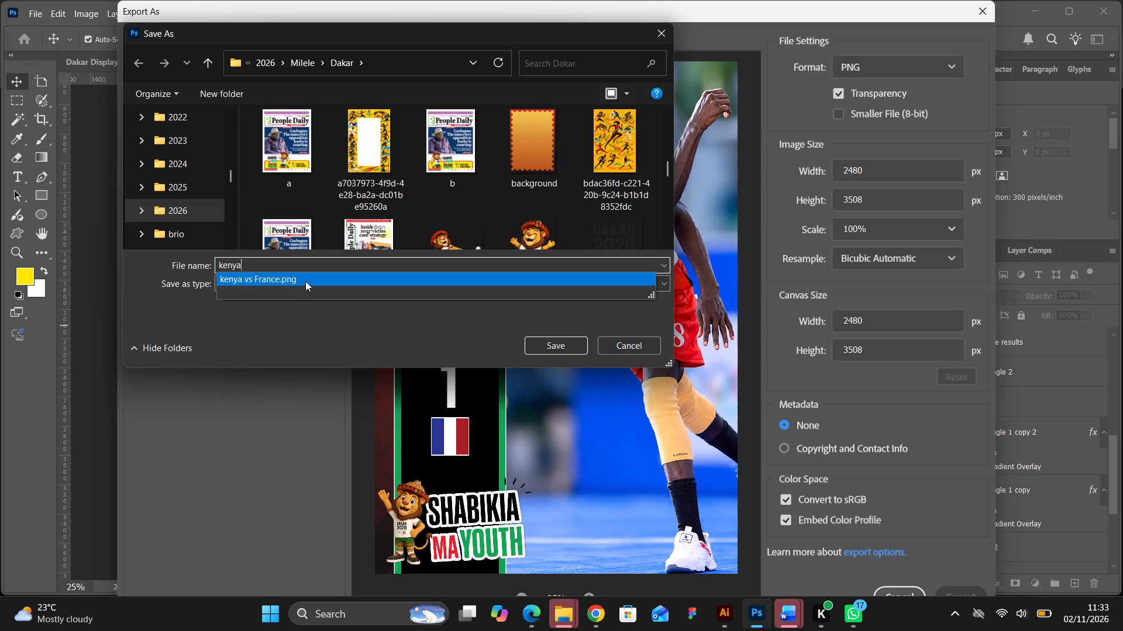
left_click(558, 339)
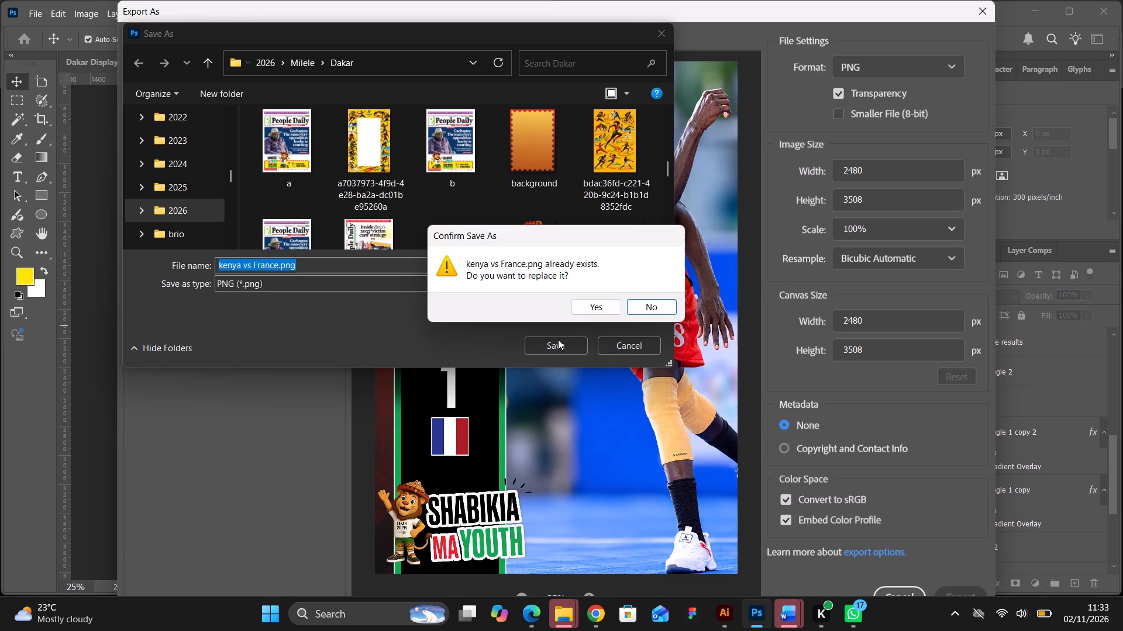
left_click(593, 310)
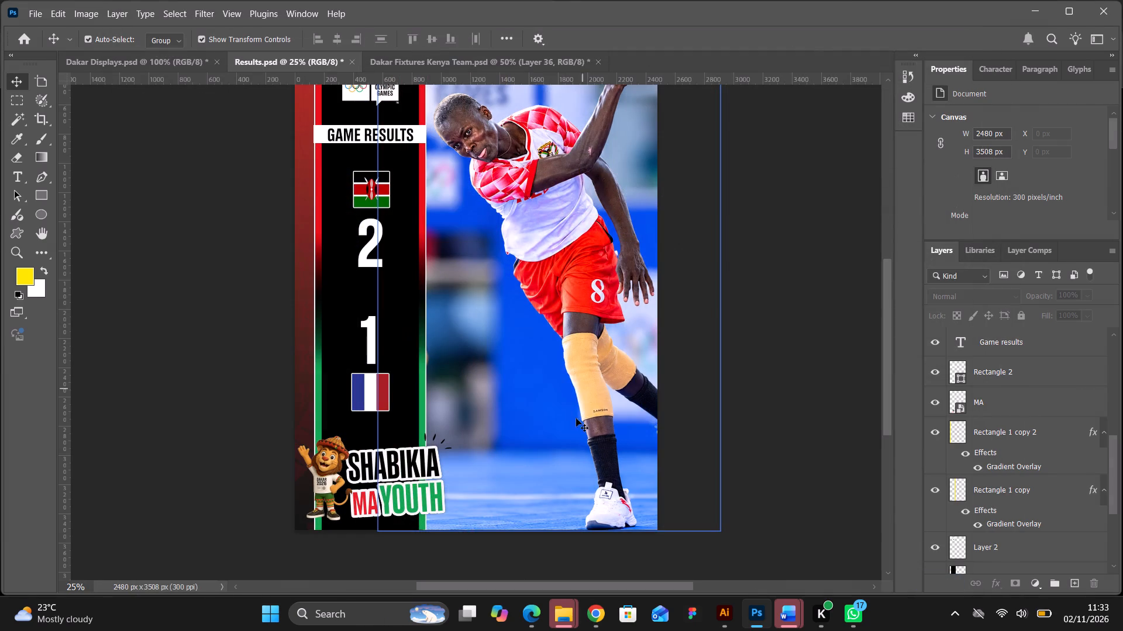
Switch to Chrome and cancel the pending save of the lion mascot image.
left_click(594, 615)
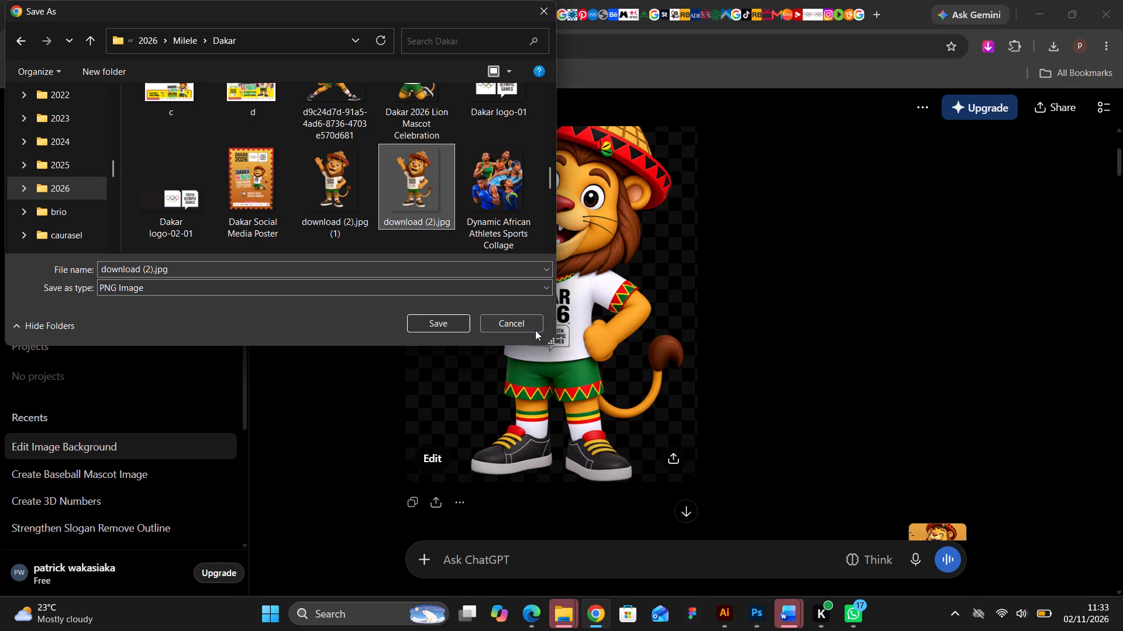
left_click(535, 330)
Look through Google Images results for Team Kenya's Baseball5 match against France, comparing the throwing-player photos and their related images.
left_click(861, 18)
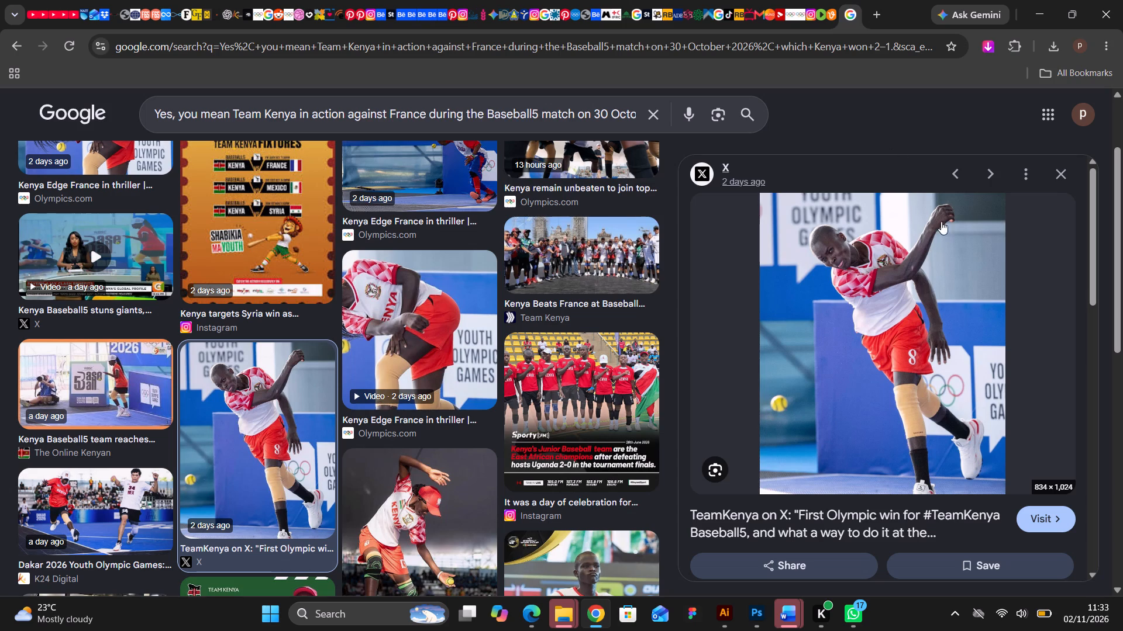
scroll(943, 246, "down", 4)
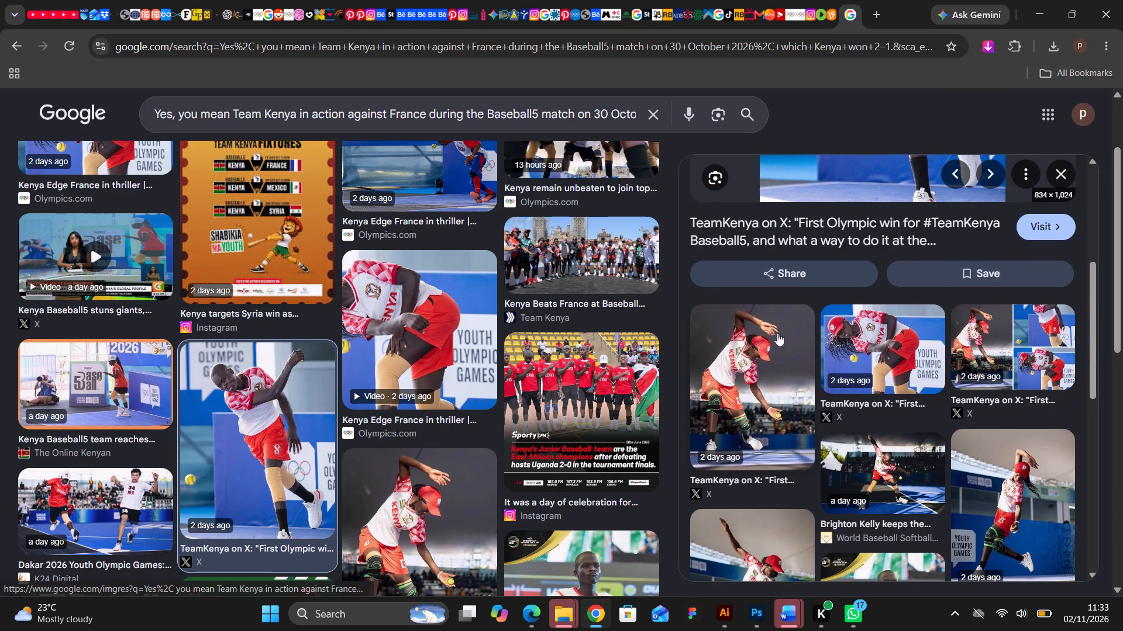
scroll(1066, 438, "down", 1)
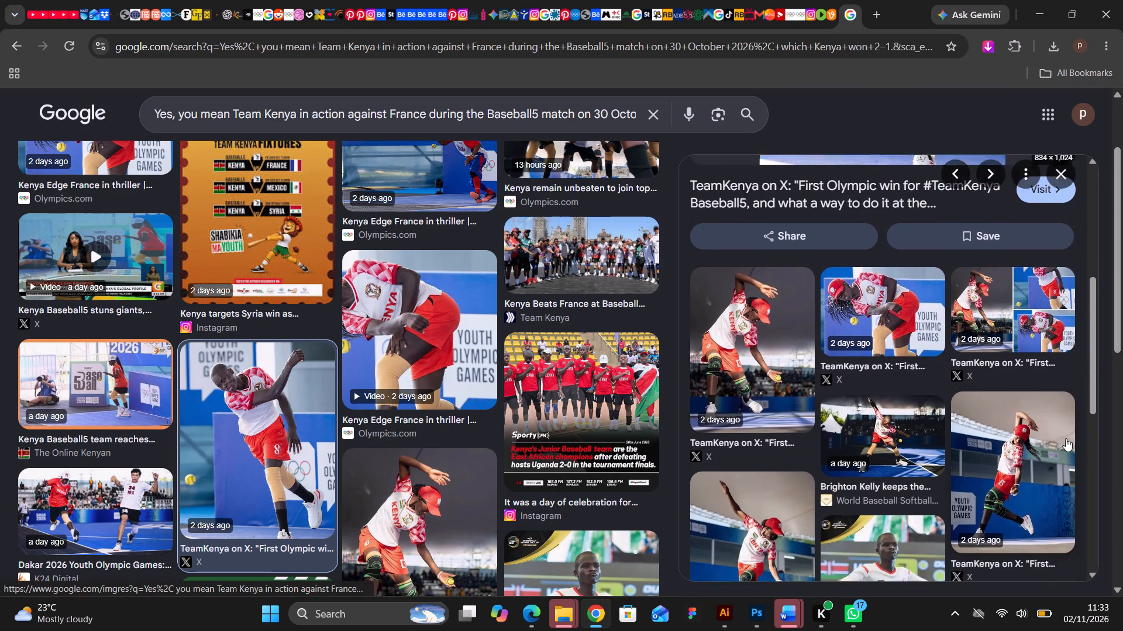
scroll(1066, 438, "down", 1)
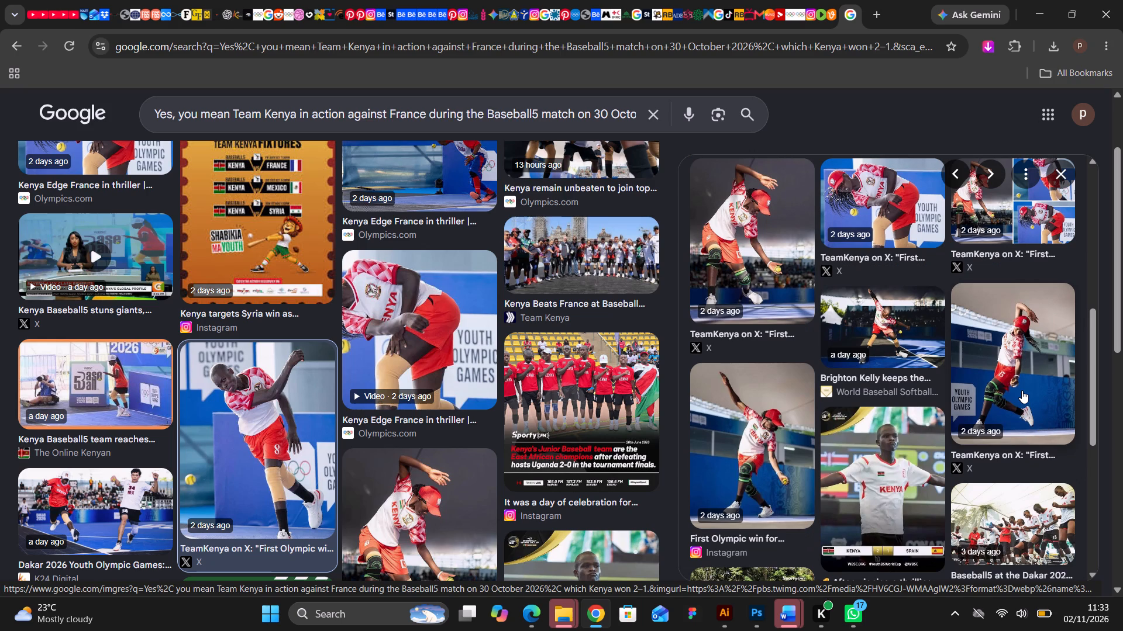
left_click(1022, 390)
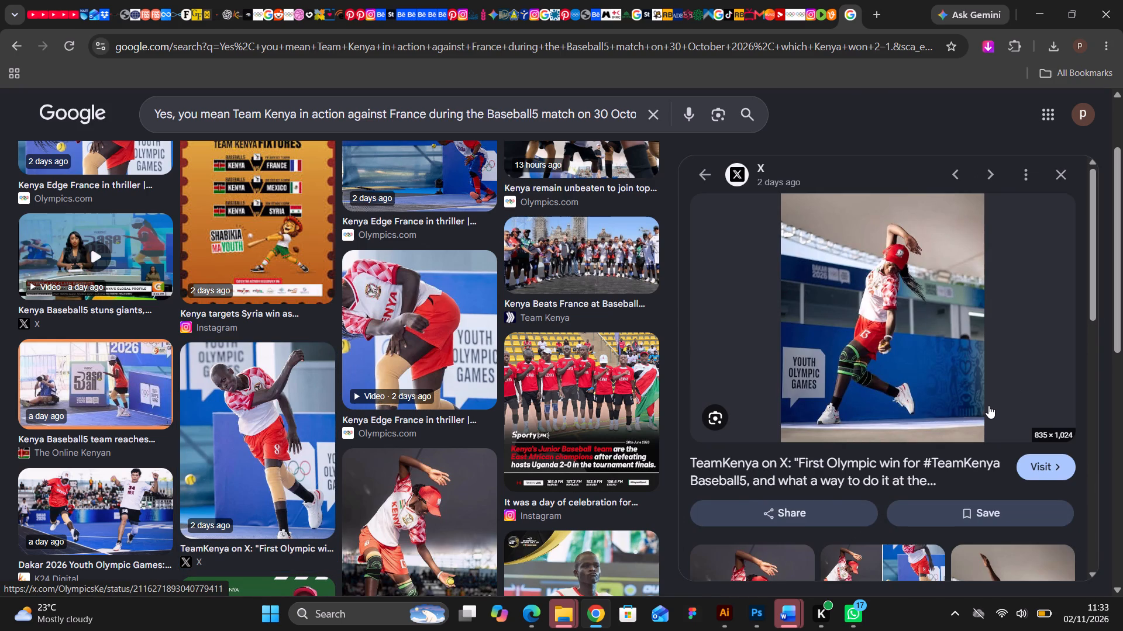
scroll(986, 407, "down", 3)
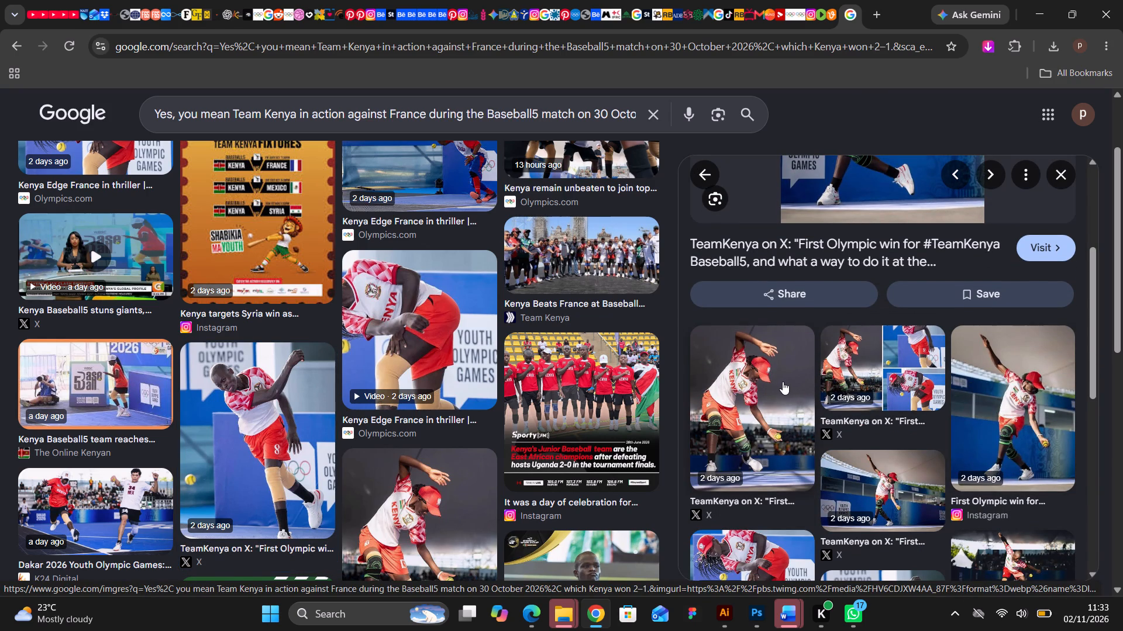
left_click(783, 382)
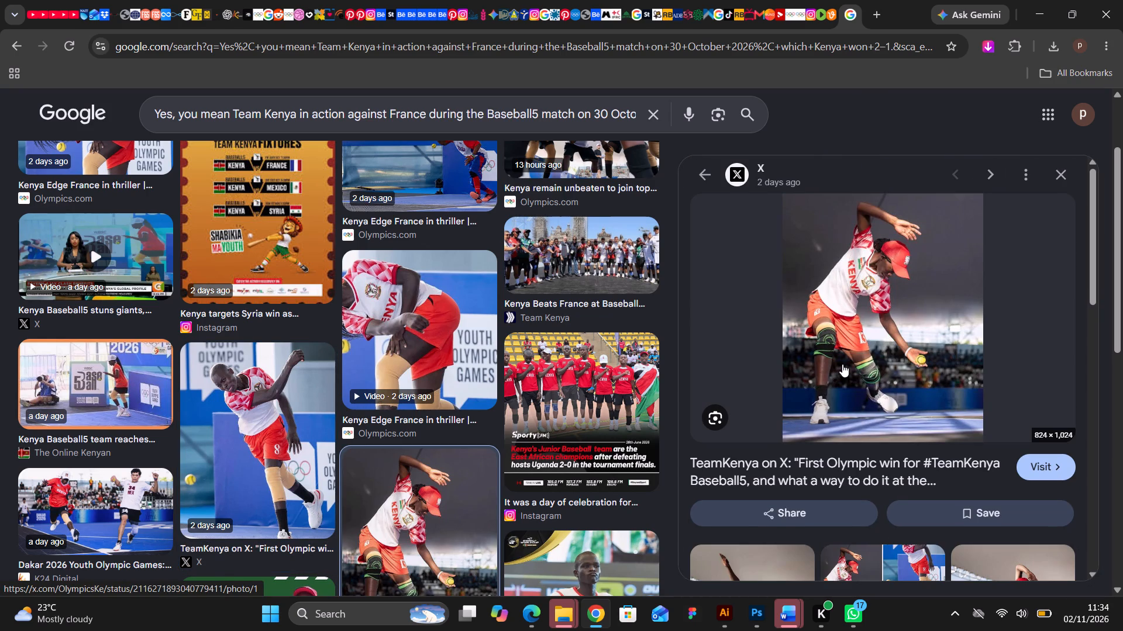
scroll(902, 370, "down", 8)
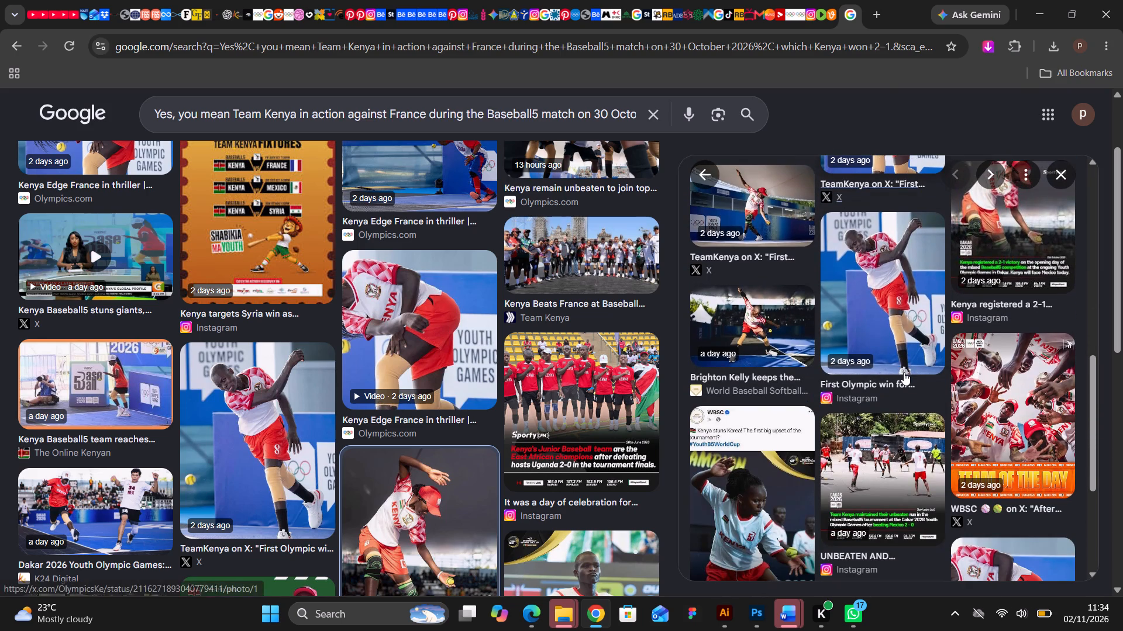
scroll(904, 372, "down", 2)
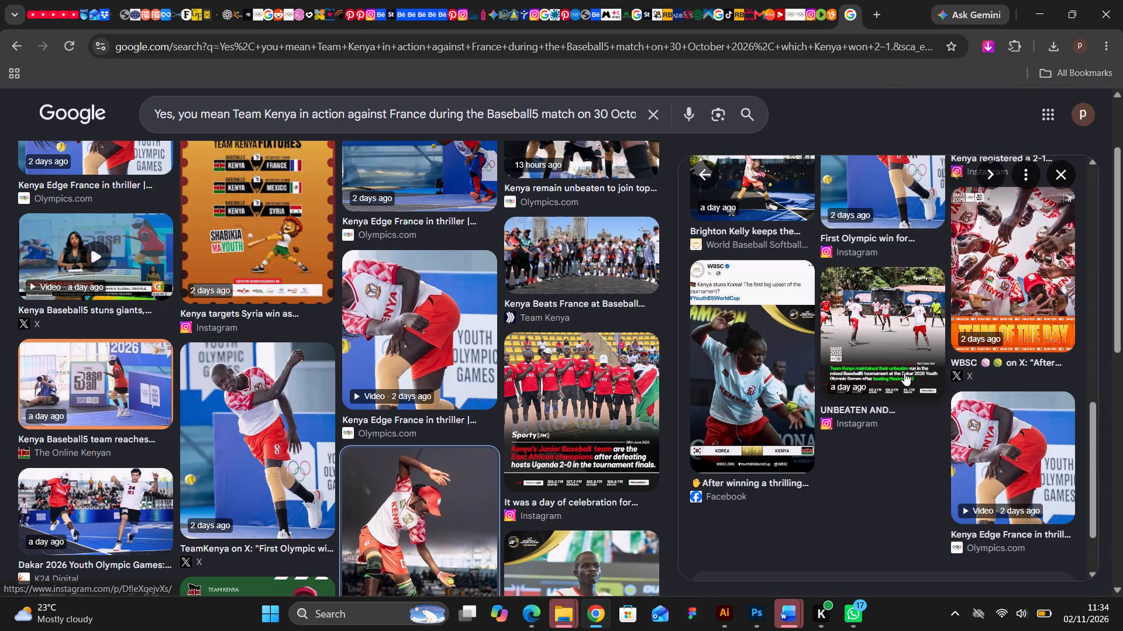
scroll(904, 373, "up", 3)
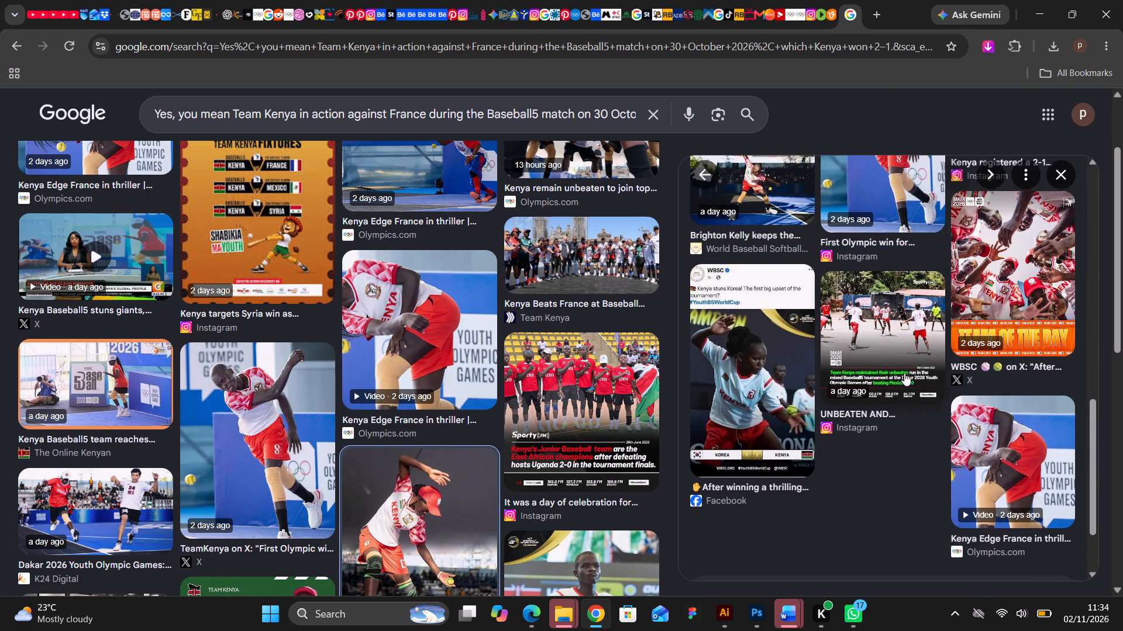
scroll(904, 373, "up", 6)
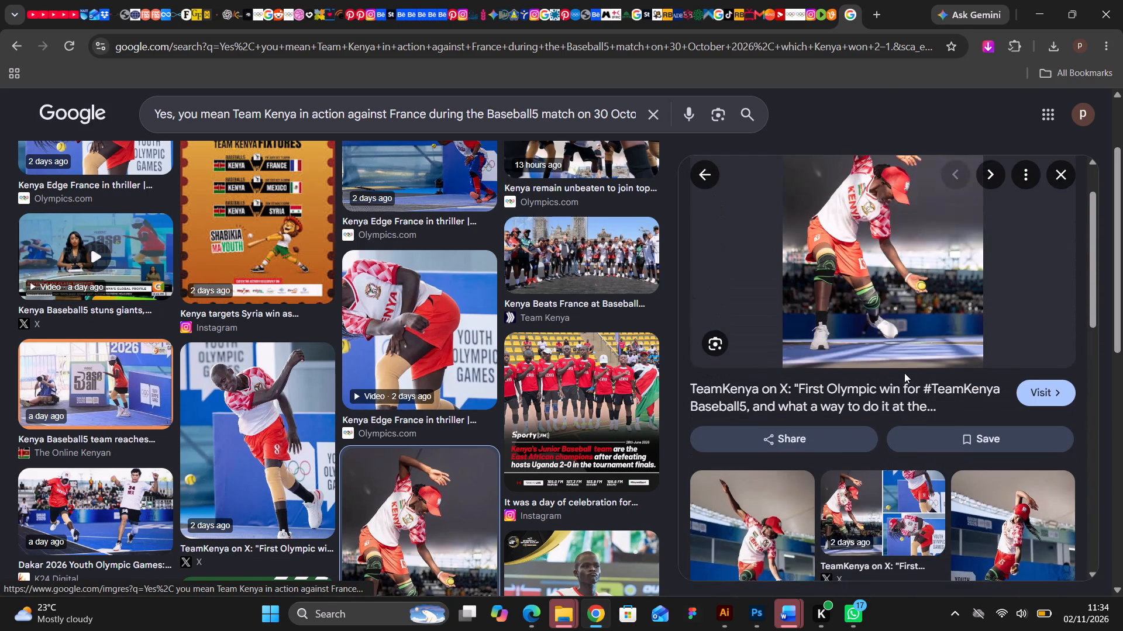
scroll(904, 373, "up", 4)
scroll(856, 299, "down", 13)
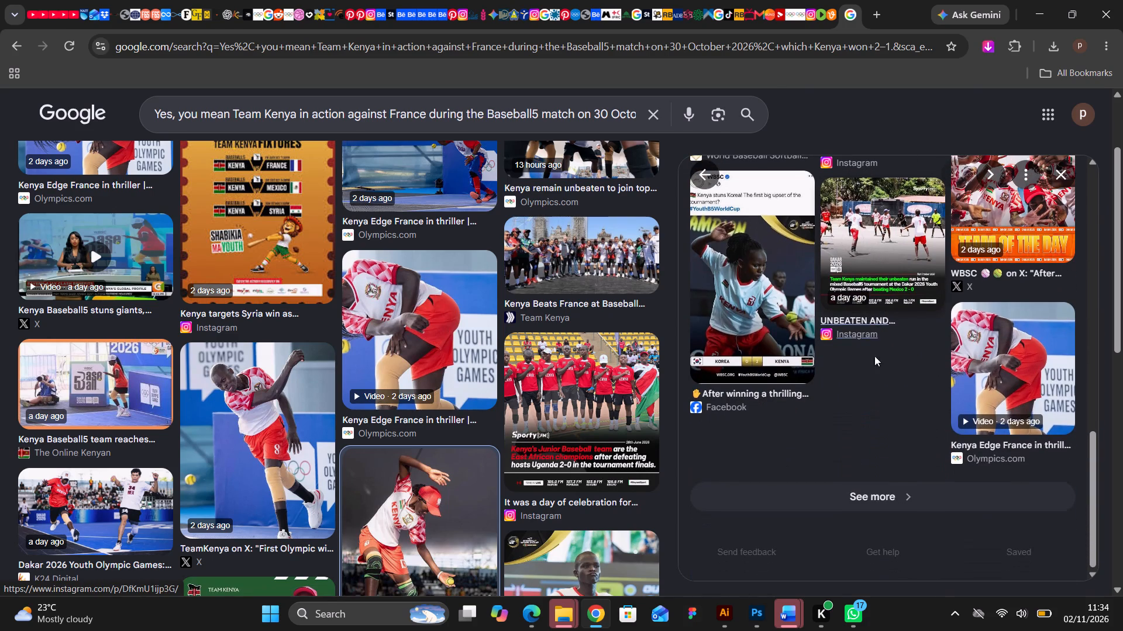
Expand the red-capped Kenyan player's related images into the full results and scan them for Baseball5 action shots and result posters.
left_click(874, 494)
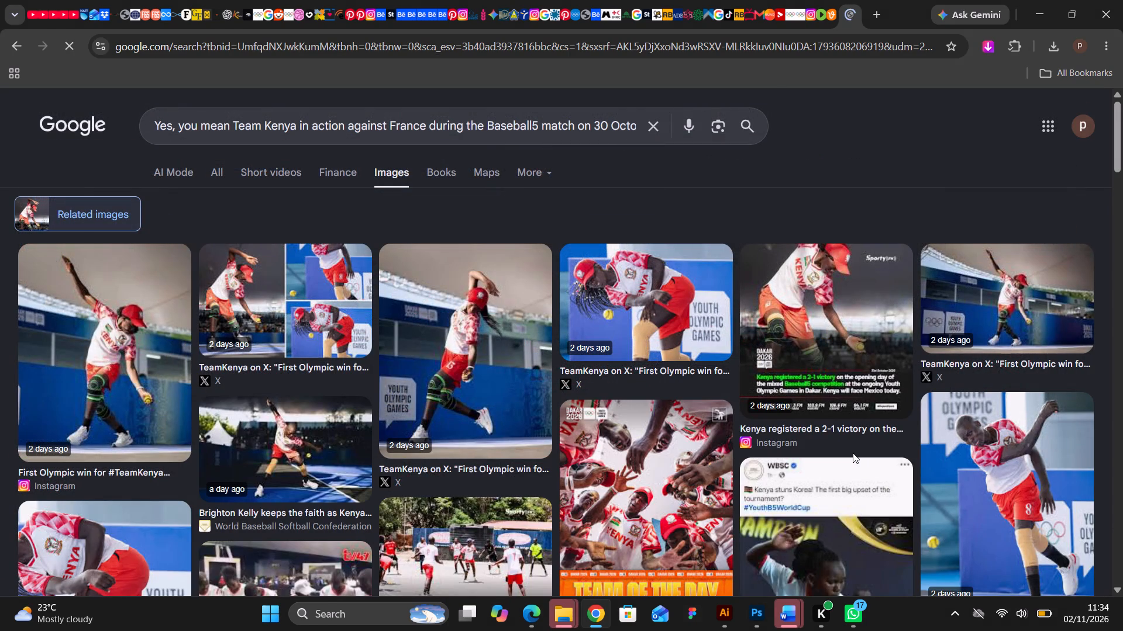
scroll(853, 453, "down", 2)
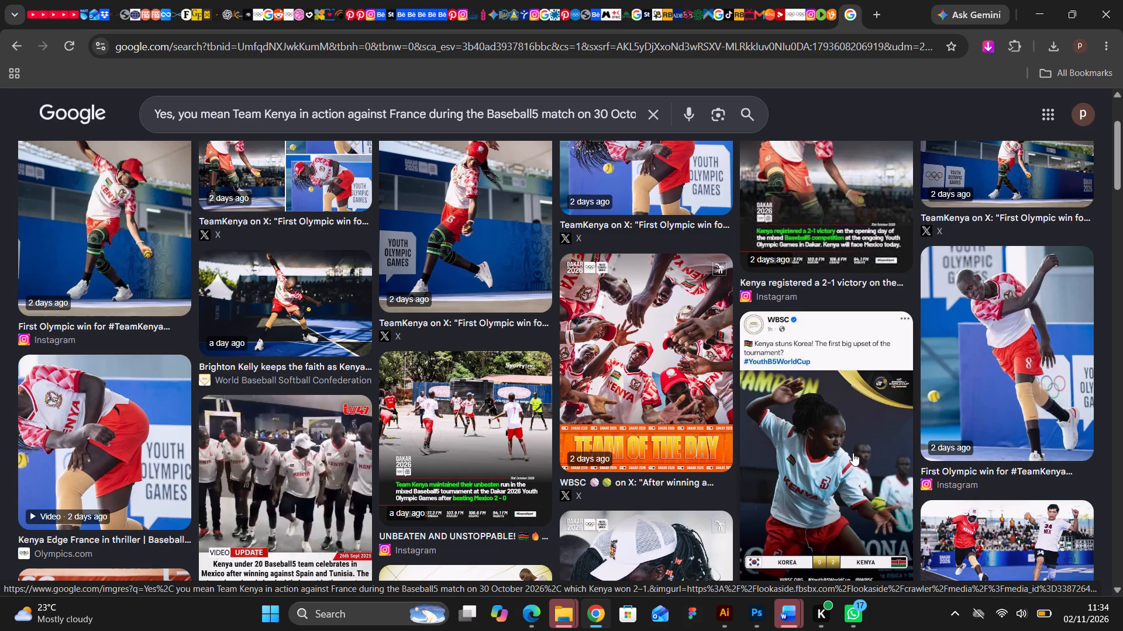
scroll(853, 453, "down", 1)
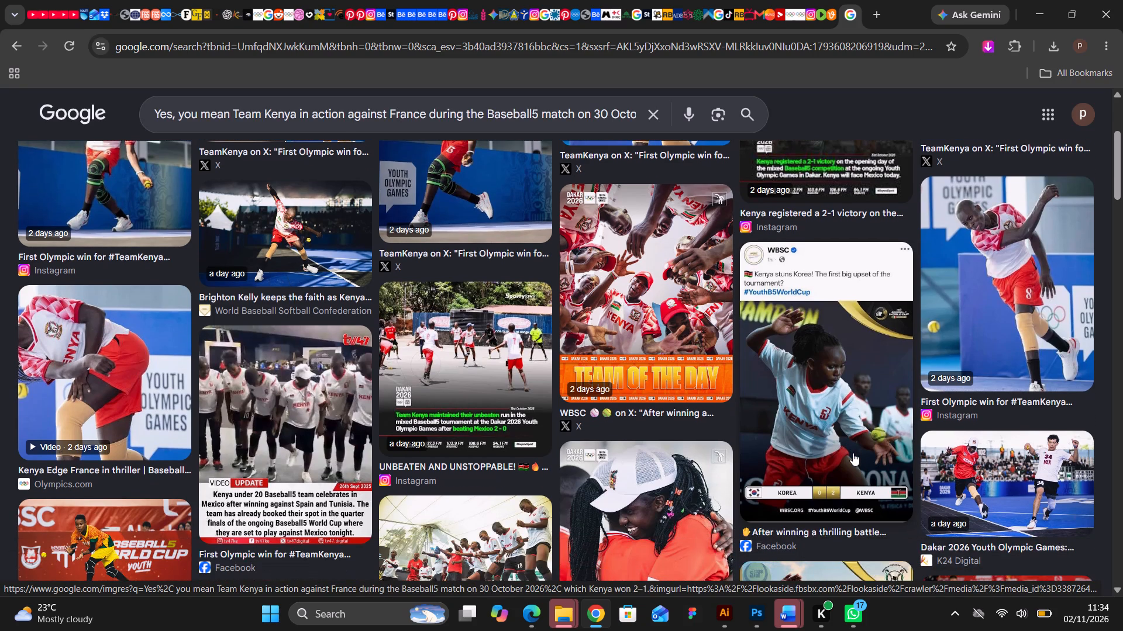
scroll(853, 453, "down", 2)
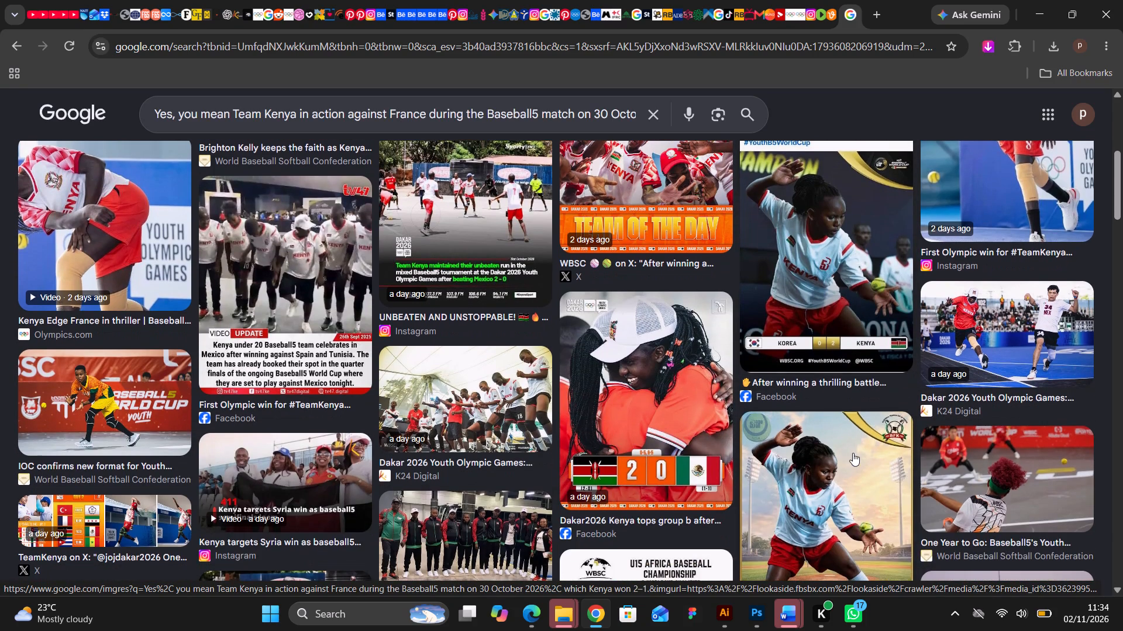
scroll(853, 453, "down", 3)
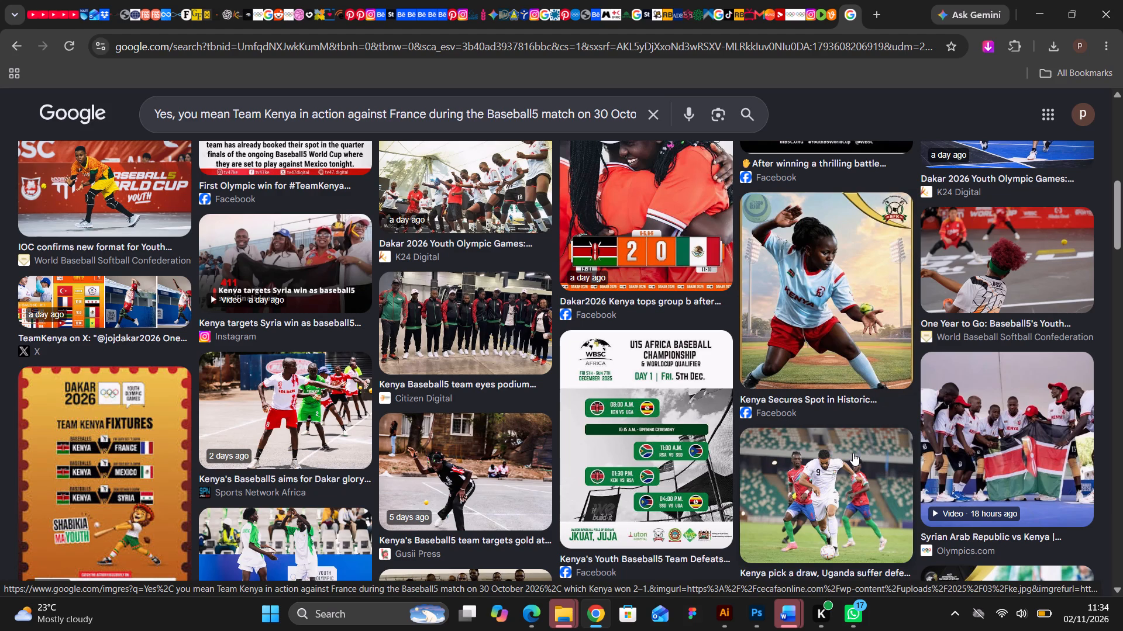
scroll(853, 453, "up", 3)
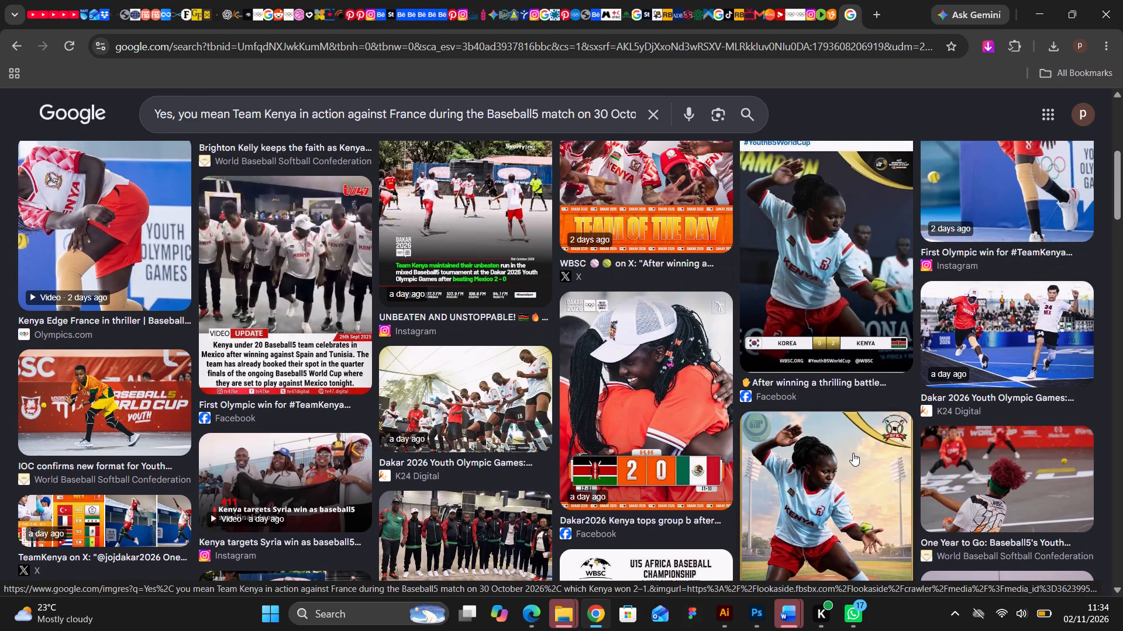
scroll(853, 453, "down", 2)
Examine the blue-shirted Baseball5 player poster, the Kenya vs Seychelles full-time poster and the number 9 player photo, then browse more results.
left_click(843, 398)
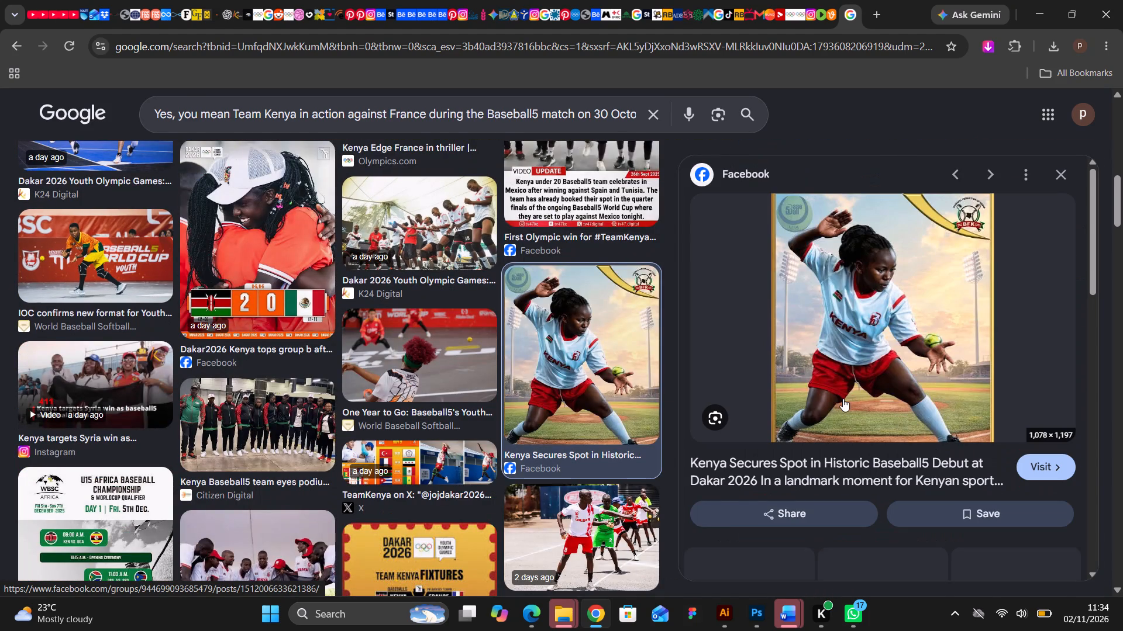
scroll(843, 398, "down", 5)
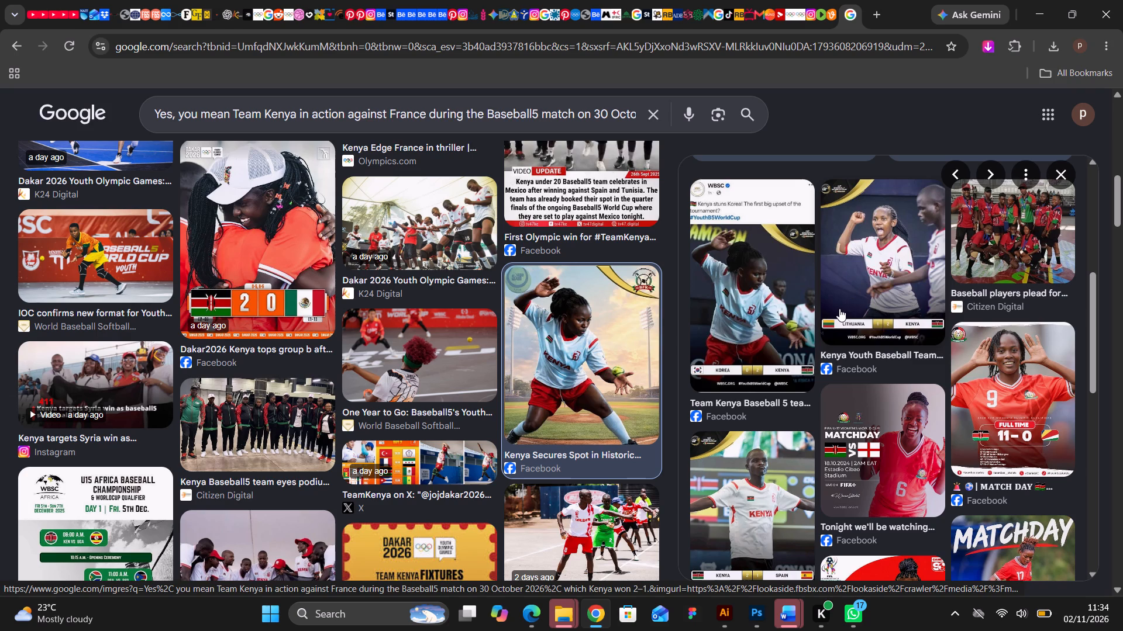
left_click(1007, 379)
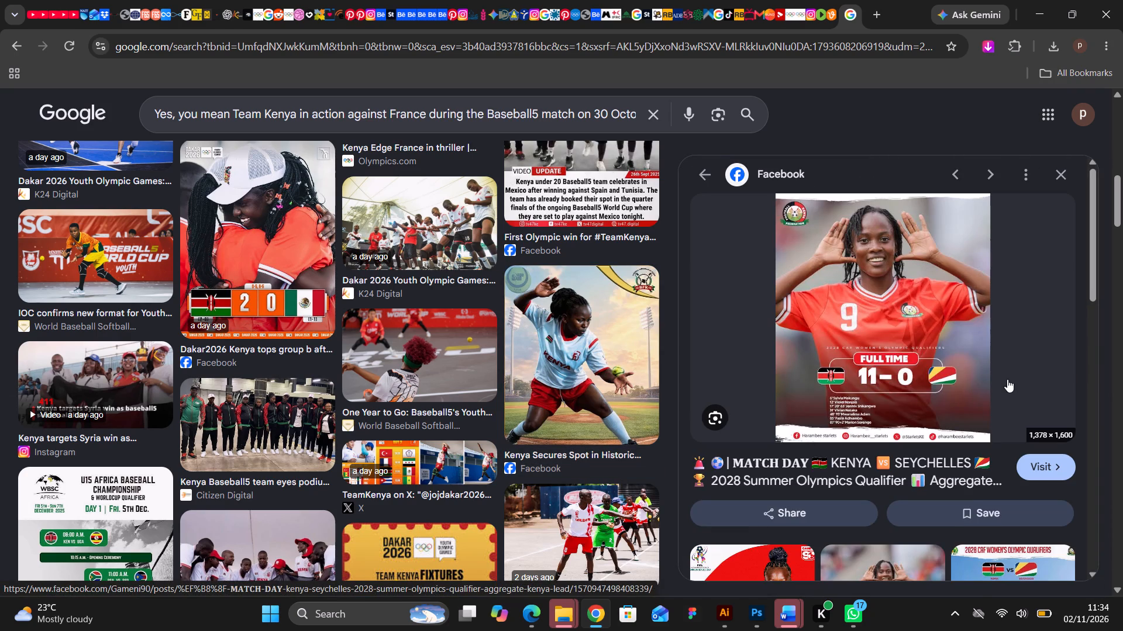
scroll(1005, 380, "down", 3)
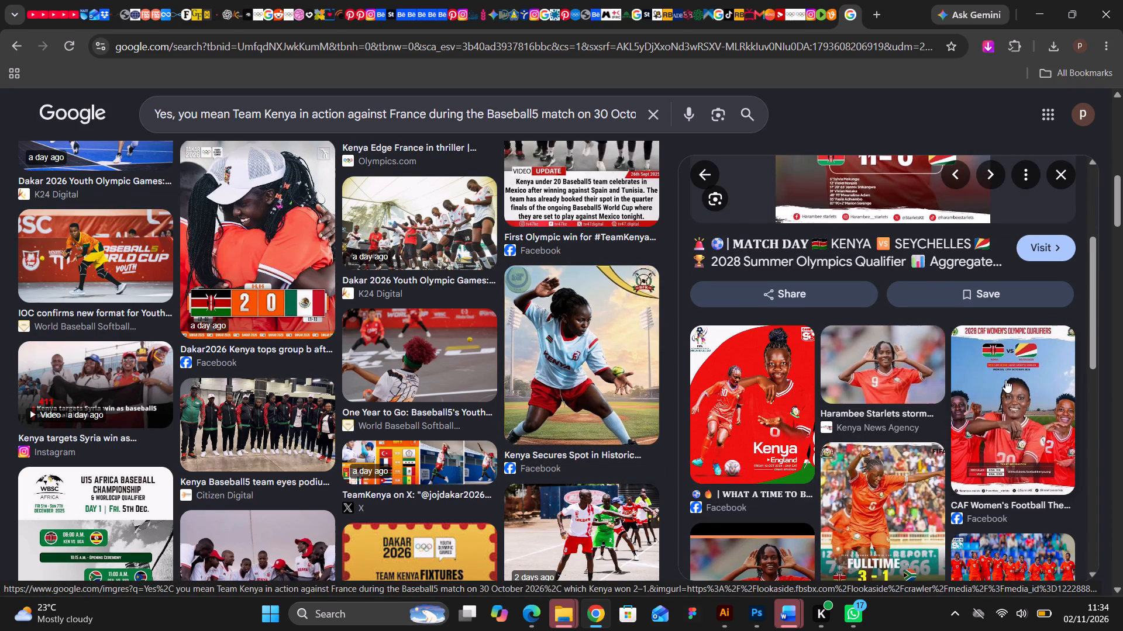
left_click(890, 369)
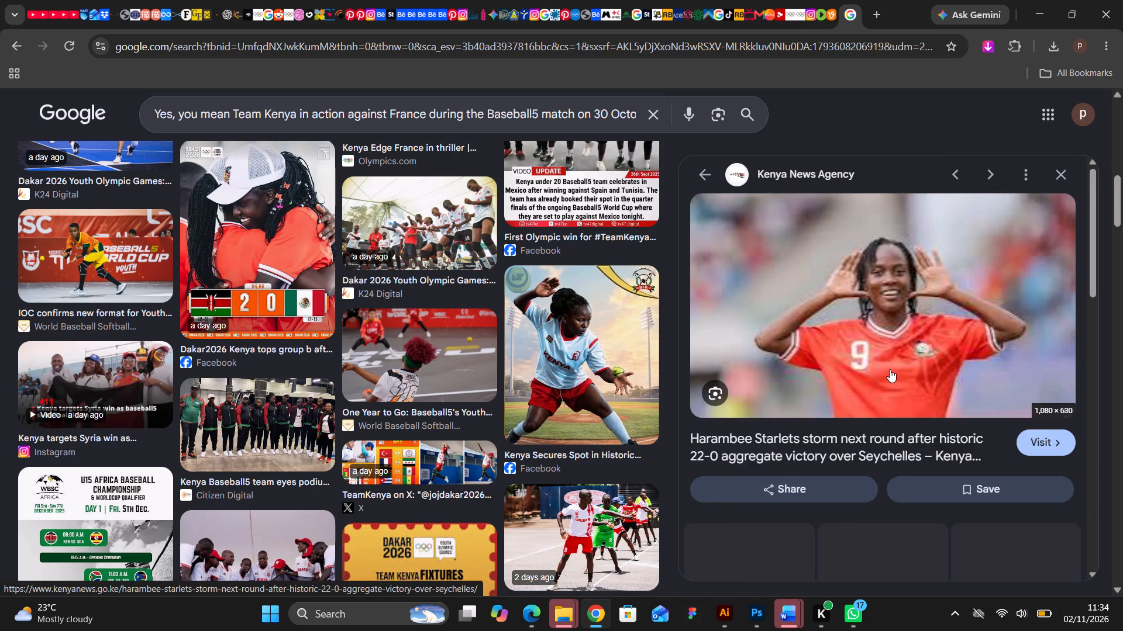
scroll(902, 346, "down", 1)
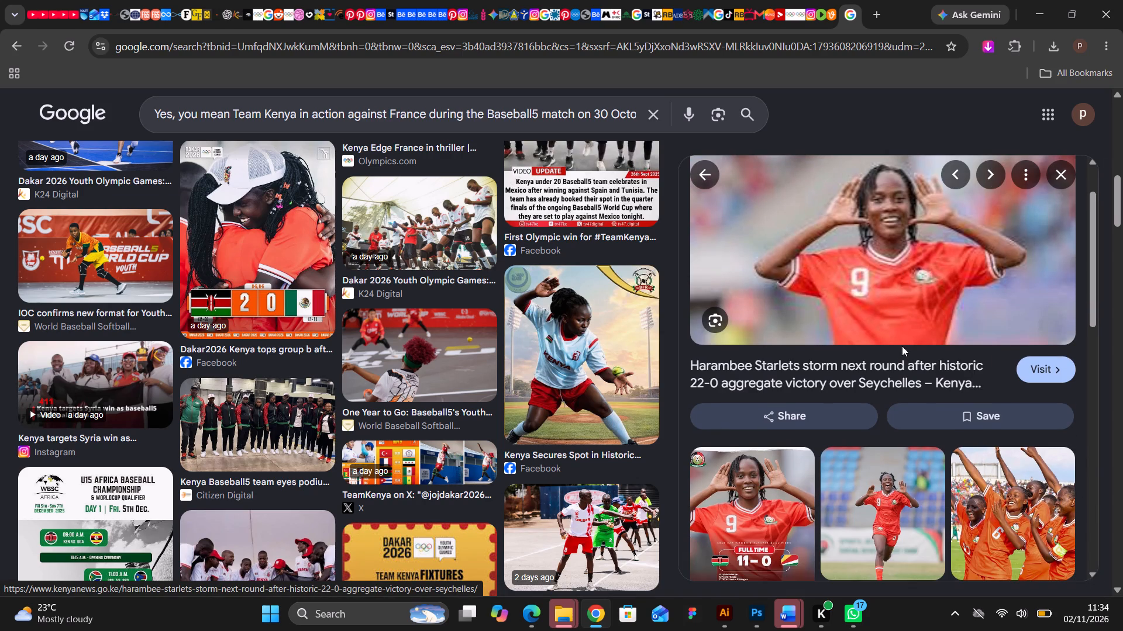
scroll(894, 366, "down", 2)
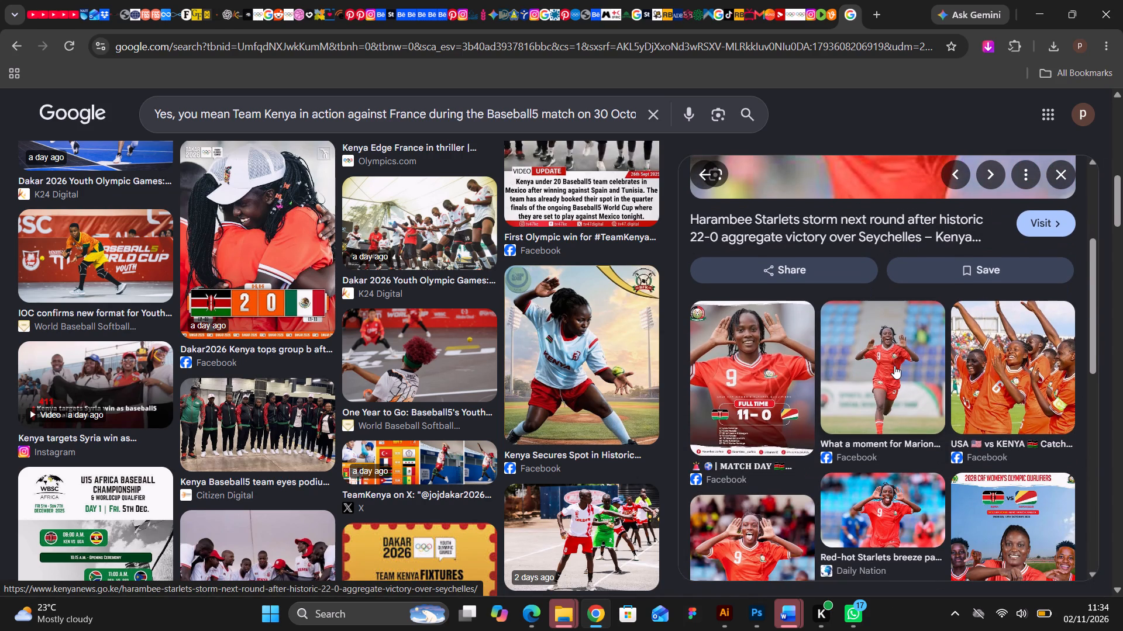
scroll(894, 366, "up", 6)
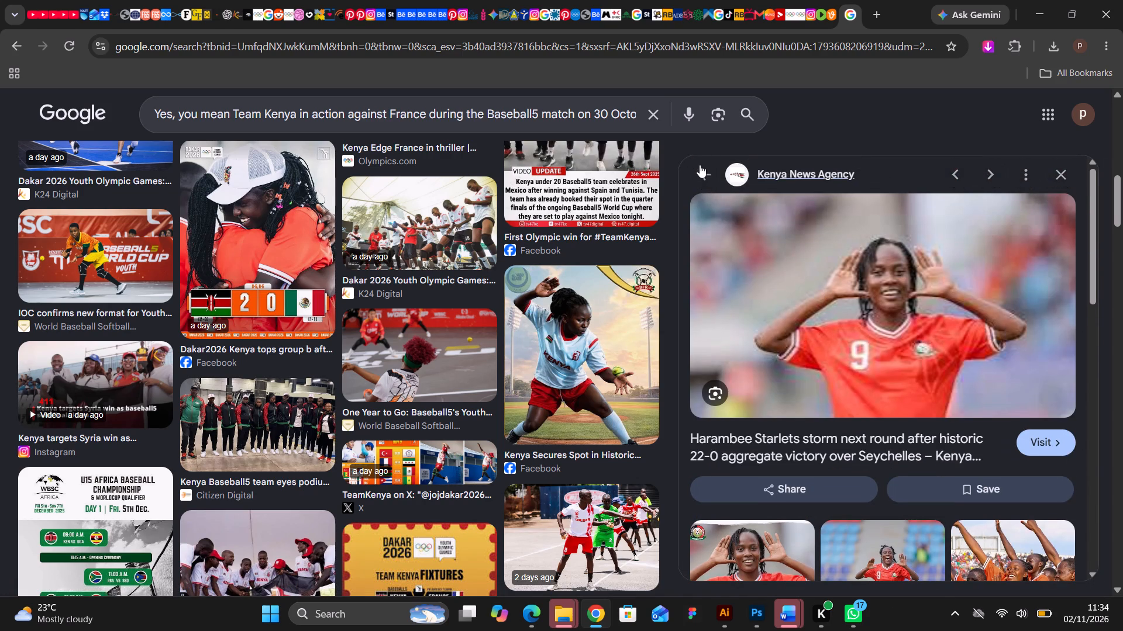
left_click(705, 169)
scroll(512, 308, "down", 5)
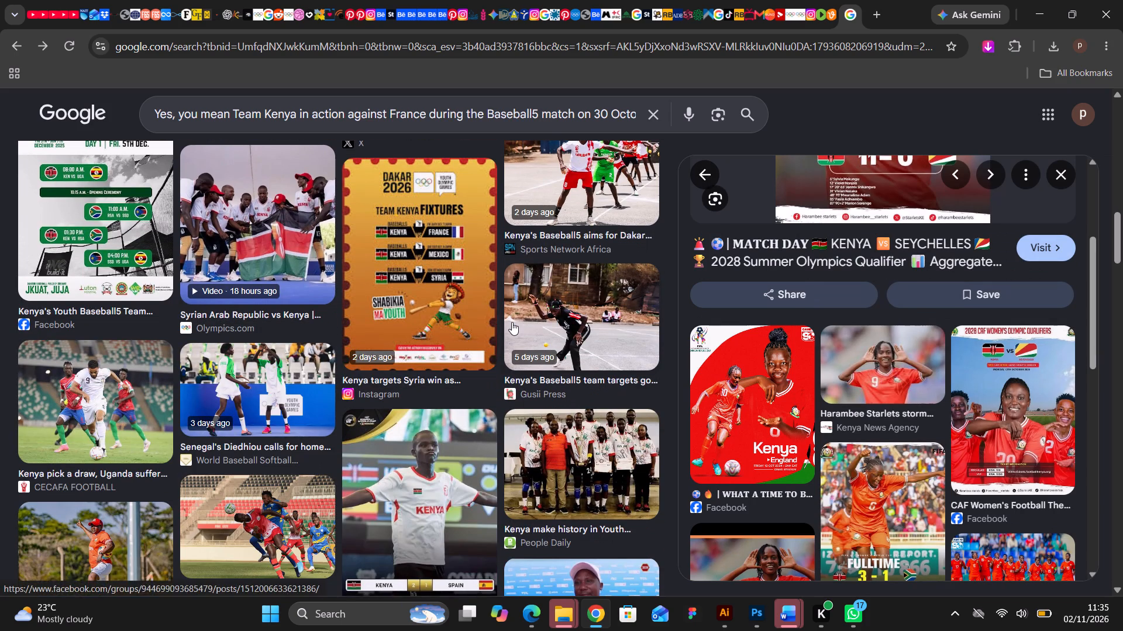
scroll(516, 318, "down", 3)
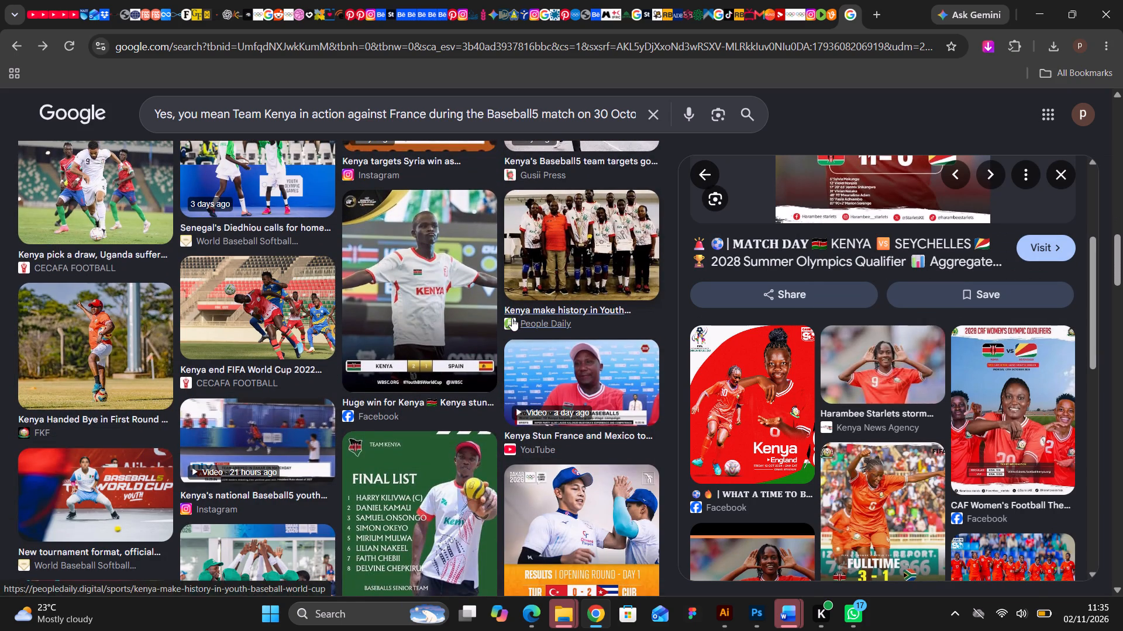
Copy the Kenya 2–1 France result image by Fédération Camerounaise de Baseball et Softball, found through the Kenya–Spain win photo's related images.
left_click(448, 289)
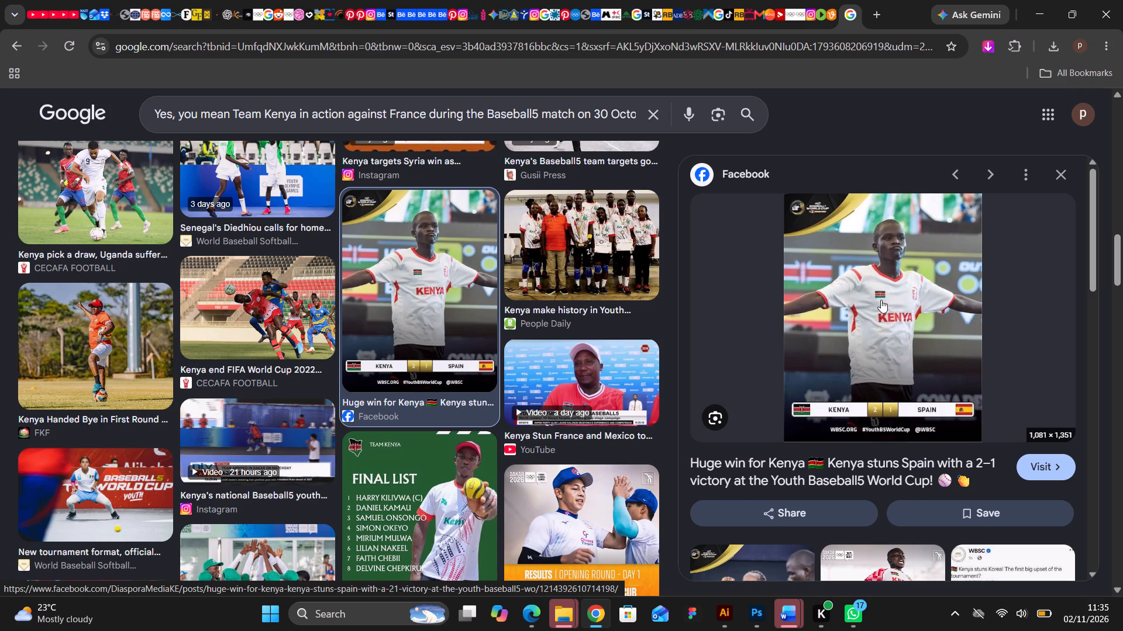
scroll(881, 300, "down", 4)
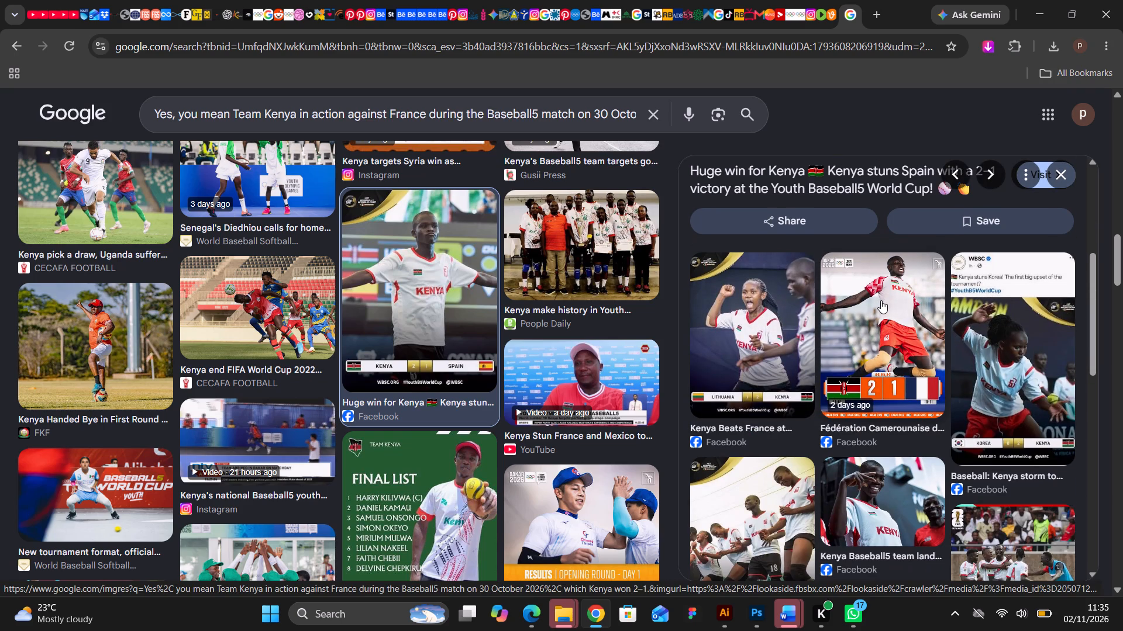
left_click(881, 300)
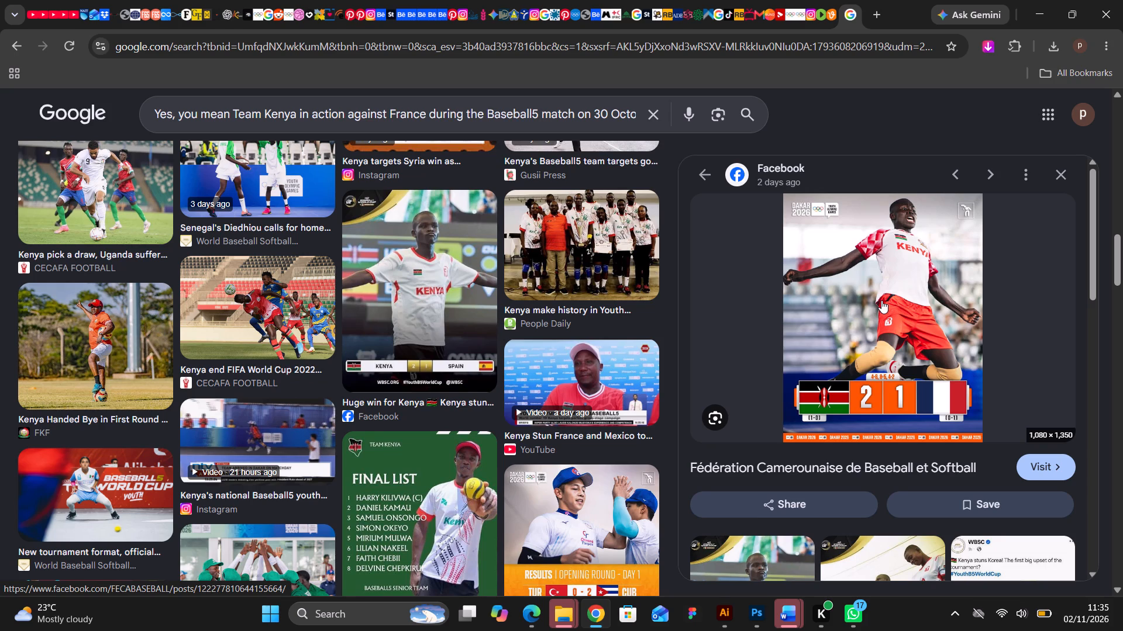
right_click(881, 300)
left_click(936, 497)
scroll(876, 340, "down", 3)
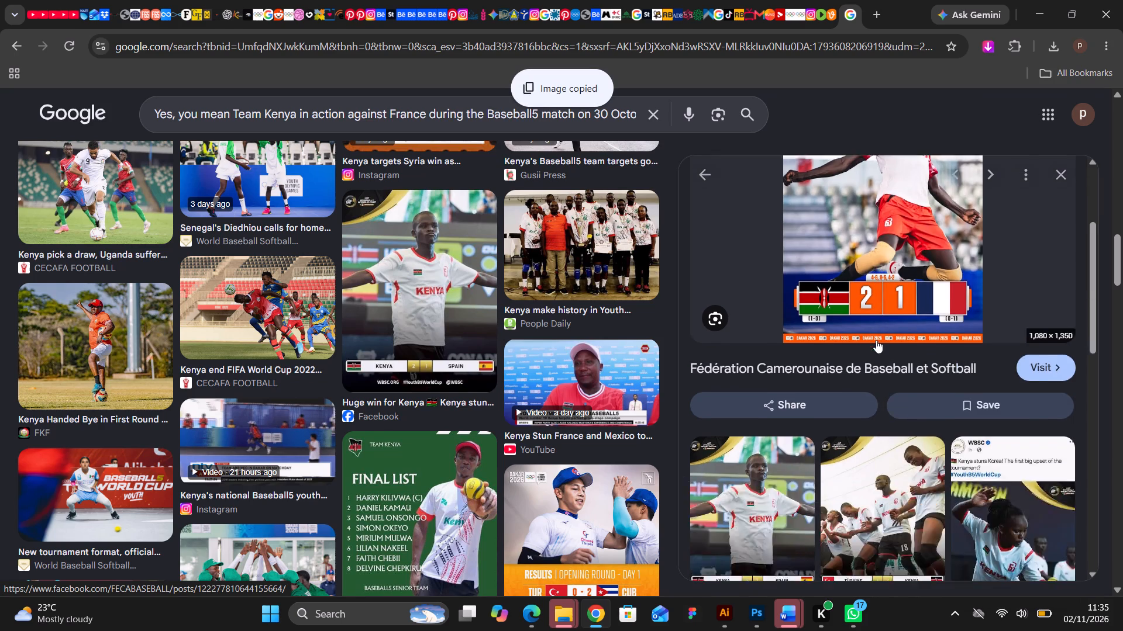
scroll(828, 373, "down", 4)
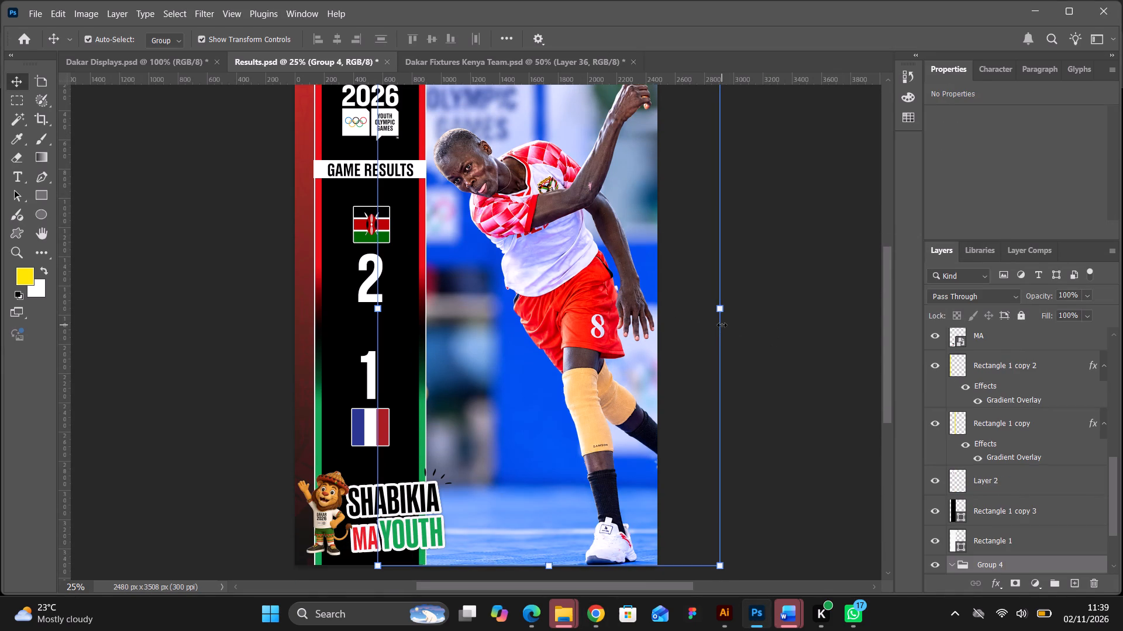
scroll(1018, 539, "down", 3)
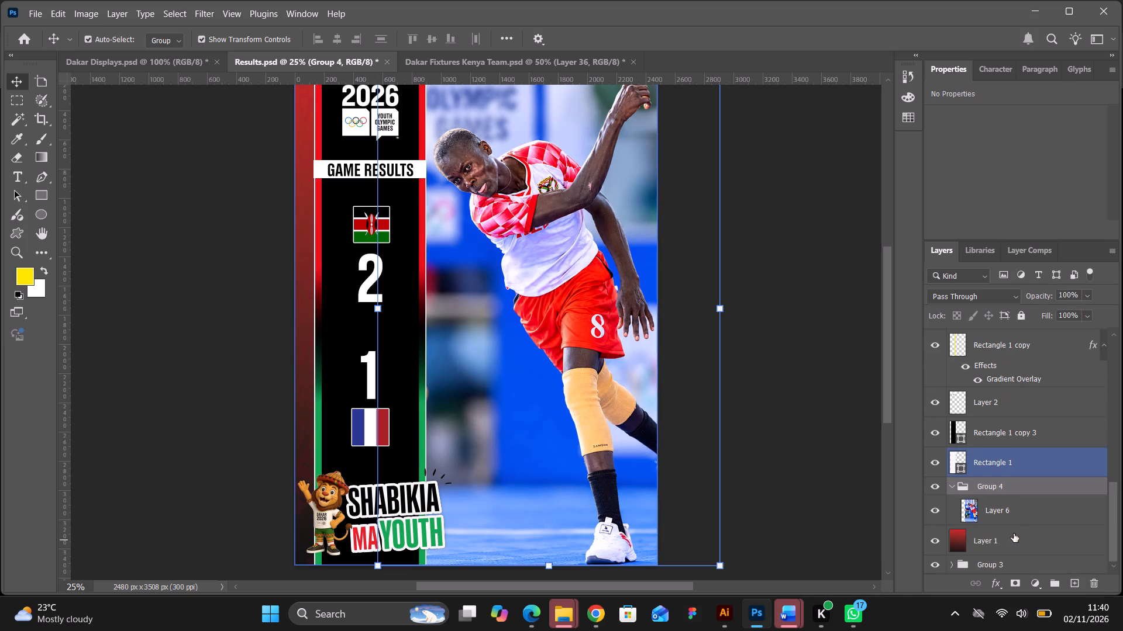
scroll(1014, 533, "down", 1)
left_click(1011, 516)
key("ctrl+v")
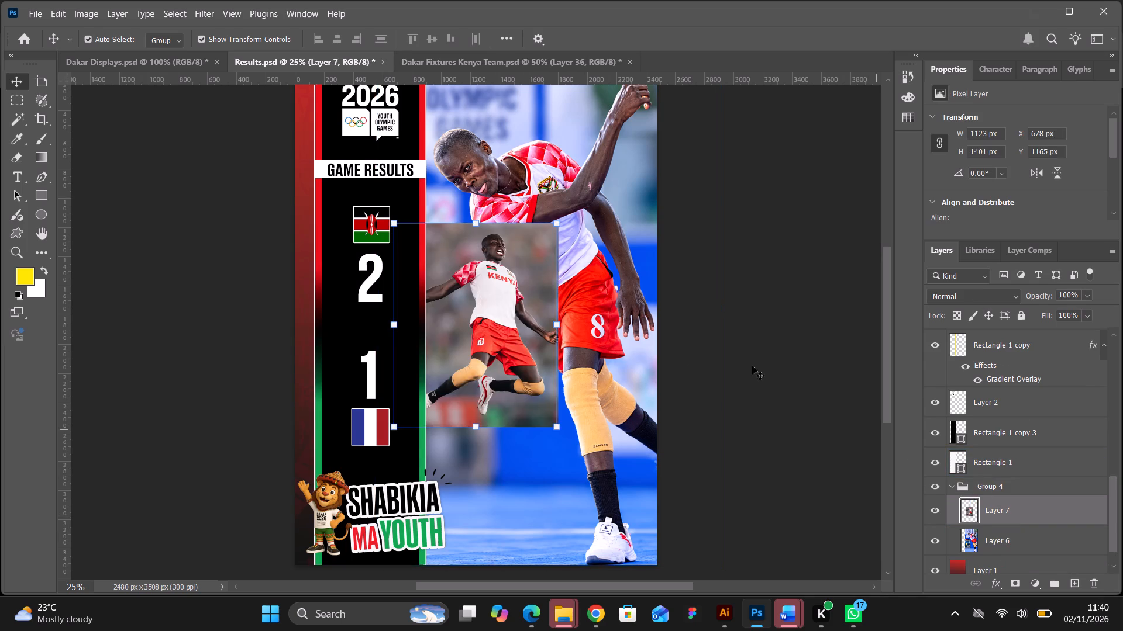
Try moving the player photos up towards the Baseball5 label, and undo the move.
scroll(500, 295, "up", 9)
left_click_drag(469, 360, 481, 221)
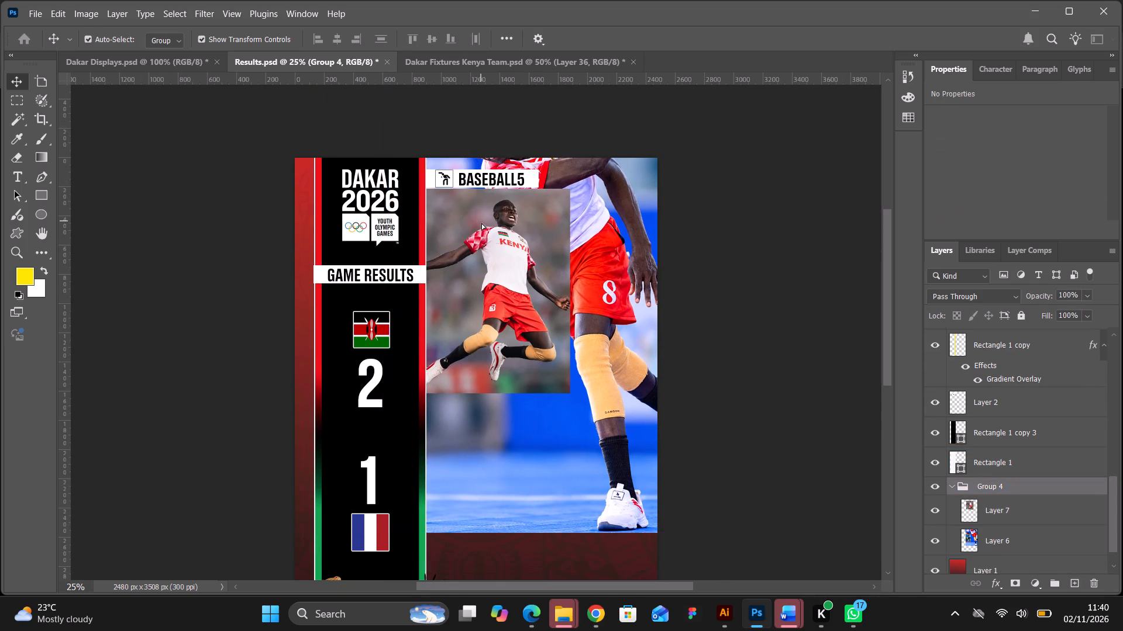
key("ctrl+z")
Enlarge the Layer 7 player photo to about 251% so it covers the poster's height, flush with the canvas's left edge.
left_click(1001, 519)
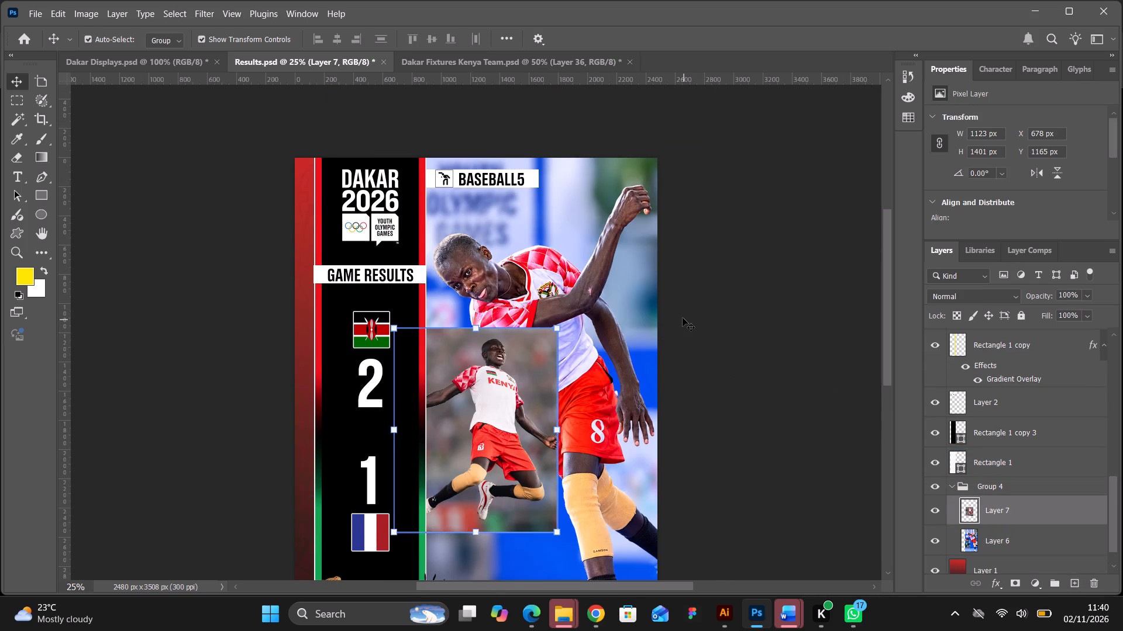
key("ctrl+t")
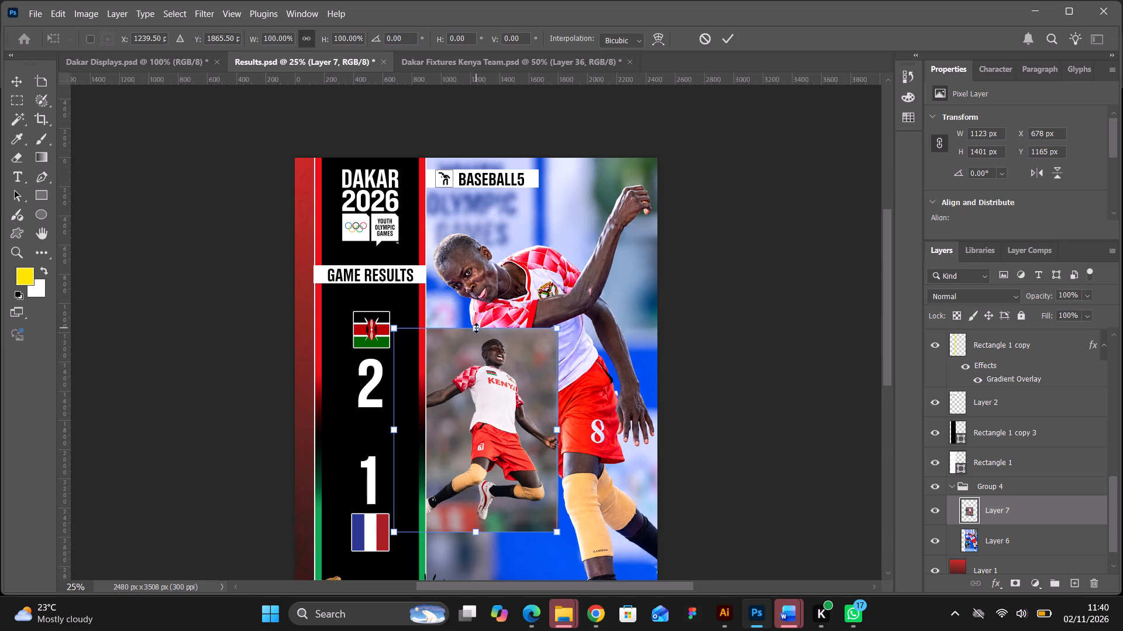
left_click_drag(476, 327, 498, 159)
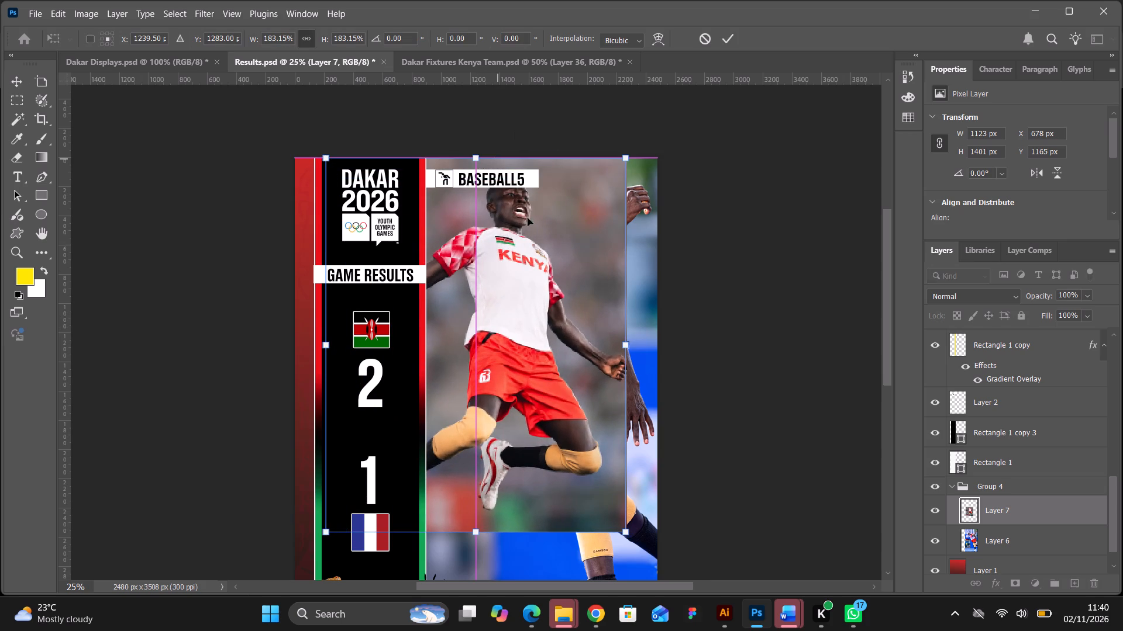
scroll(569, 307, "down", 10)
left_click_drag(623, 415, 670, 488)
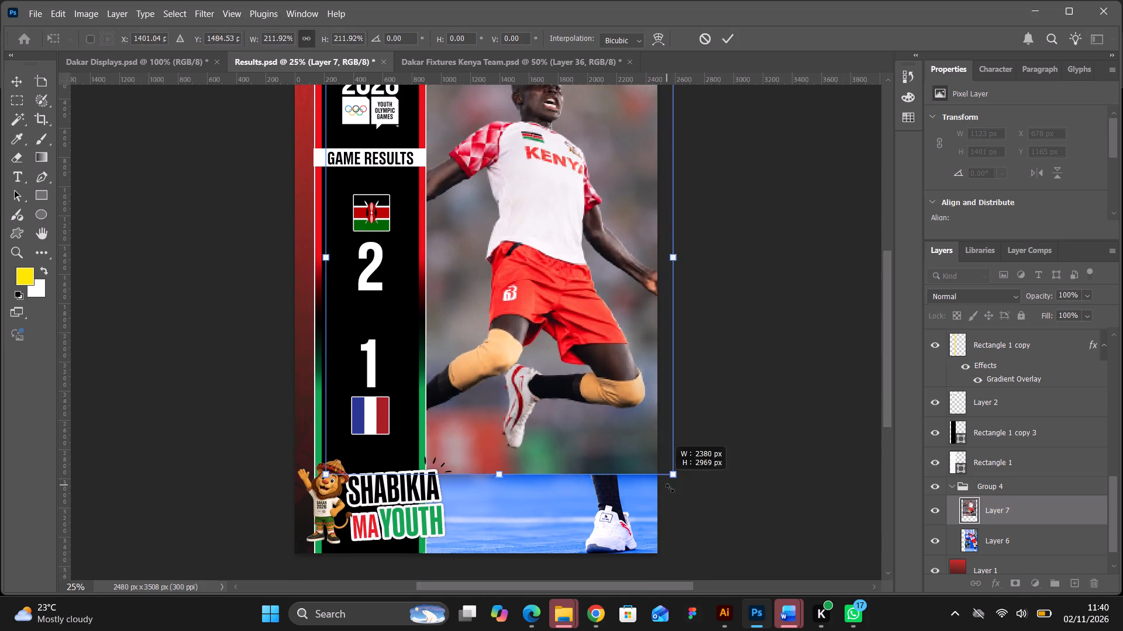
left_click_drag(670, 488, 735, 554)
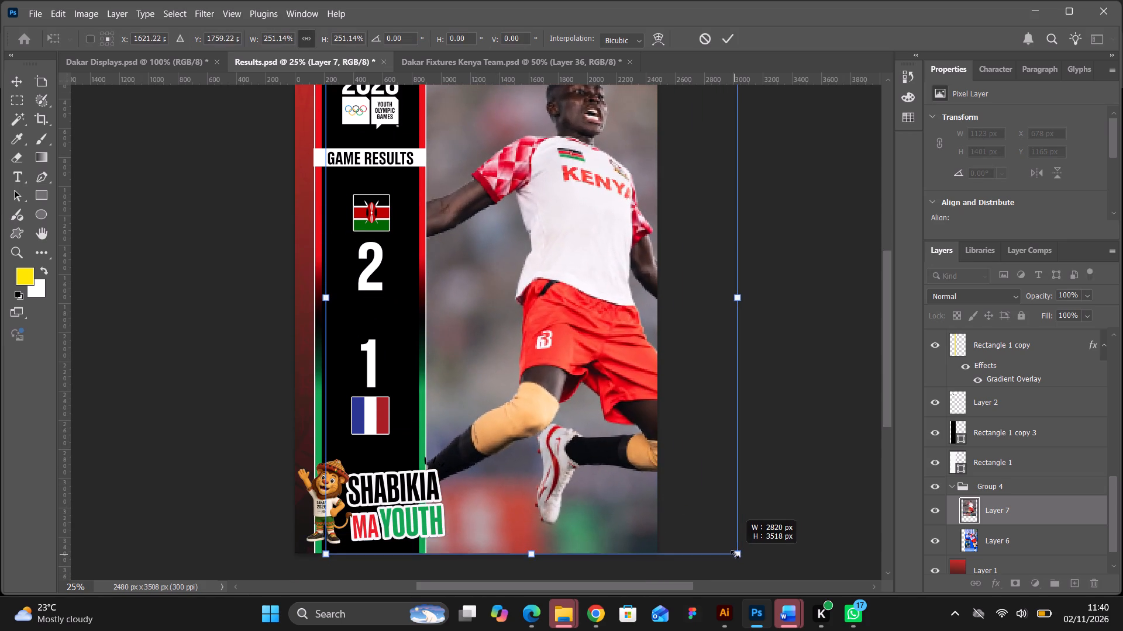
left_click_drag(735, 554, 736, 554)
left_click_drag(563, 260, 557, 259)
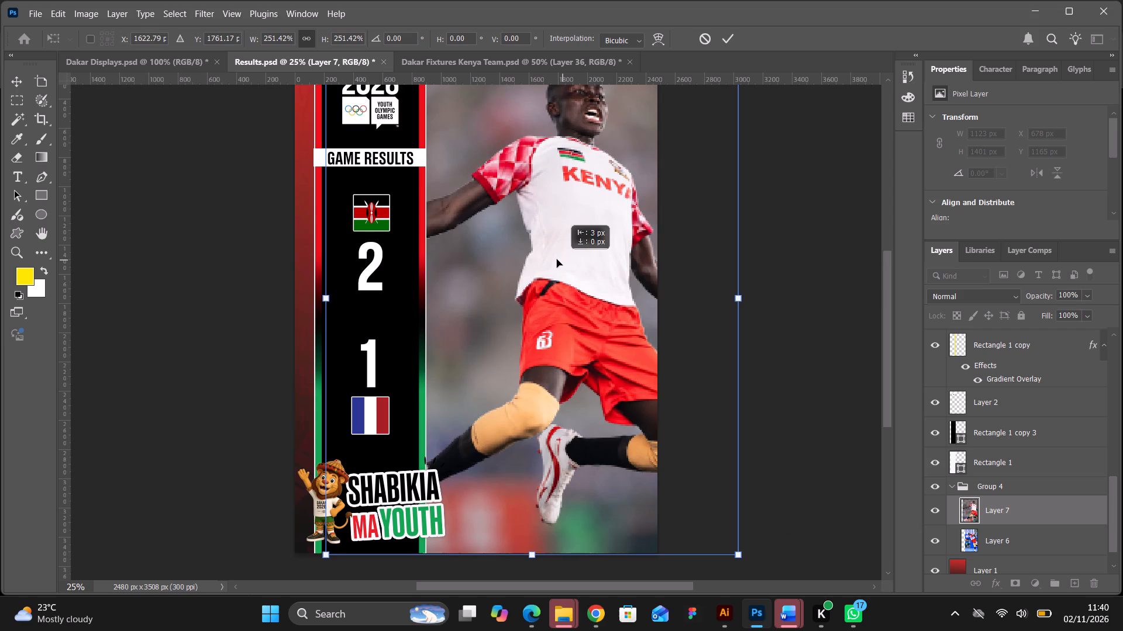
left_click_drag(557, 259, 529, 258)
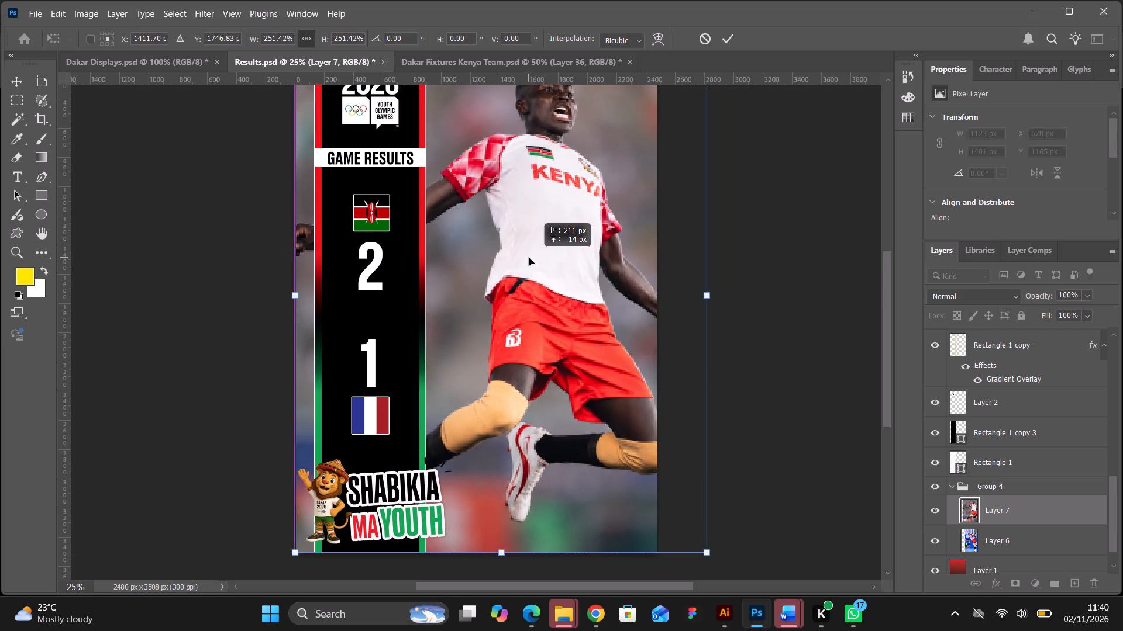
left_click_drag(529, 258, 527, 259)
scroll(706, 43, "up", 2)
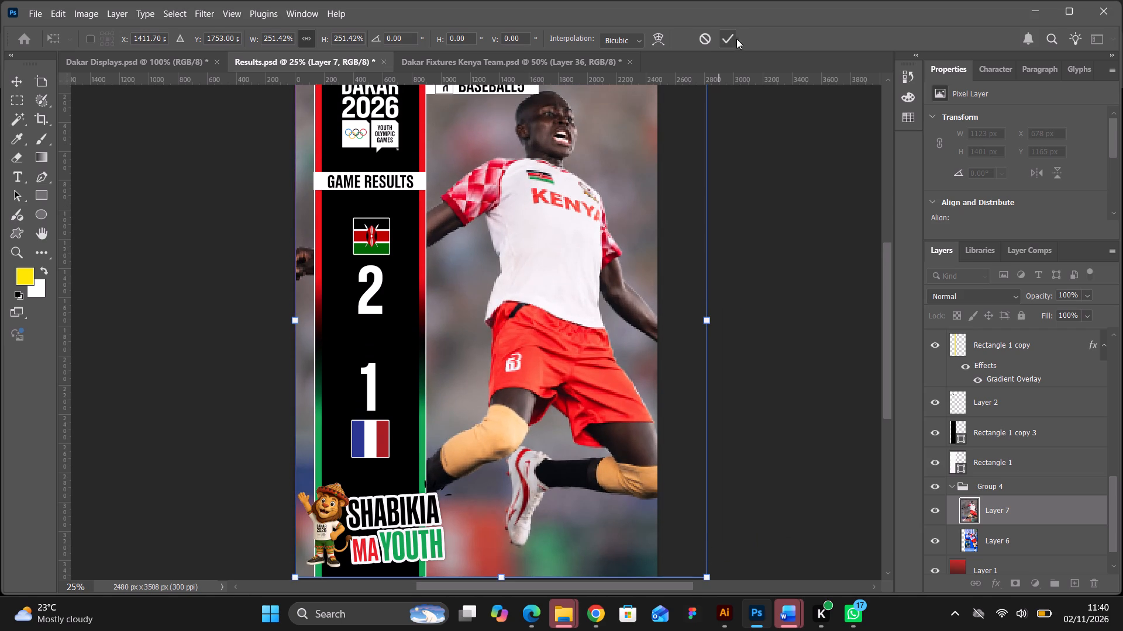
left_click(725, 42)
Nudge the Layer 7 player photo down to Y 0 px, aligning its top edge with the canvas, and deselect it.
scroll(769, 163, "up", 4)
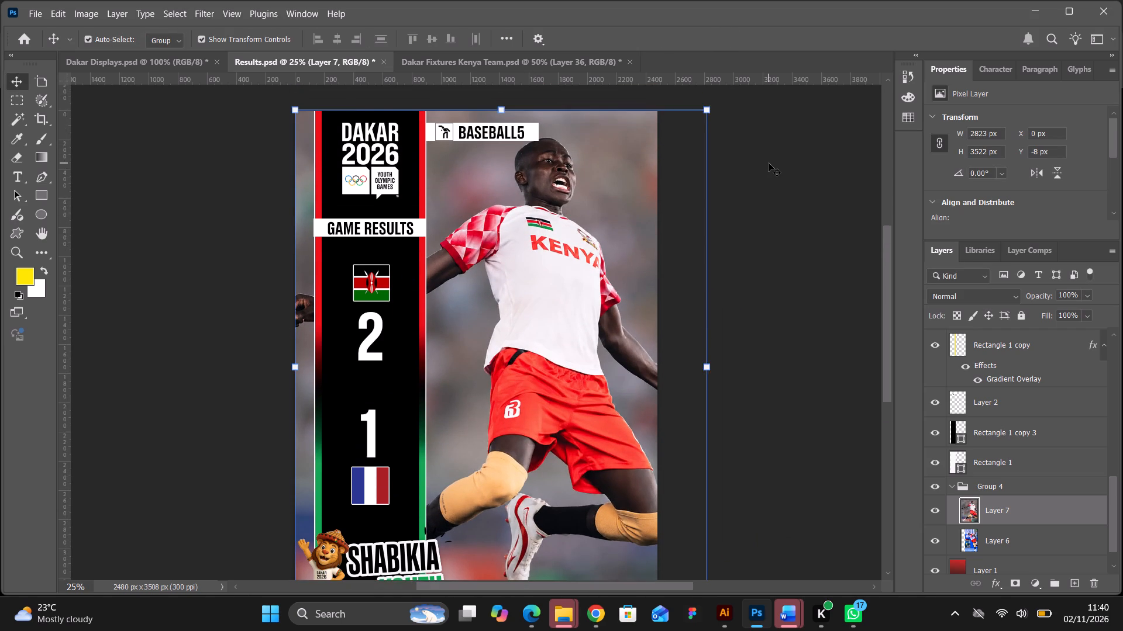
scroll(769, 163, "down", 5)
scroll(769, 165, "up", 3)
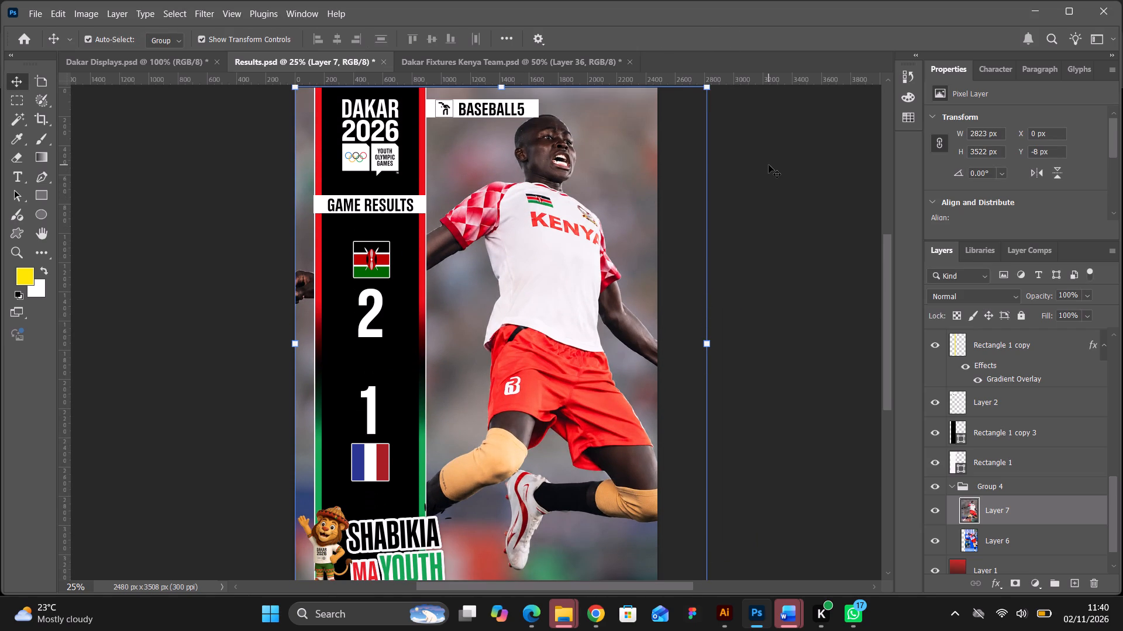
scroll(769, 165, "down", 7)
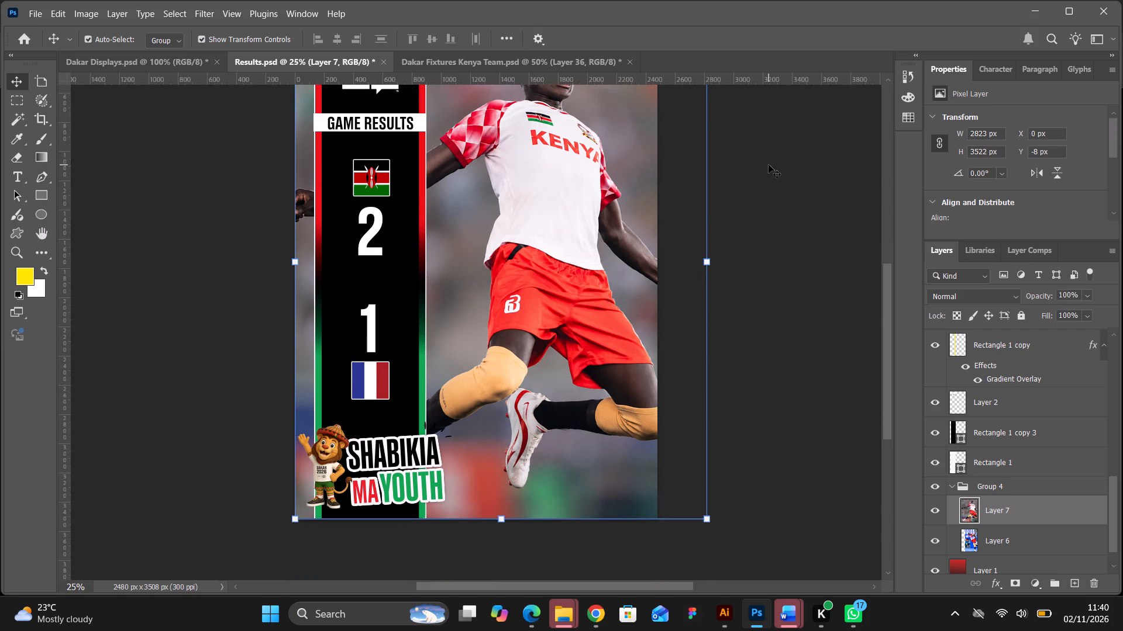
key("Down")
key("Down")
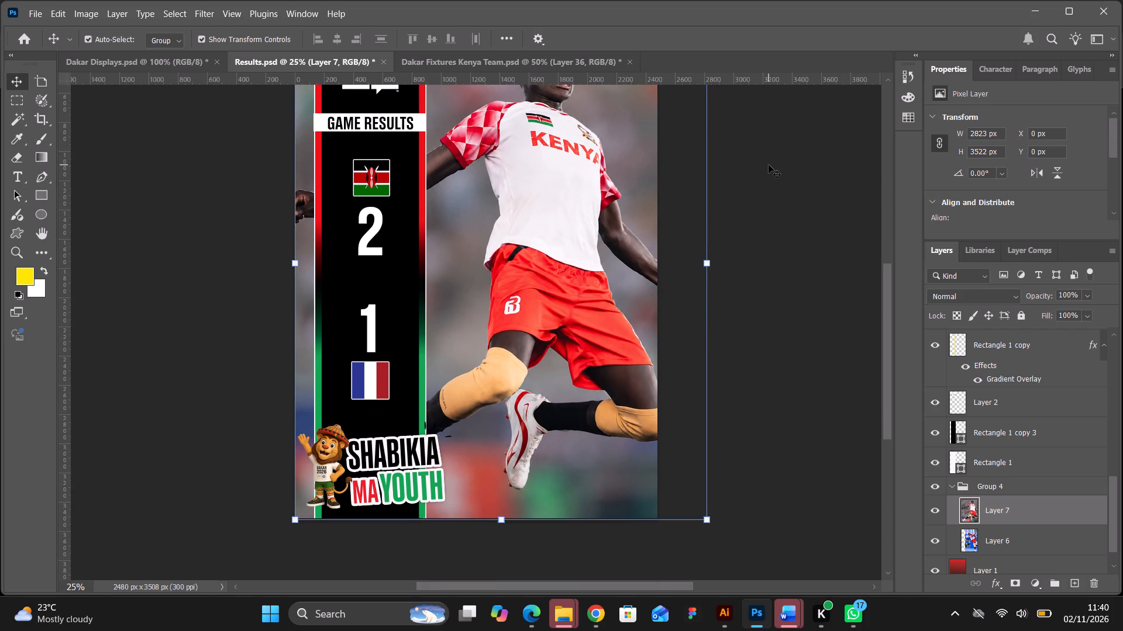
left_click(769, 165)
Scale Group 4 with the player photos up to about 104% from its top-left corner.
scroll(769, 165, "up", 9)
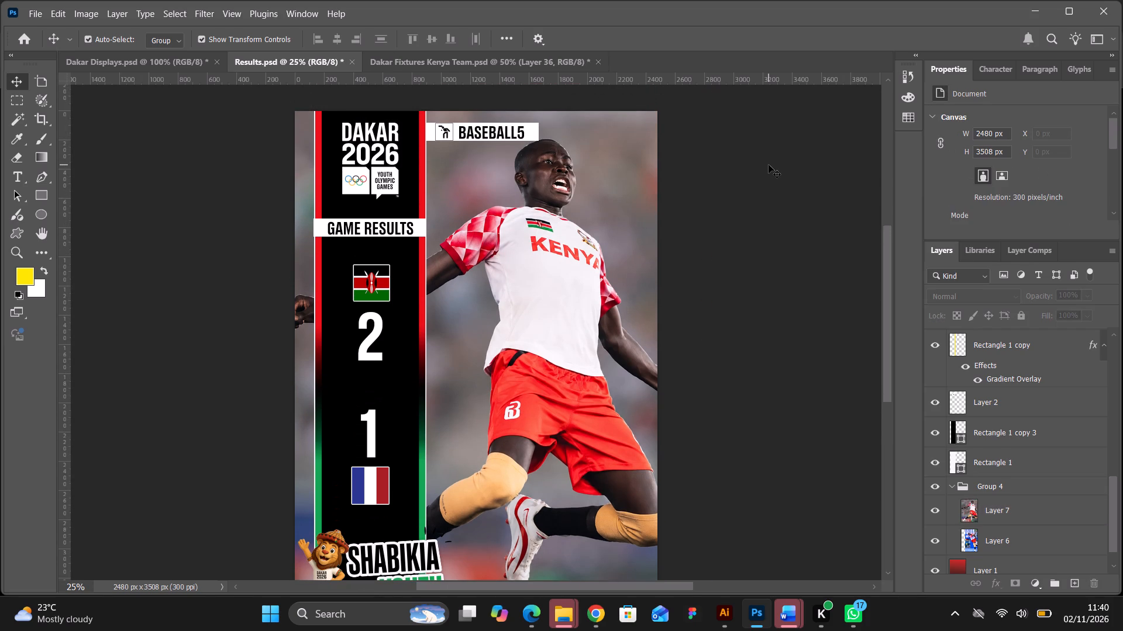
scroll(761, 161, "down", 3)
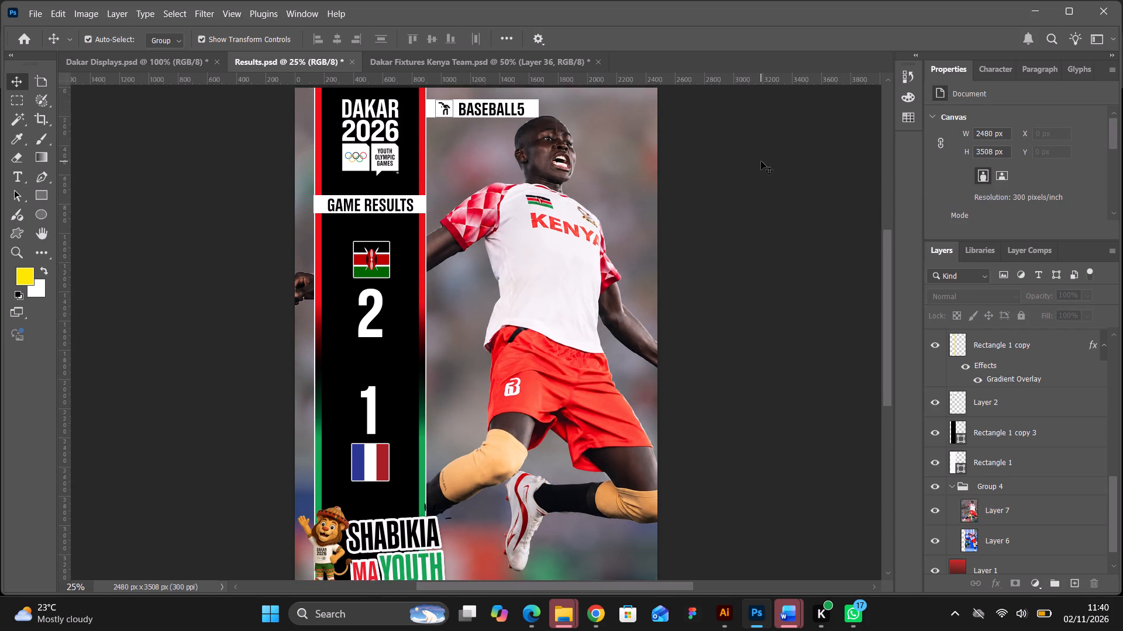
scroll(761, 161, "down", 1)
scroll(761, 161, "up", 3)
scroll(761, 161, "down", 4)
left_click(578, 183)
scroll(580, 186, "up", 6)
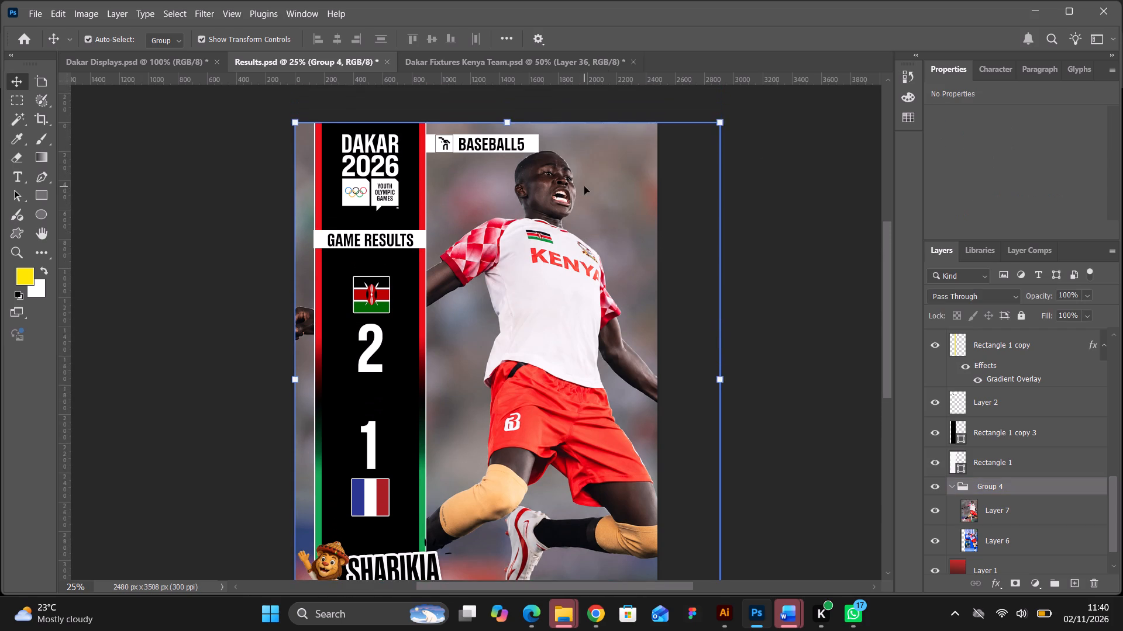
scroll(584, 186, "down", 16)
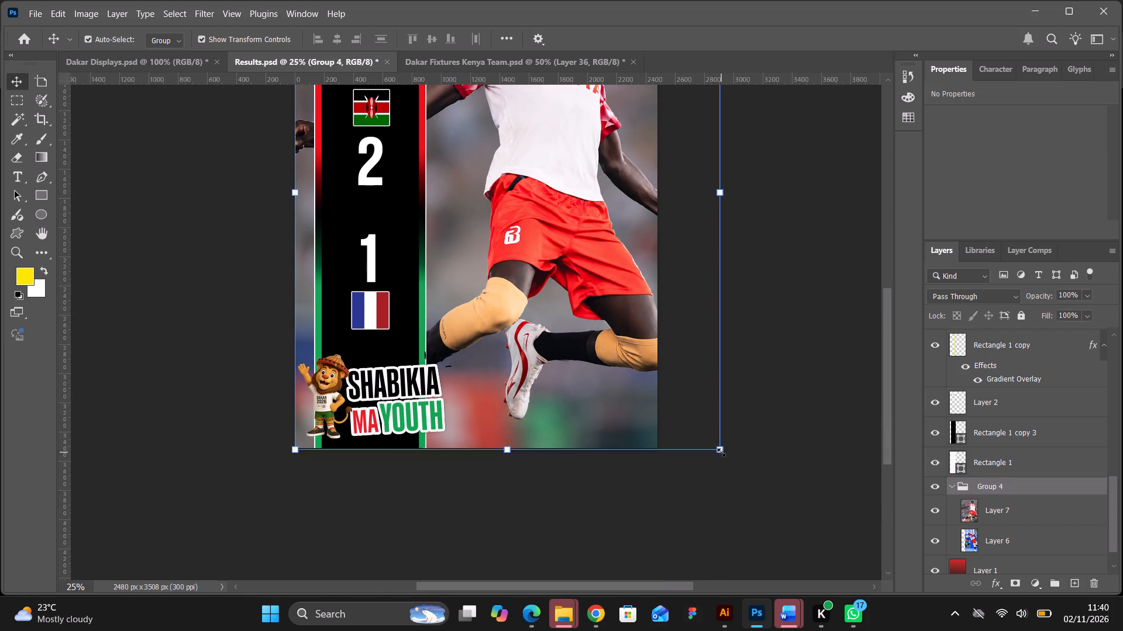
left_click_drag(721, 452, 738, 474)
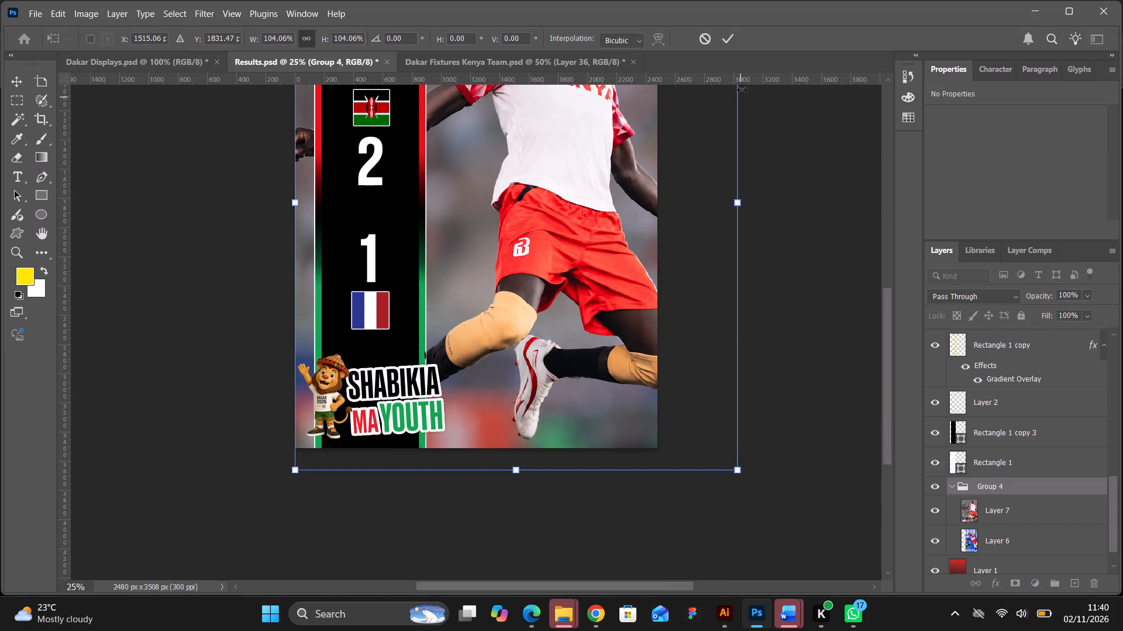
left_click(729, 41)
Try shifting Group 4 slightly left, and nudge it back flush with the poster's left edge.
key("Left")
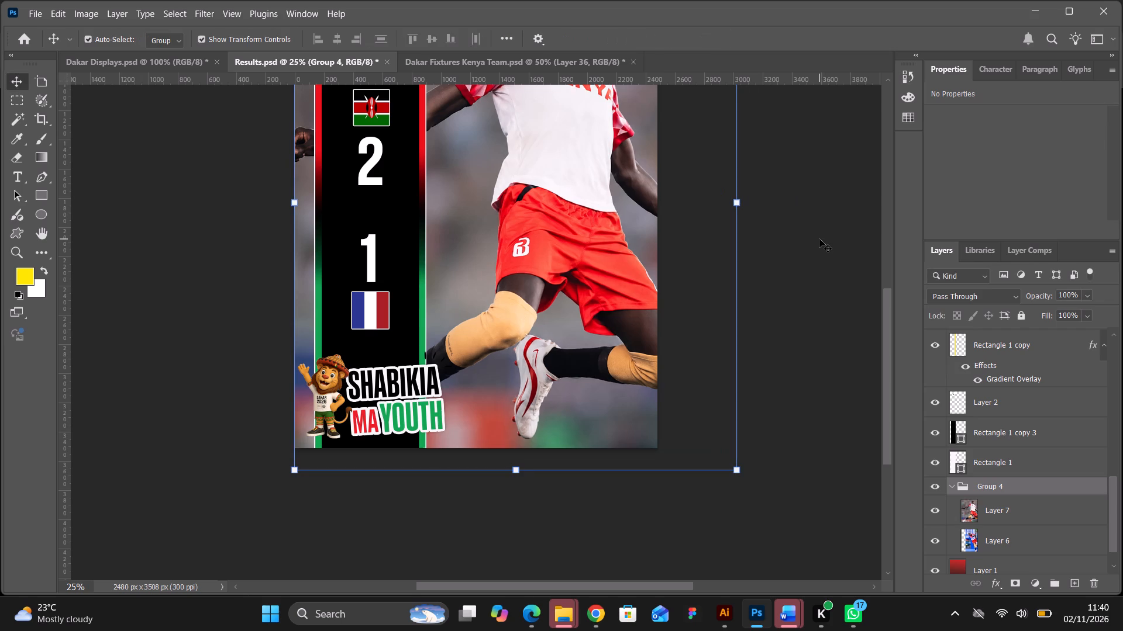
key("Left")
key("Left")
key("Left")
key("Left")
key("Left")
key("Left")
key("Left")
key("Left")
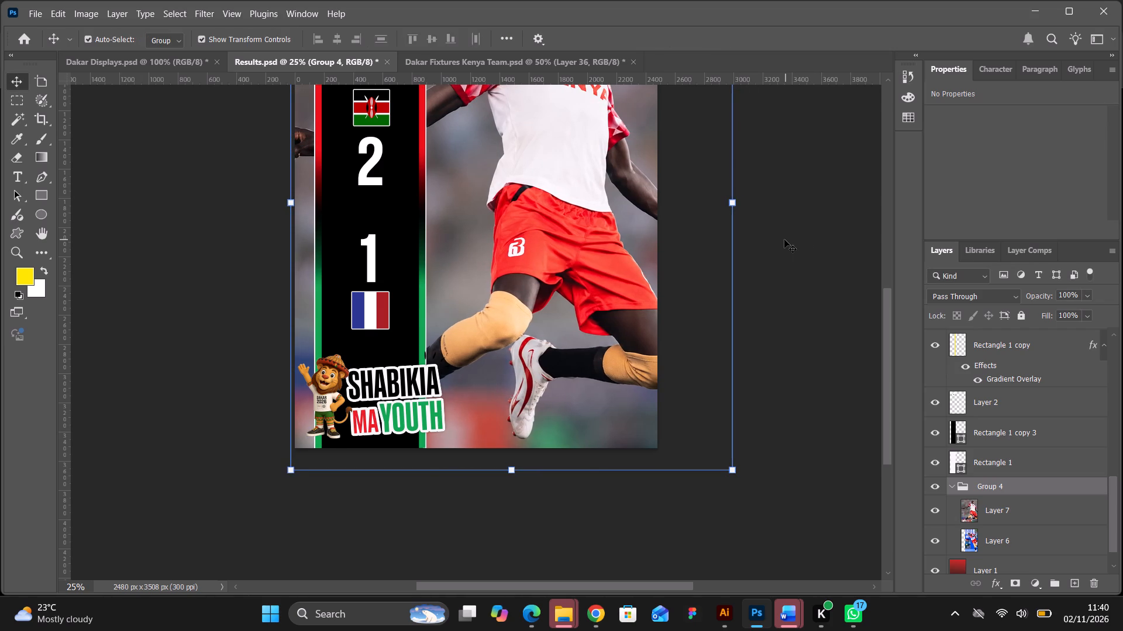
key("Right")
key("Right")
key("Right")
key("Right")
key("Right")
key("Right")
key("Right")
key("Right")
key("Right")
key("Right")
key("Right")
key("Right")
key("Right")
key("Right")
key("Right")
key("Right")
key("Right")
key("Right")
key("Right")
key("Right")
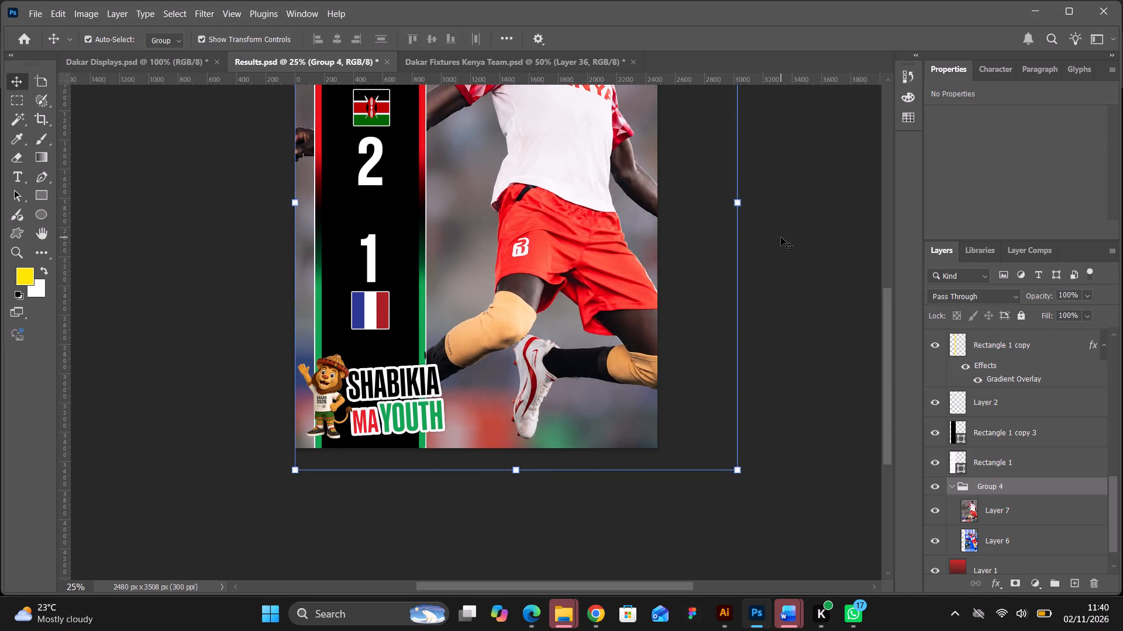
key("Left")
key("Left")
Scale Group 4 down to about 97% from its top-left corner, keeping the canvas covered, and deselect it.
scroll(724, 330, "up", 5)
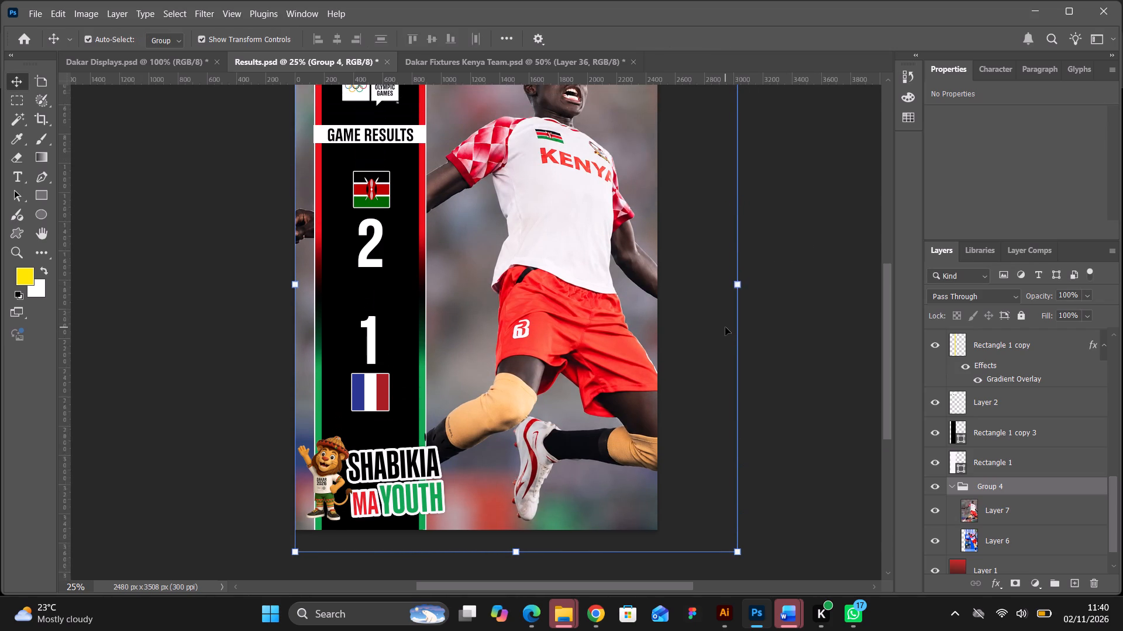
scroll(725, 327, "up", 9)
scroll(691, 318, "down", 4)
scroll(691, 318, "up", 3)
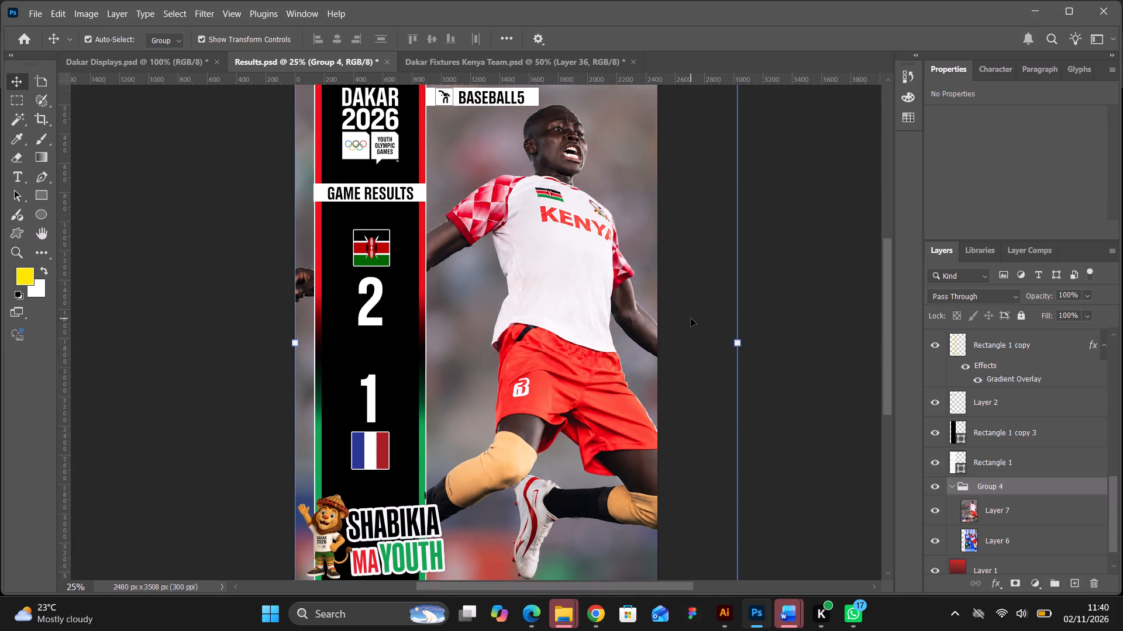
scroll(702, 338, "down", 1)
scroll(740, 495, "down", 7)
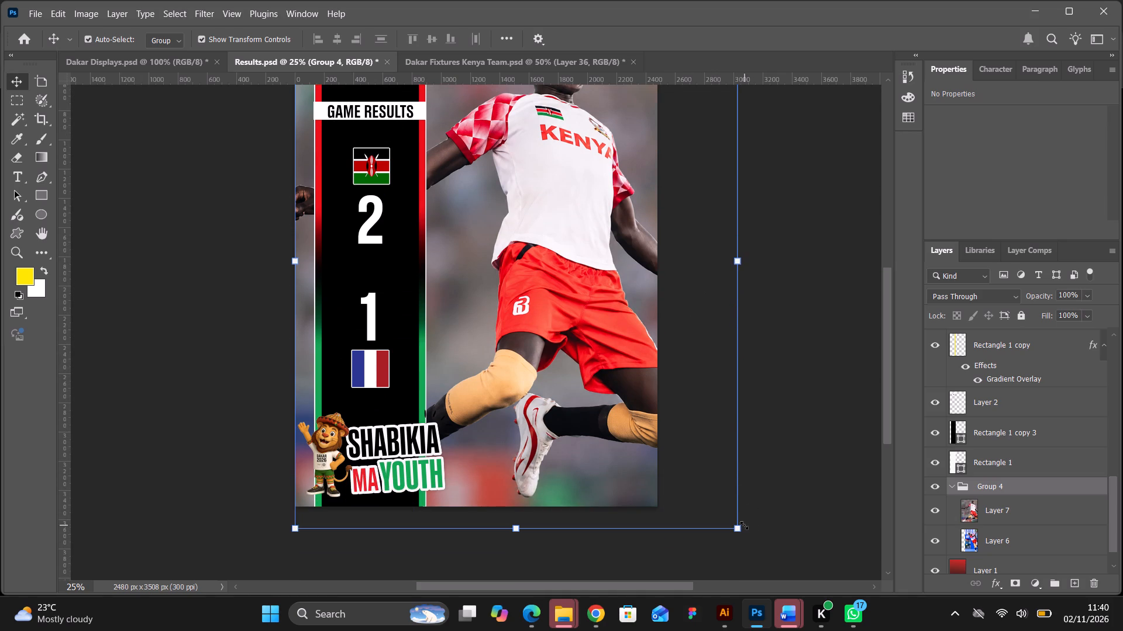
left_click_drag(739, 527, 726, 513)
left_click(731, 515)
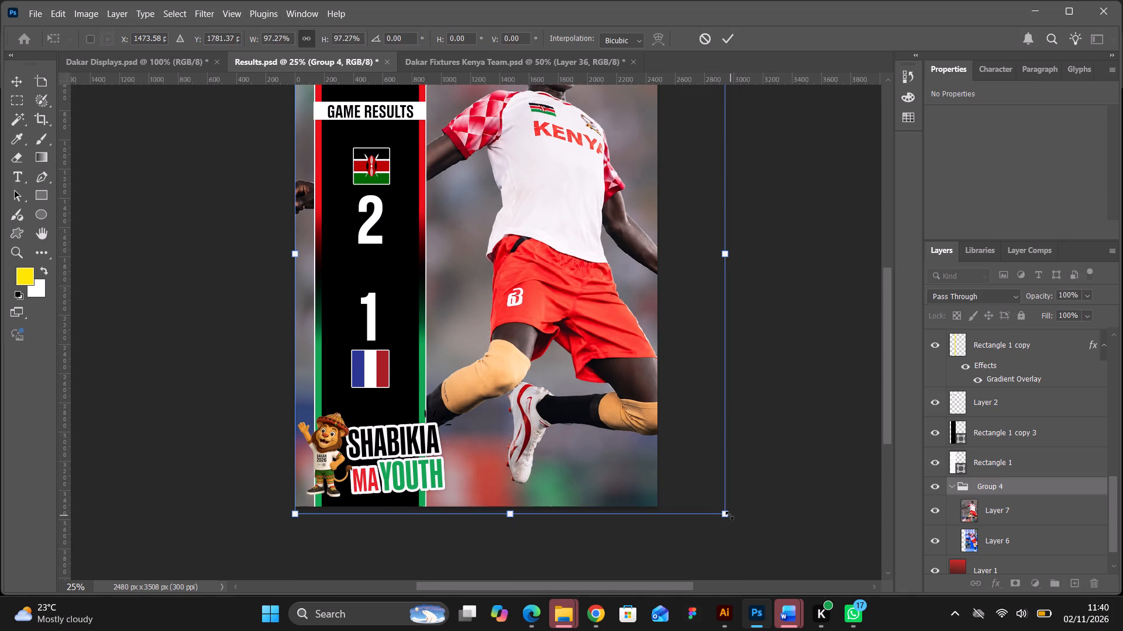
left_click(728, 36)
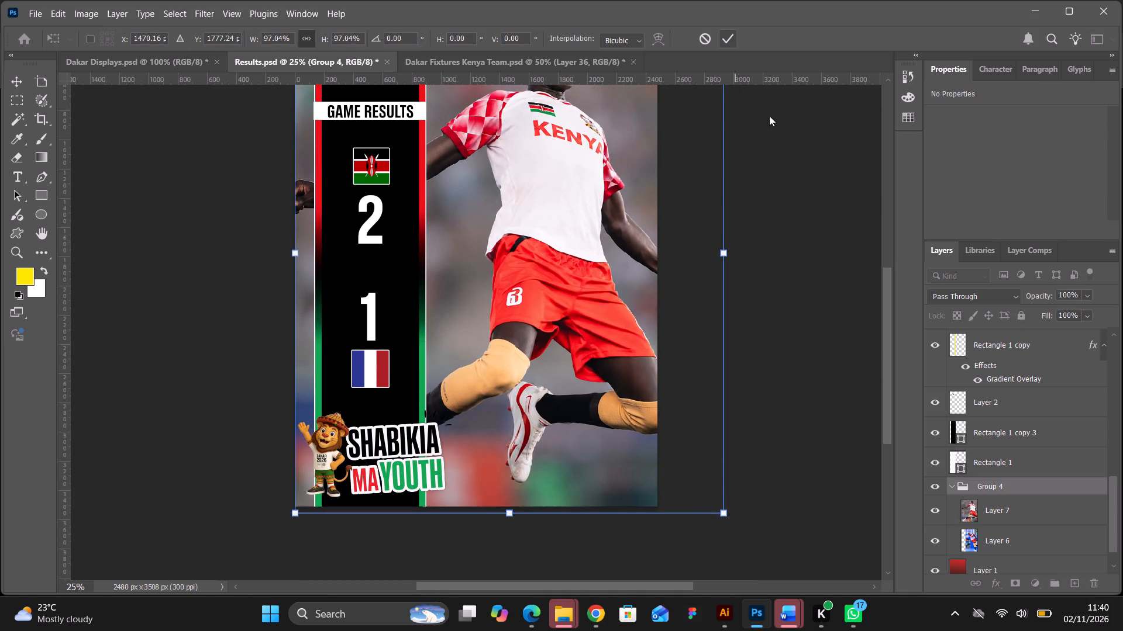
left_click(783, 179)
Start exporting the Results.psd poster with Export As.
scroll(782, 181, "up", 6)
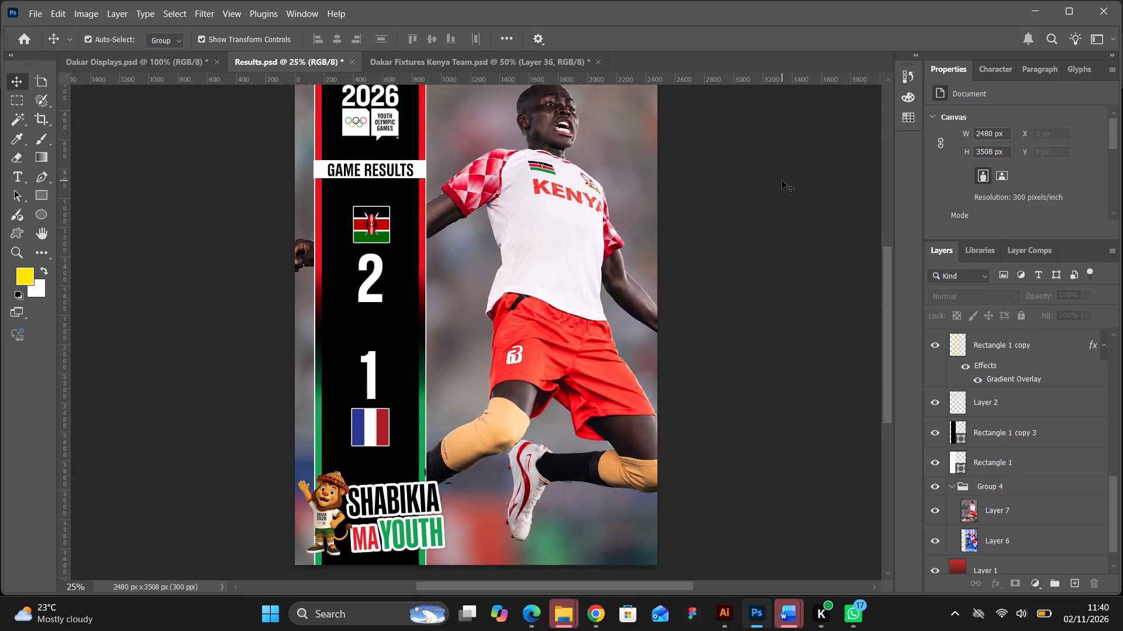
scroll(782, 181, "up", 7)
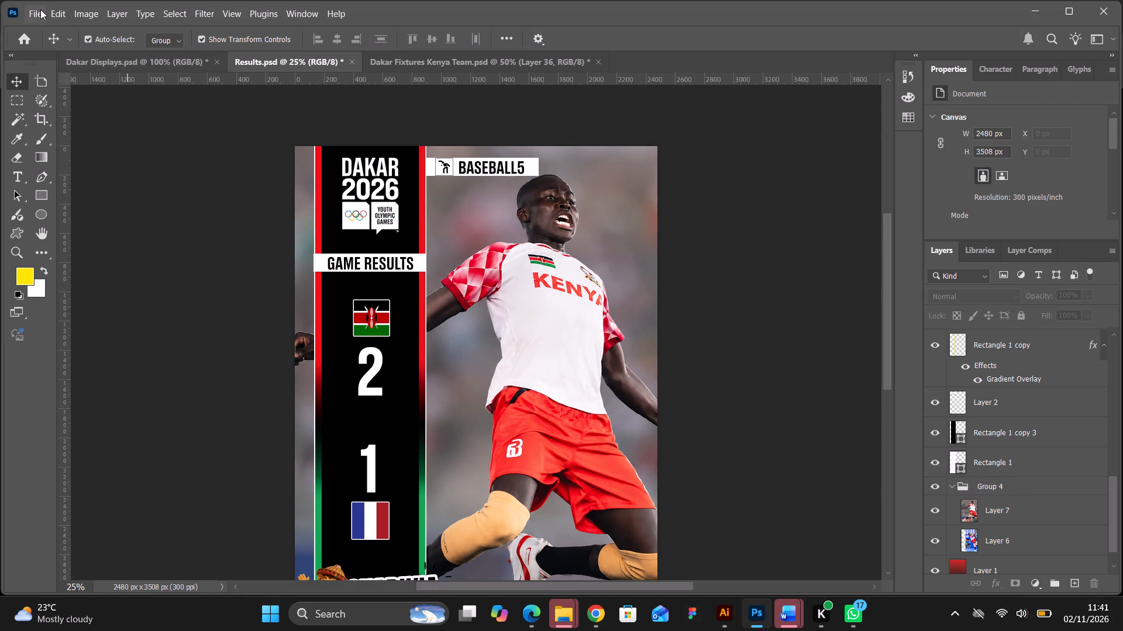
left_click(39, 9)
left_click(237, 245)
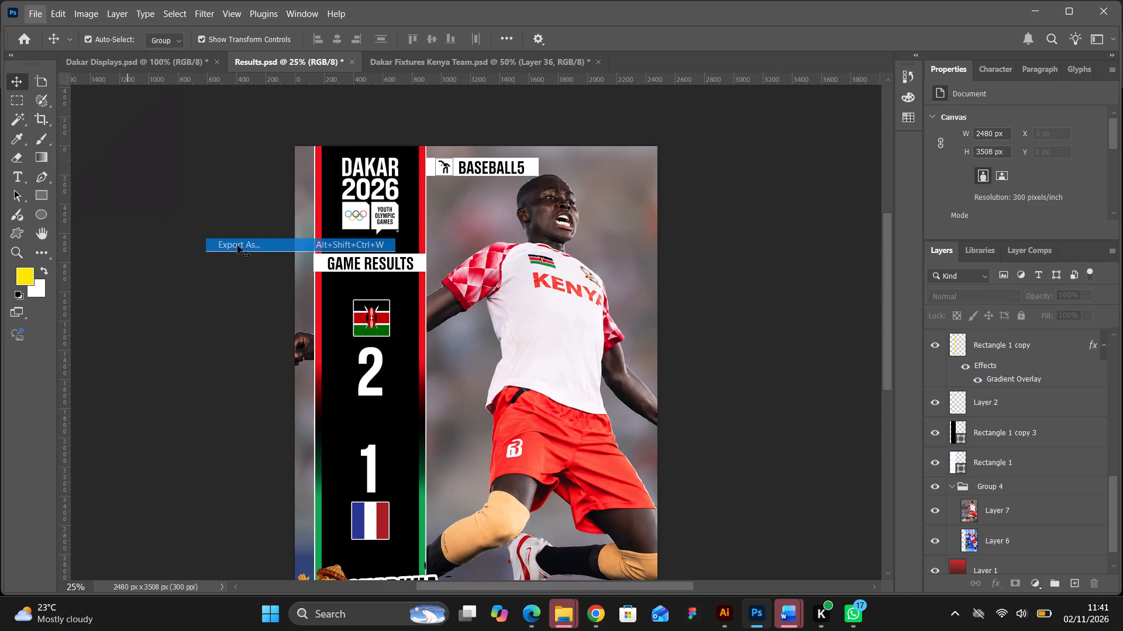
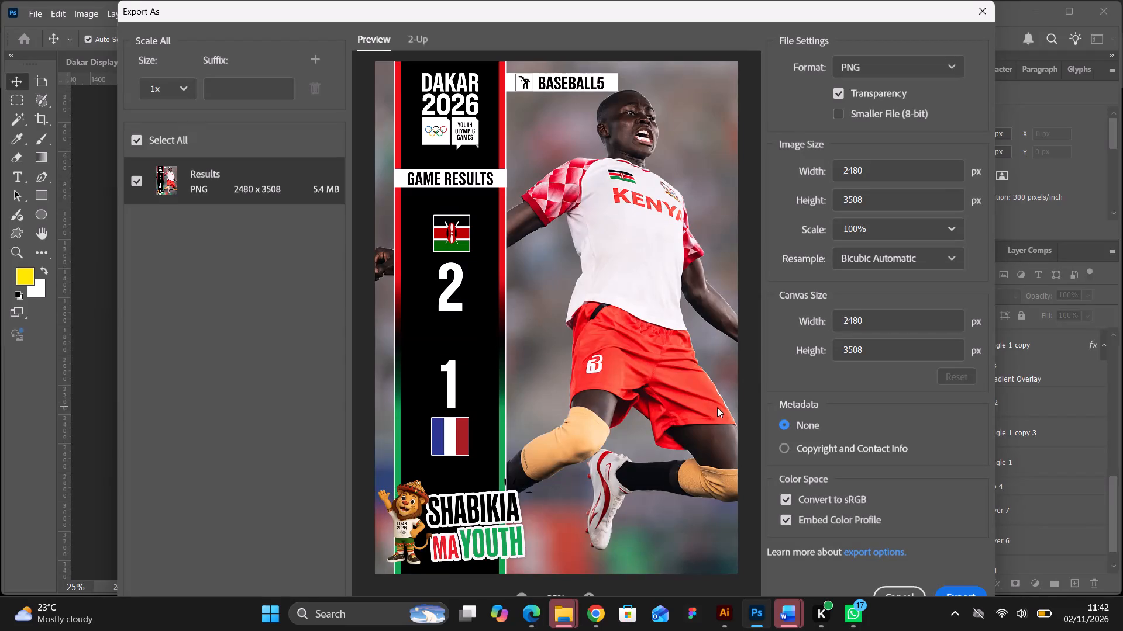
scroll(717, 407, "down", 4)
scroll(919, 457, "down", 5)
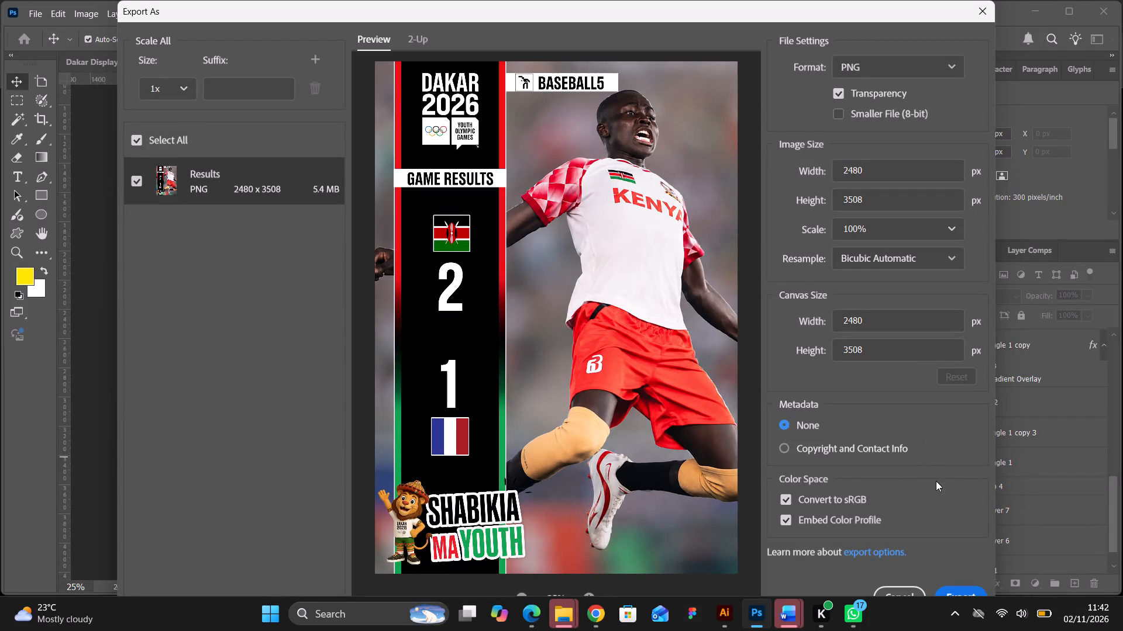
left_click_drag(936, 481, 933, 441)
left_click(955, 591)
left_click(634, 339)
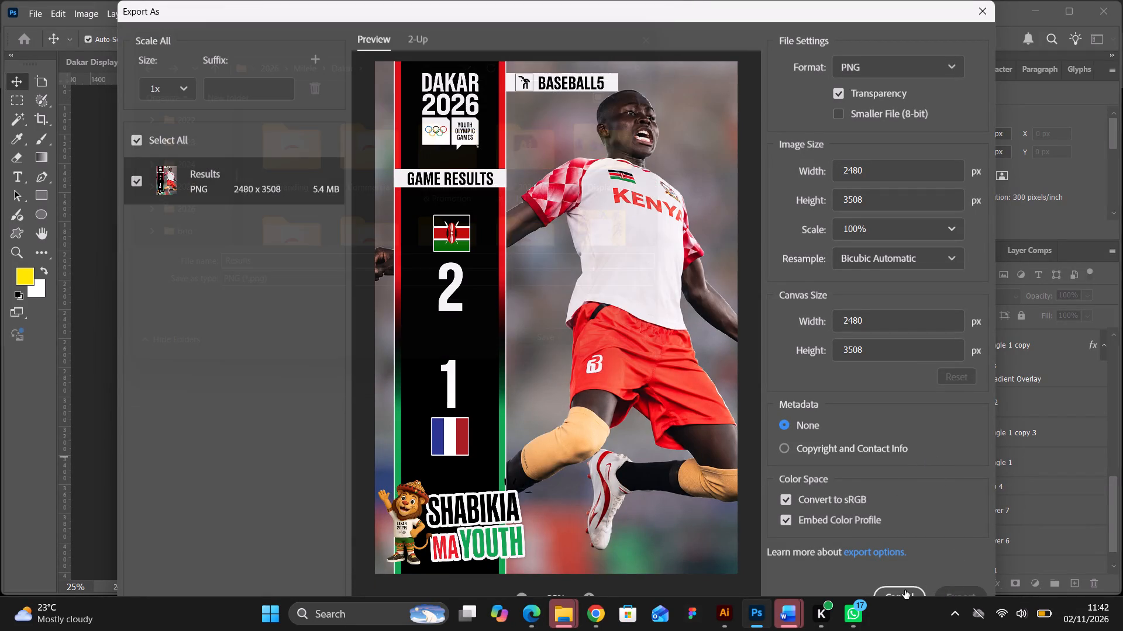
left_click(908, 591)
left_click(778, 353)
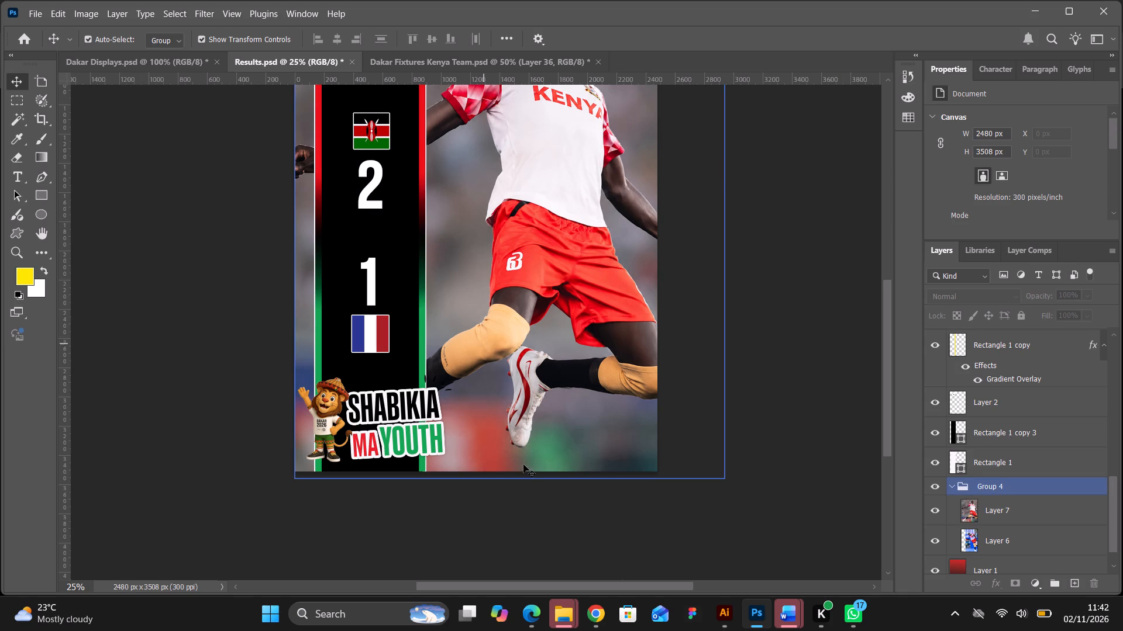
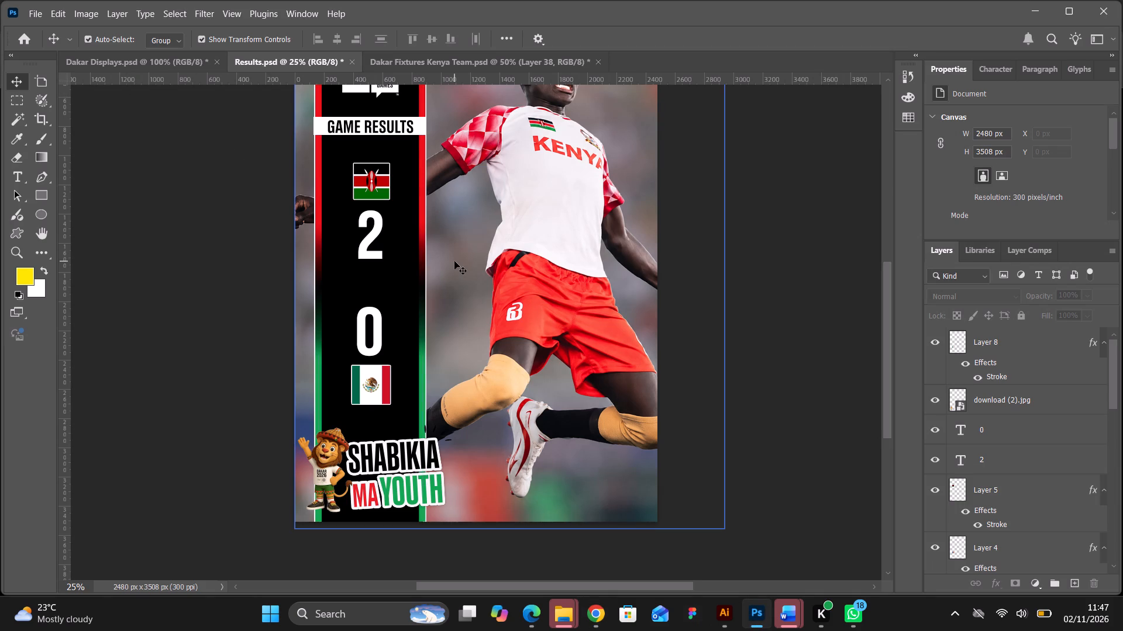
left_click(437, 459)
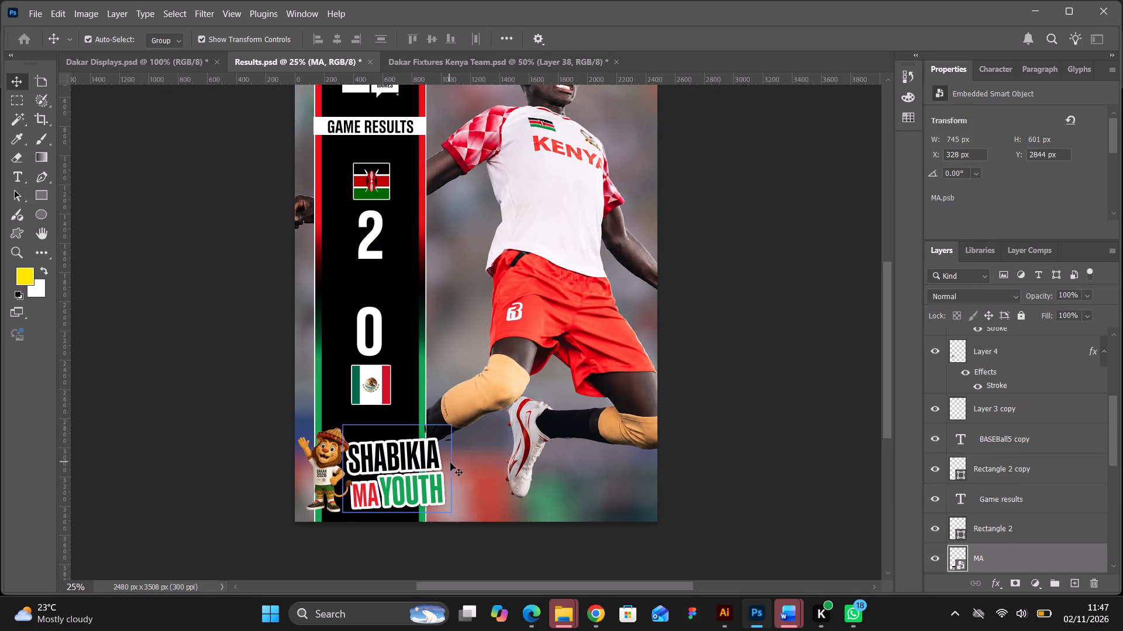
left_click(452, 465)
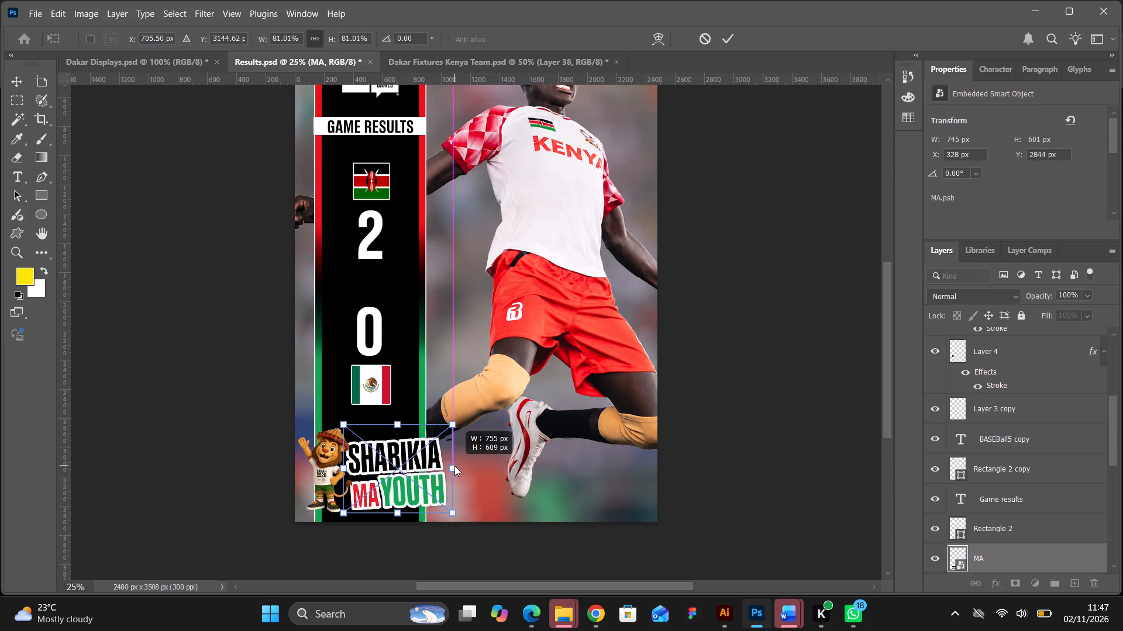
left_click(726, 42)
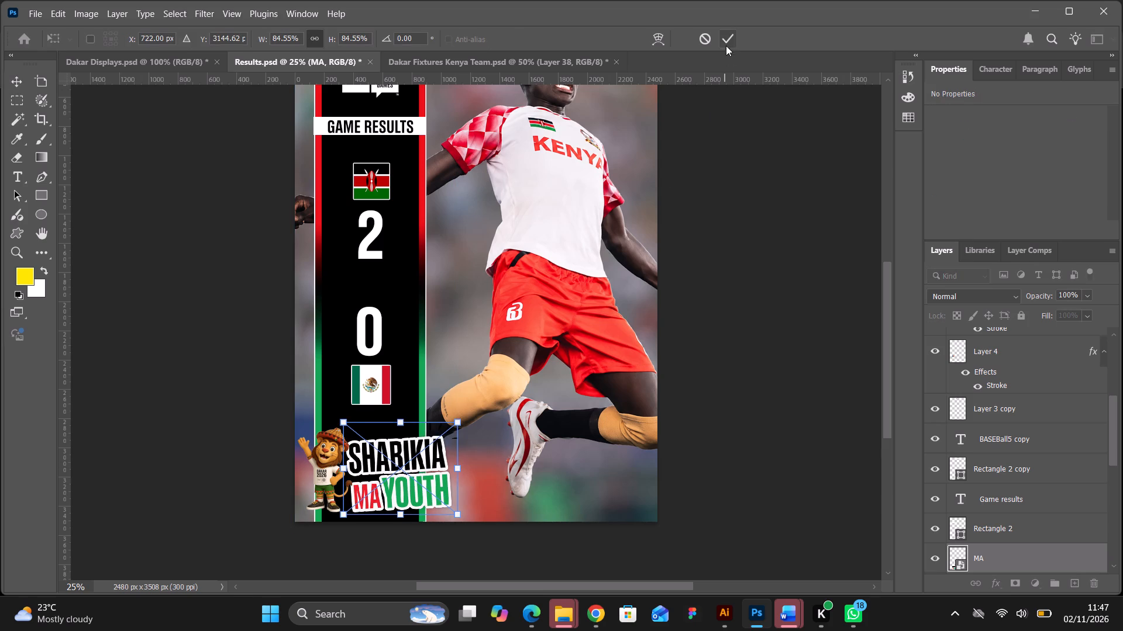
left_click(787, 271)
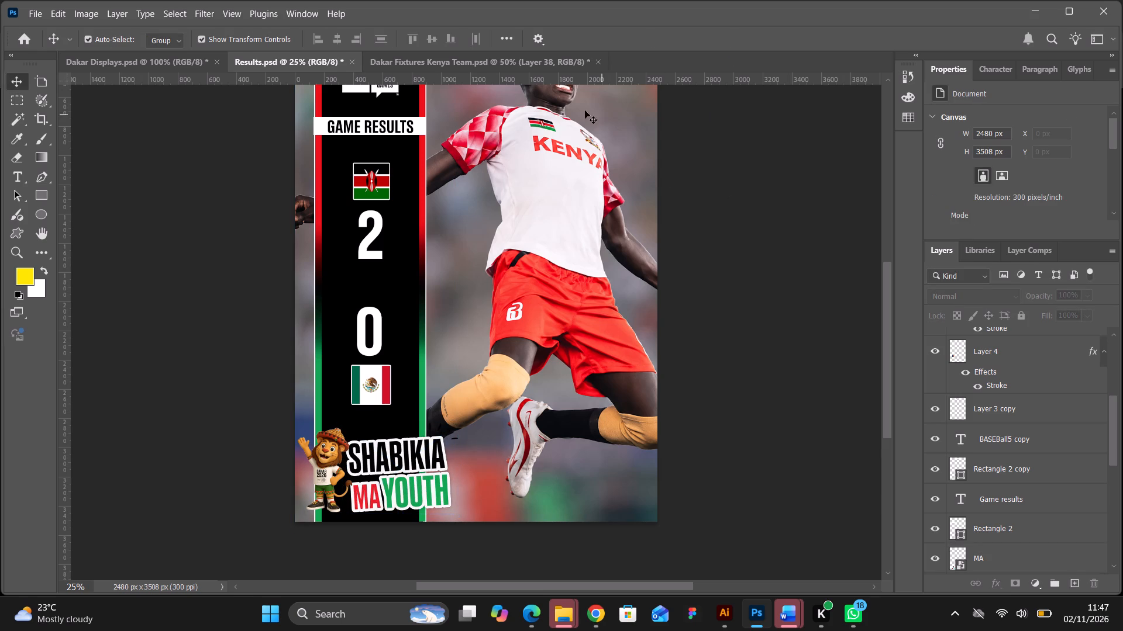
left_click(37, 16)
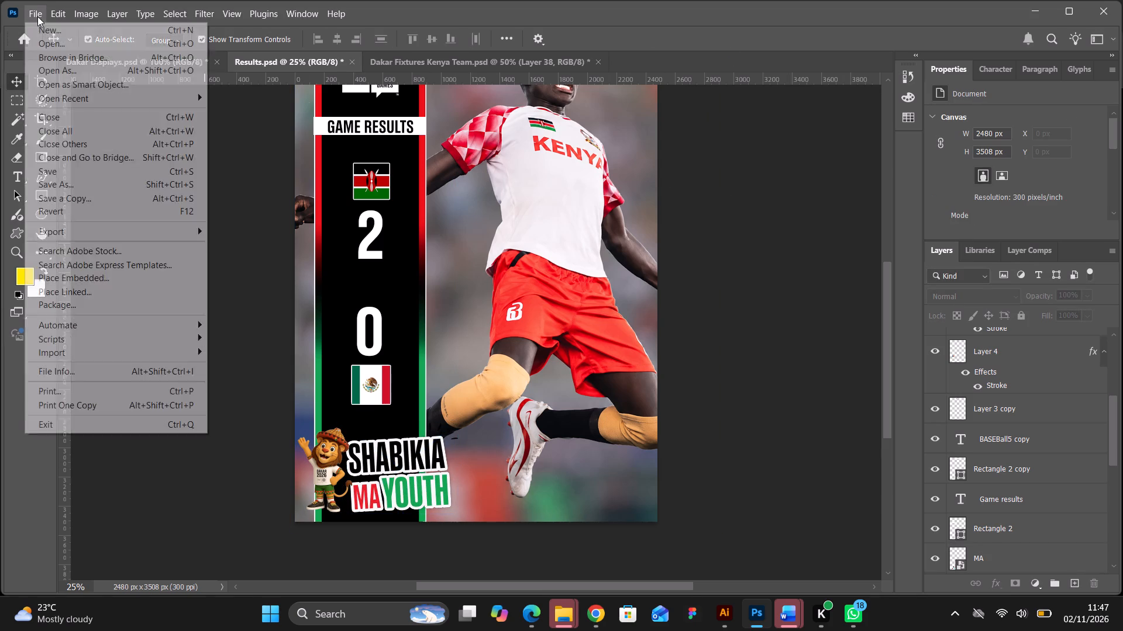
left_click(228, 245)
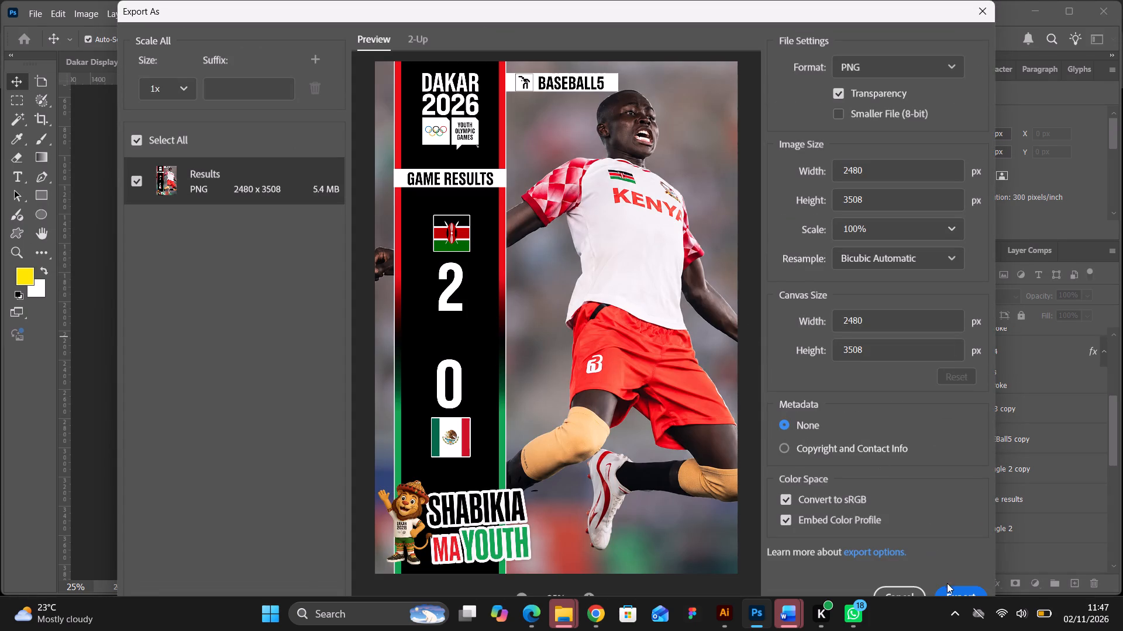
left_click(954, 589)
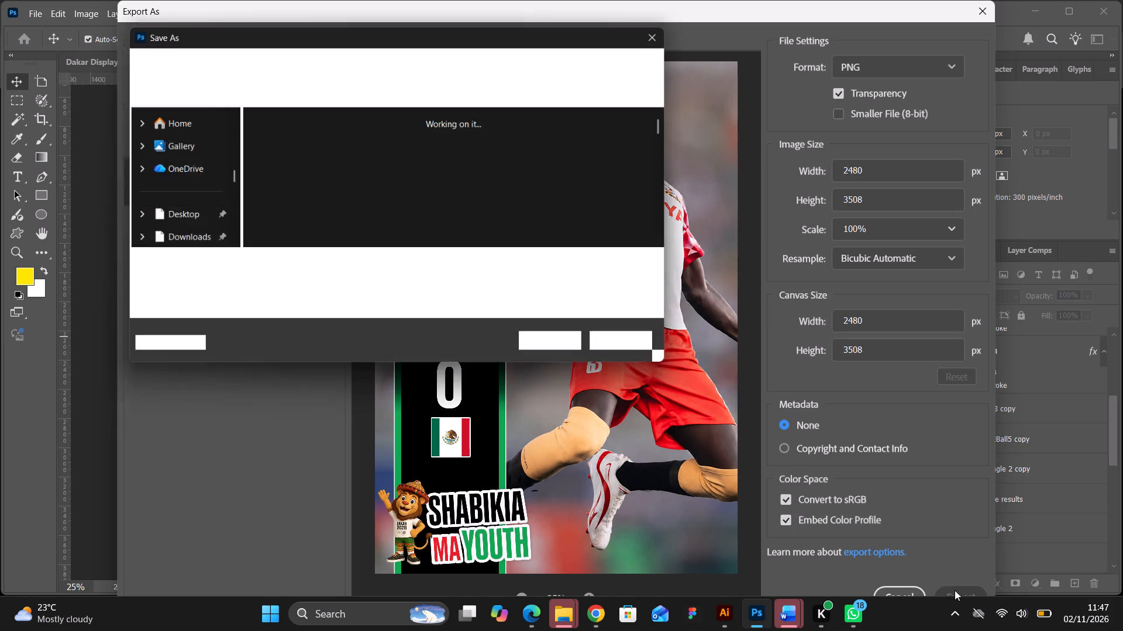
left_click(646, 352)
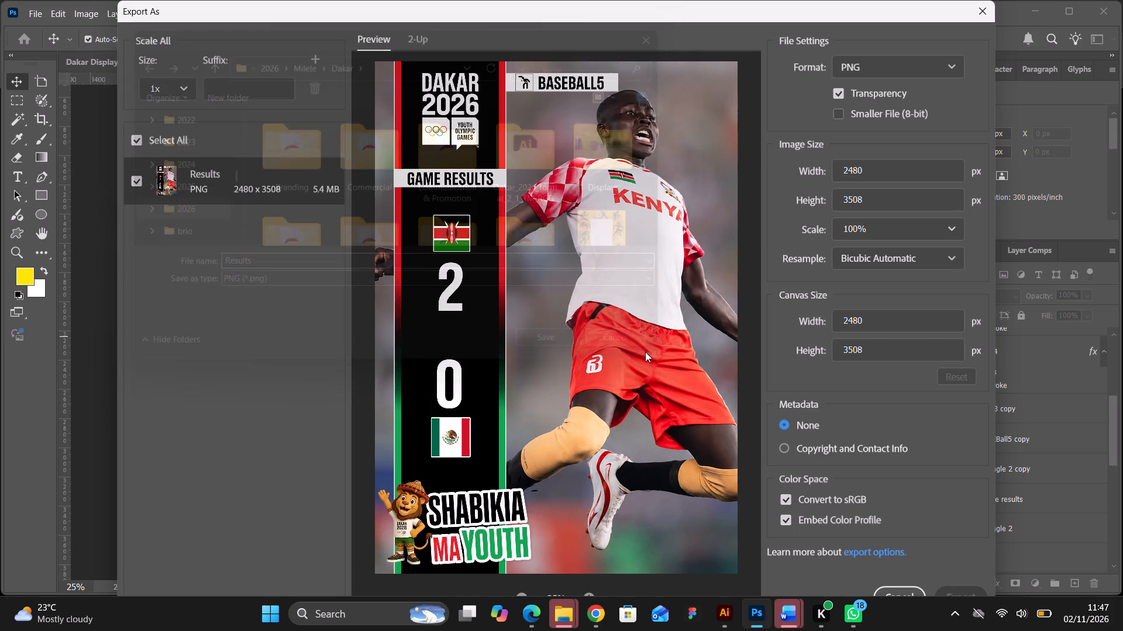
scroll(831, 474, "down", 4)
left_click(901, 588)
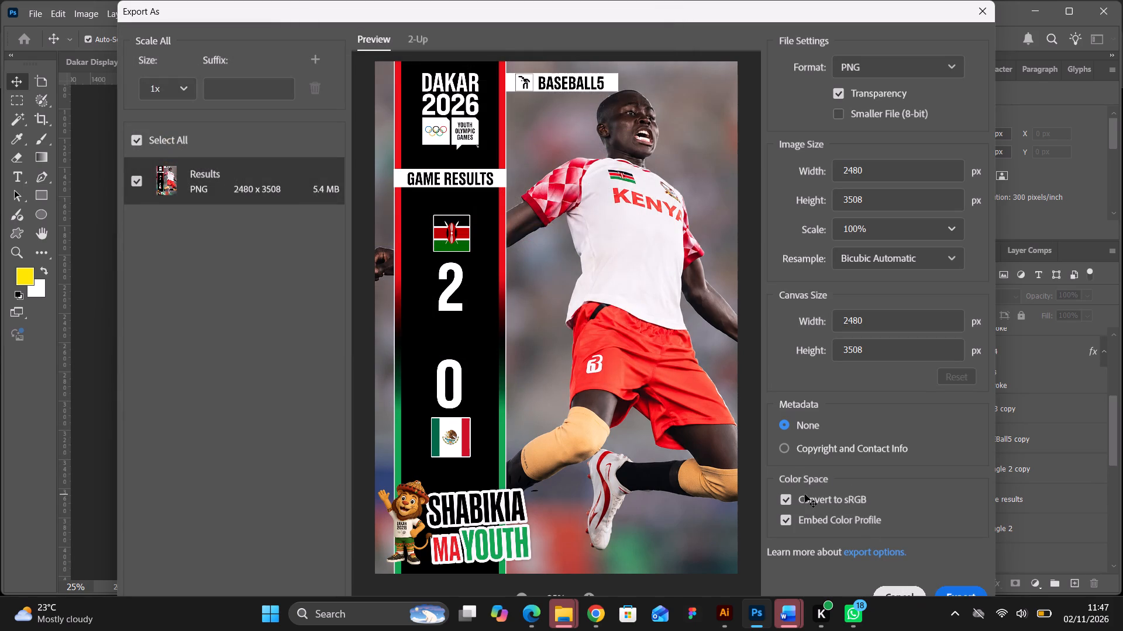
Nudge the player photo group, Group 4, slightly down the poster and deselect it.
scroll(804, 494, "down", 1)
left_click(614, 376)
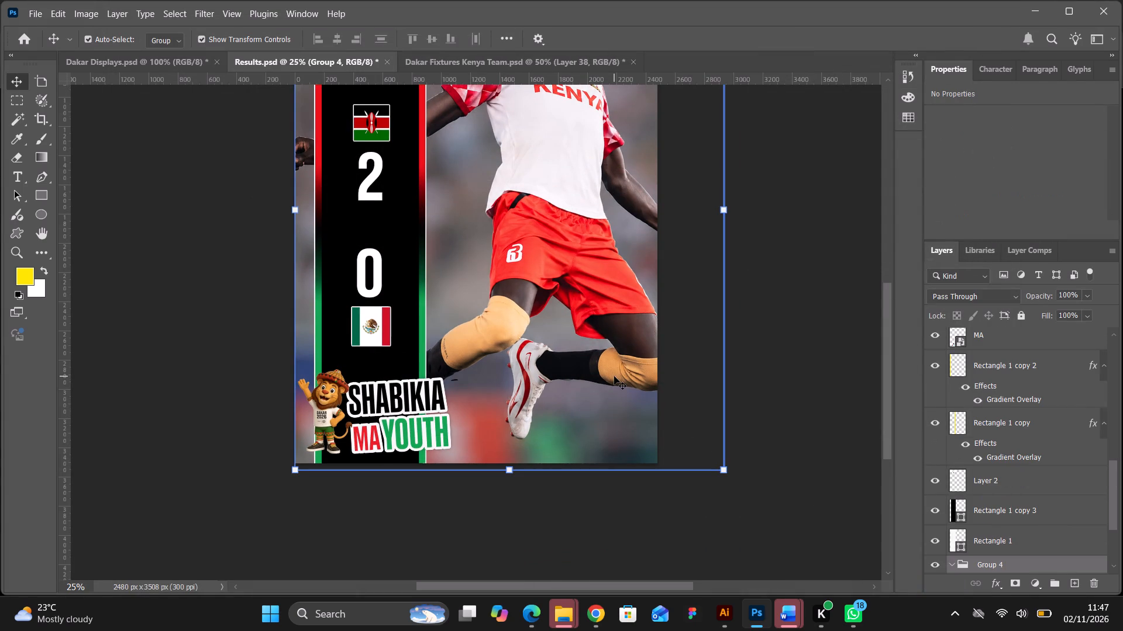
key("Down")
key("Down")
key("Down")
key("Down")
key("Down")
key("Down")
key("Down")
key("Down")
key("Down")
key("Down")
key("Down")
key("Down")
key("Down")
key("Down")
key("Down")
key("Down")
key("Down")
key("Down")
key("Down")
key("Down")
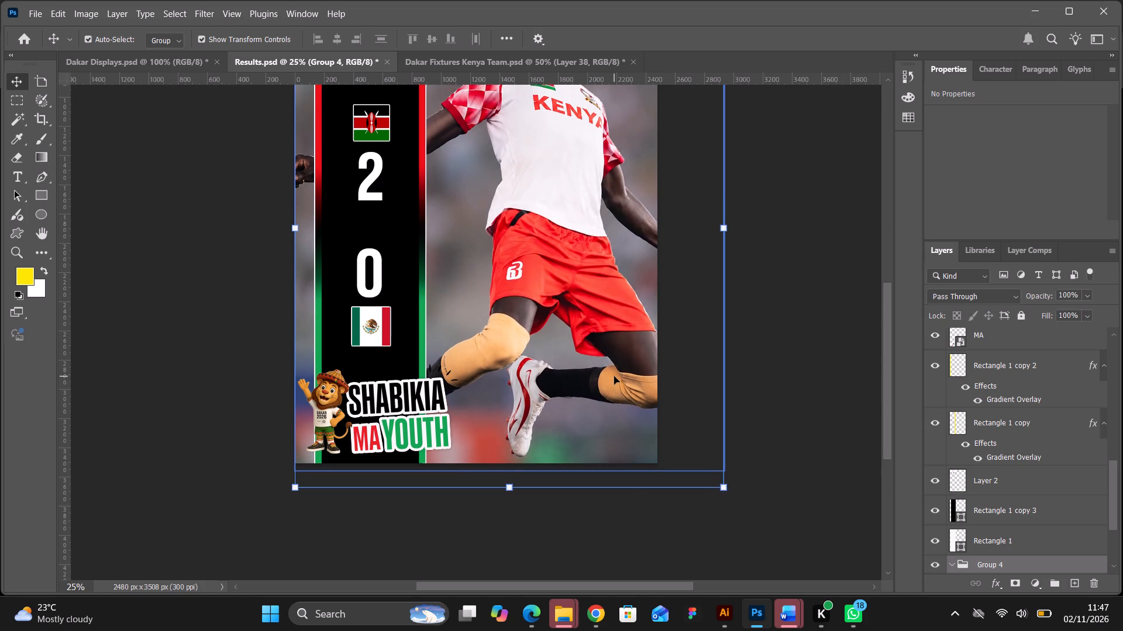
scroll(614, 360, "up", 19)
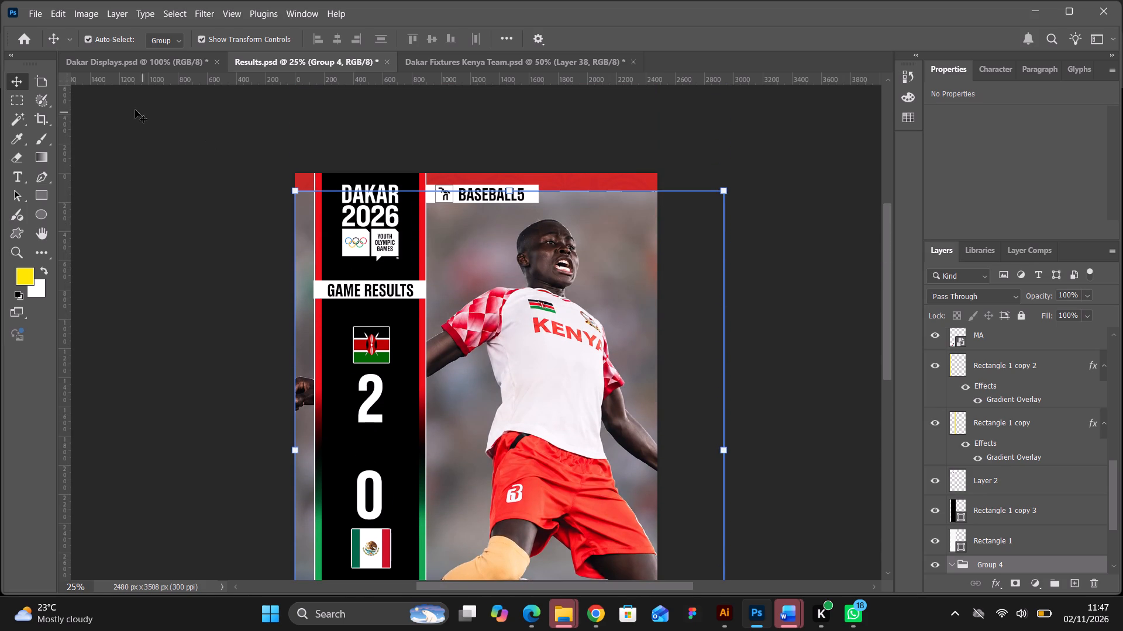
left_click(156, 138)
Select the full-width strip along the poster's upper edge and fill it with Content-Aware on Layer 7, then deselect.
left_click(17, 103)
left_click_drag(263, 161, 411, 203)
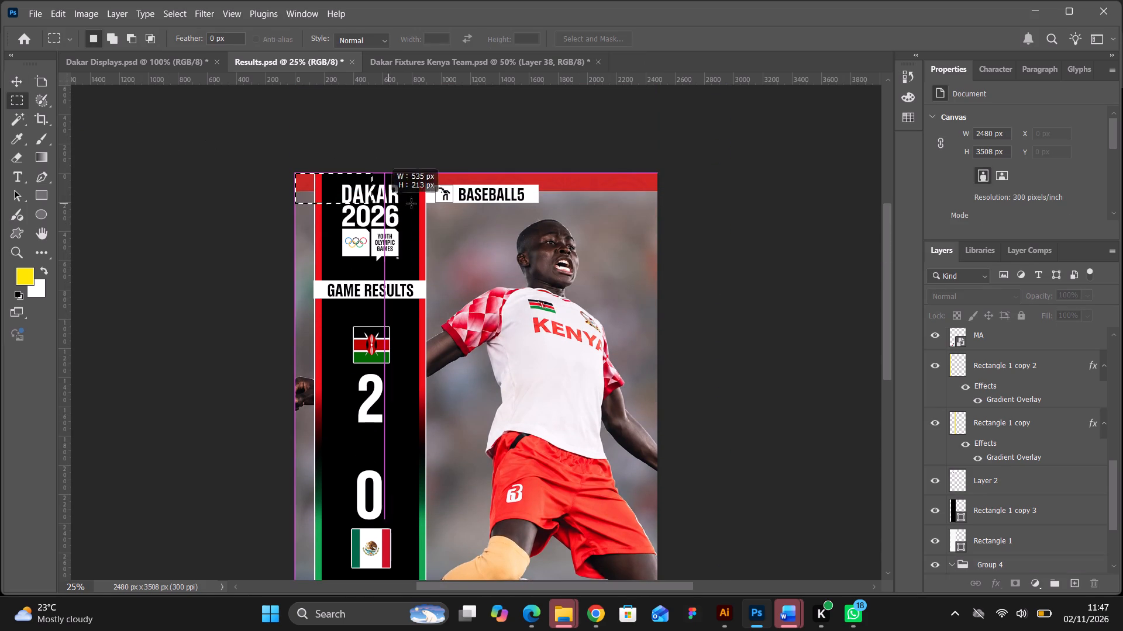
left_click_drag(411, 203, 685, 198)
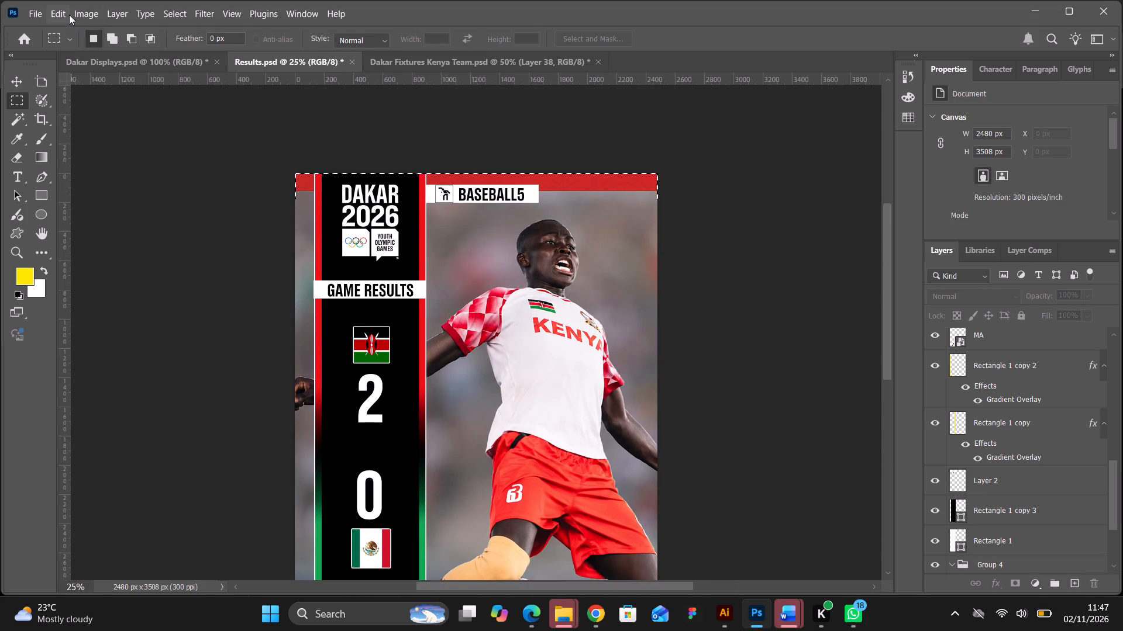
scroll(977, 375, "up", 3)
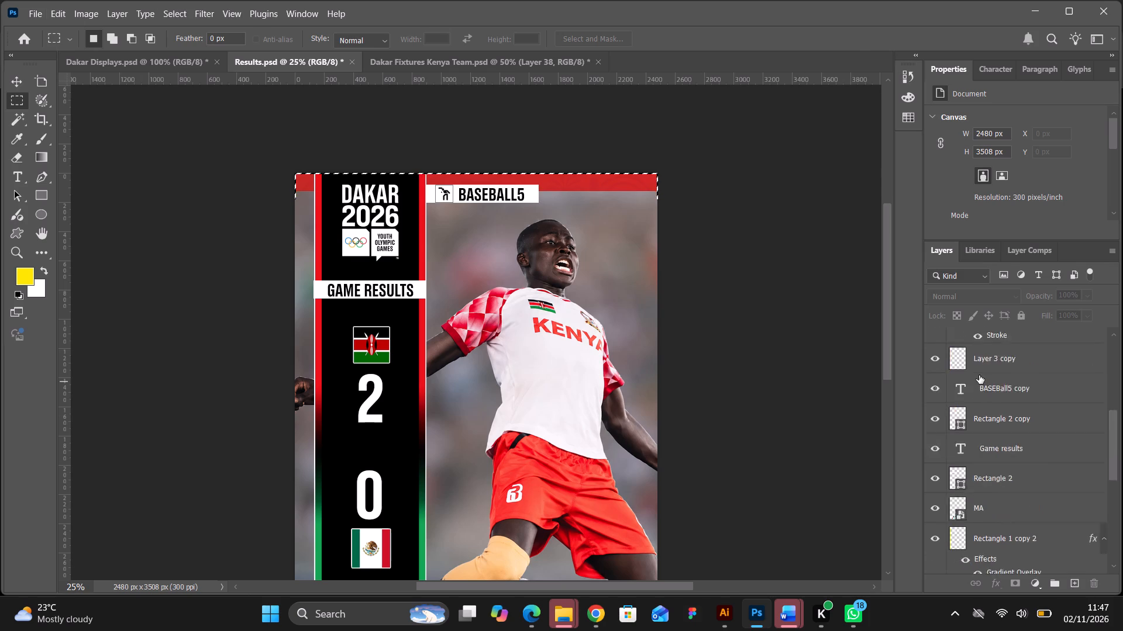
scroll(979, 375, "up", 17)
scroll(915, 417, "down", 10)
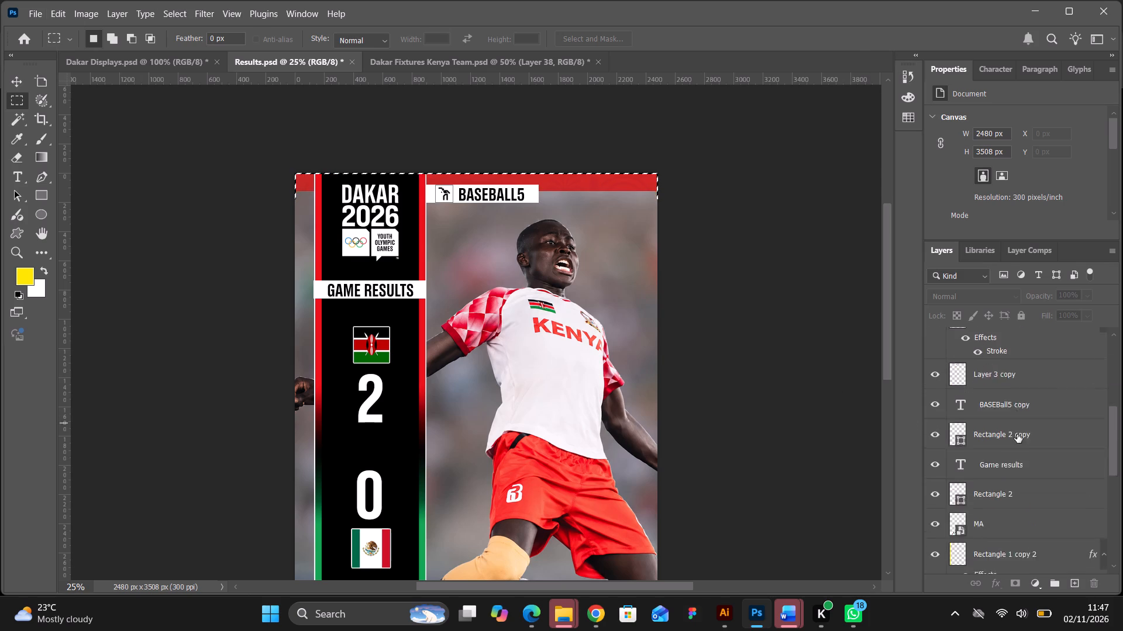
scroll(1017, 434, "down", 13)
left_click(1017, 475)
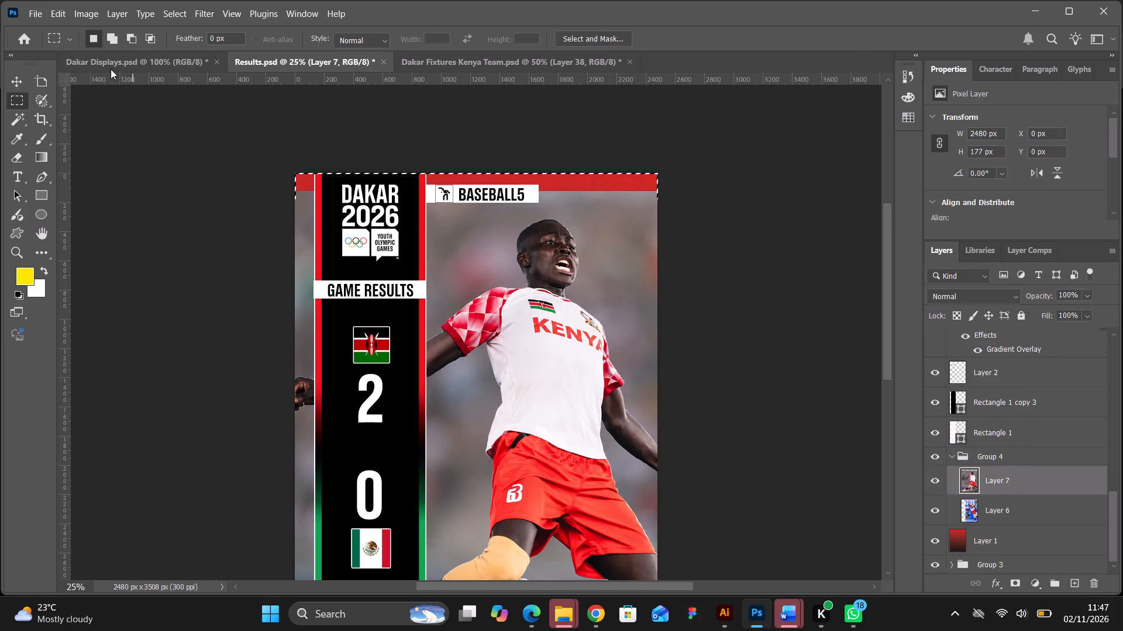
left_click(63, 14)
left_click(101, 206)
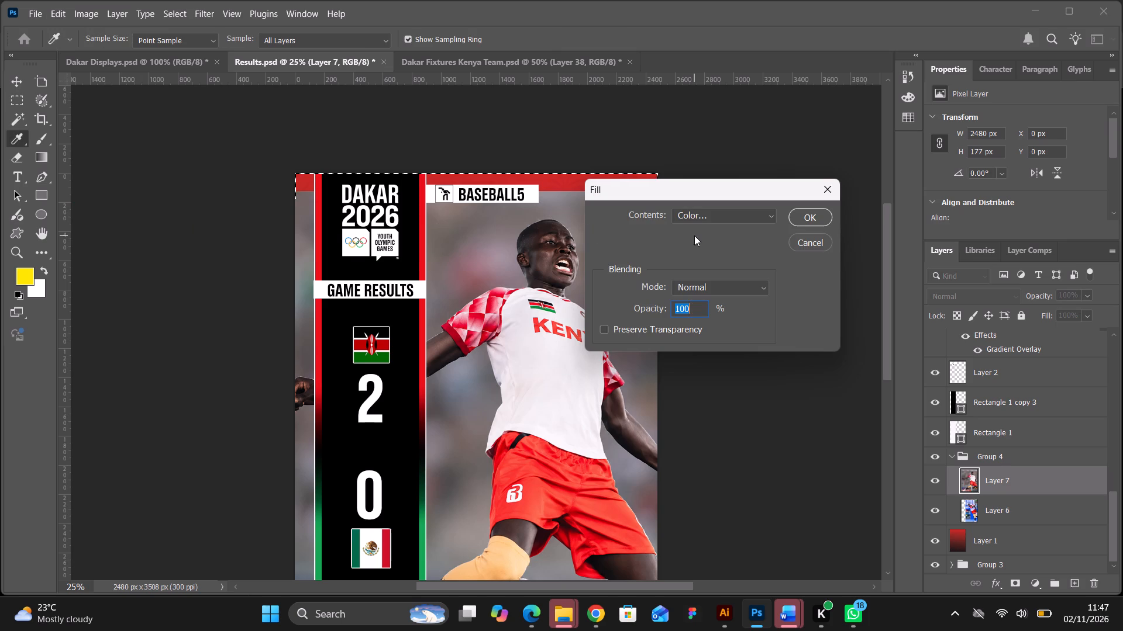
left_click(718, 212)
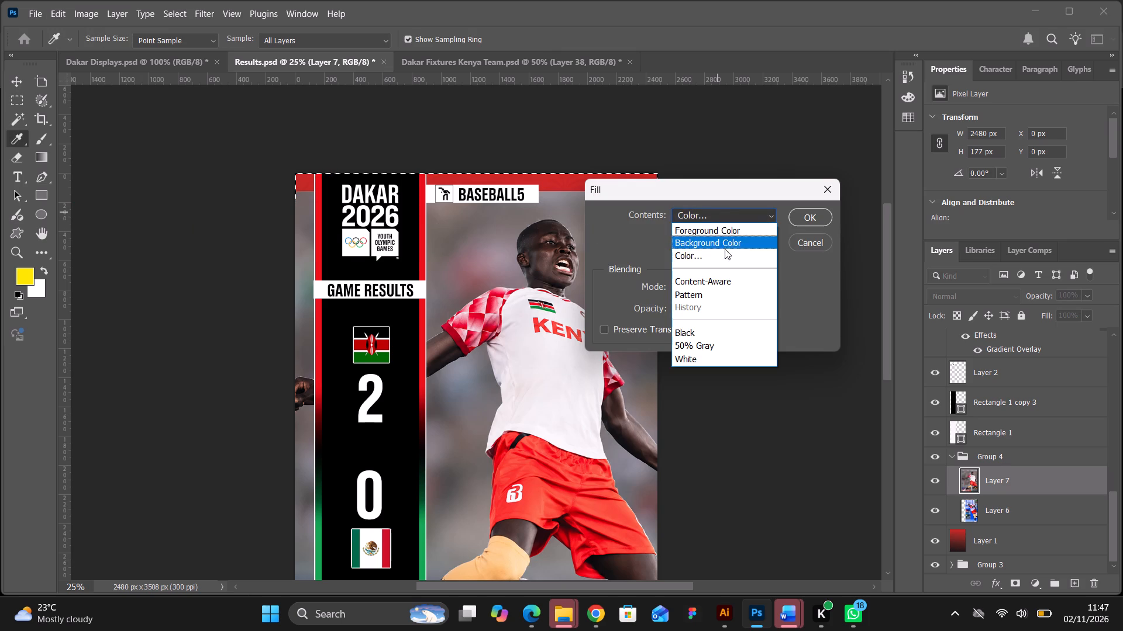
left_click(712, 282)
left_click(817, 221)
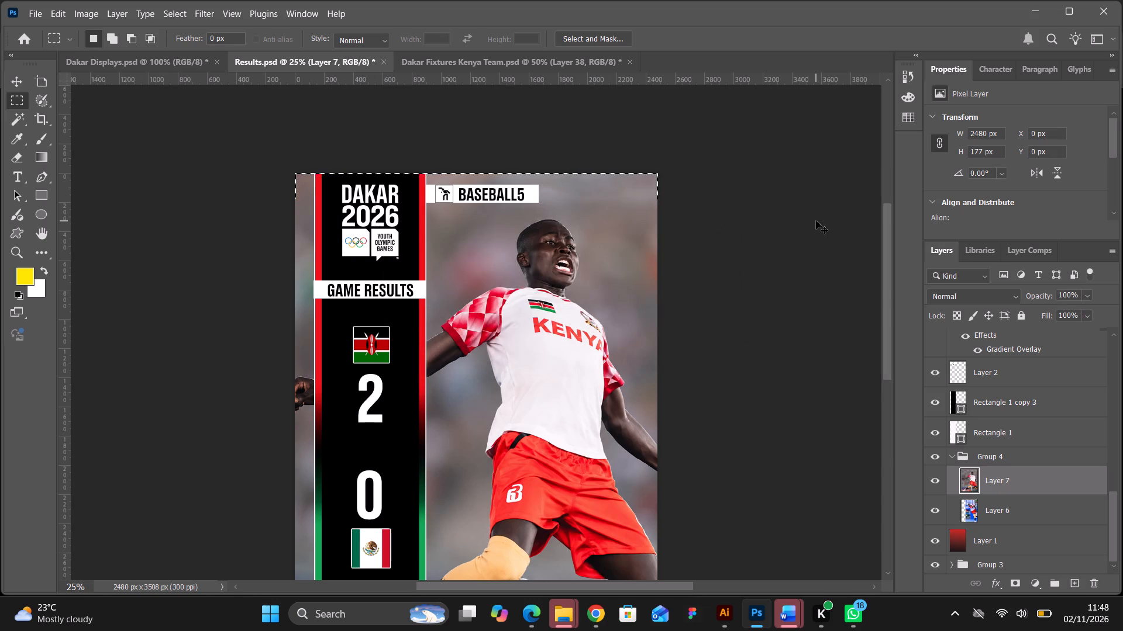
key("ctrl+d")
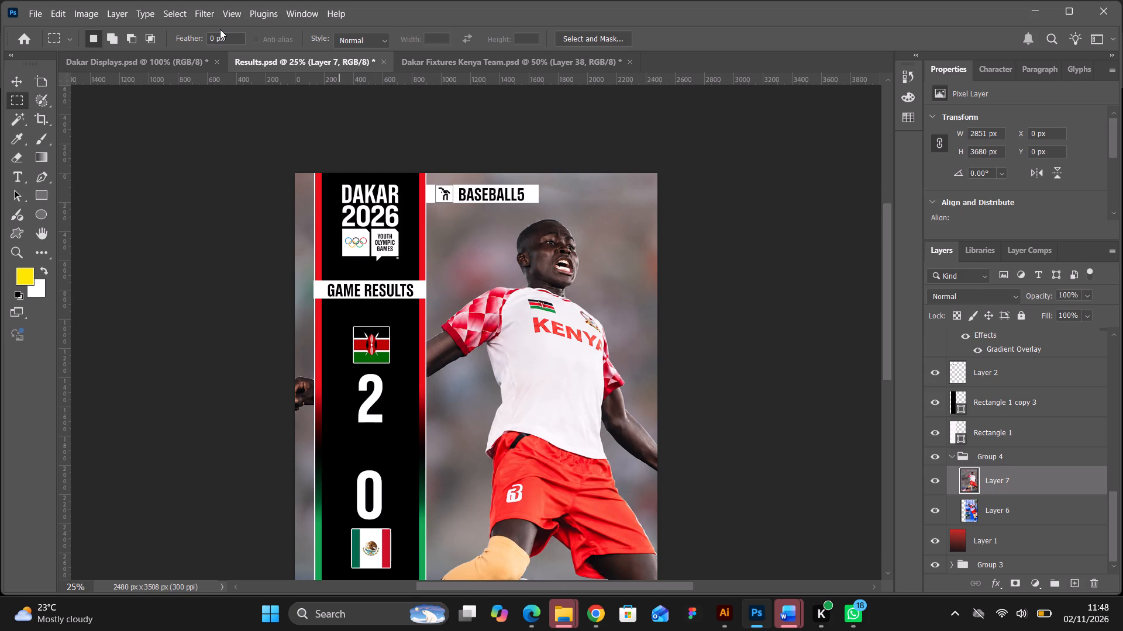
Export the results poster as a 2480 x 3508 px PNG named "kenya vs Mexico" in the Dakar folder.
key("ctrl+equal")
key("ctrl+equal")
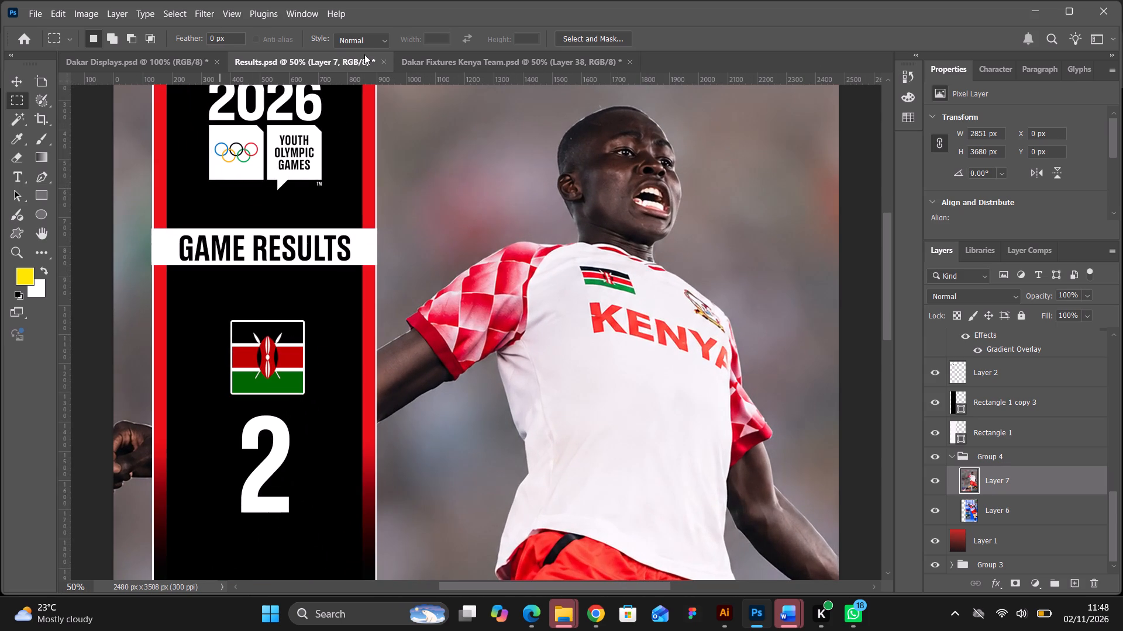
scroll(364, 54, "up", 11)
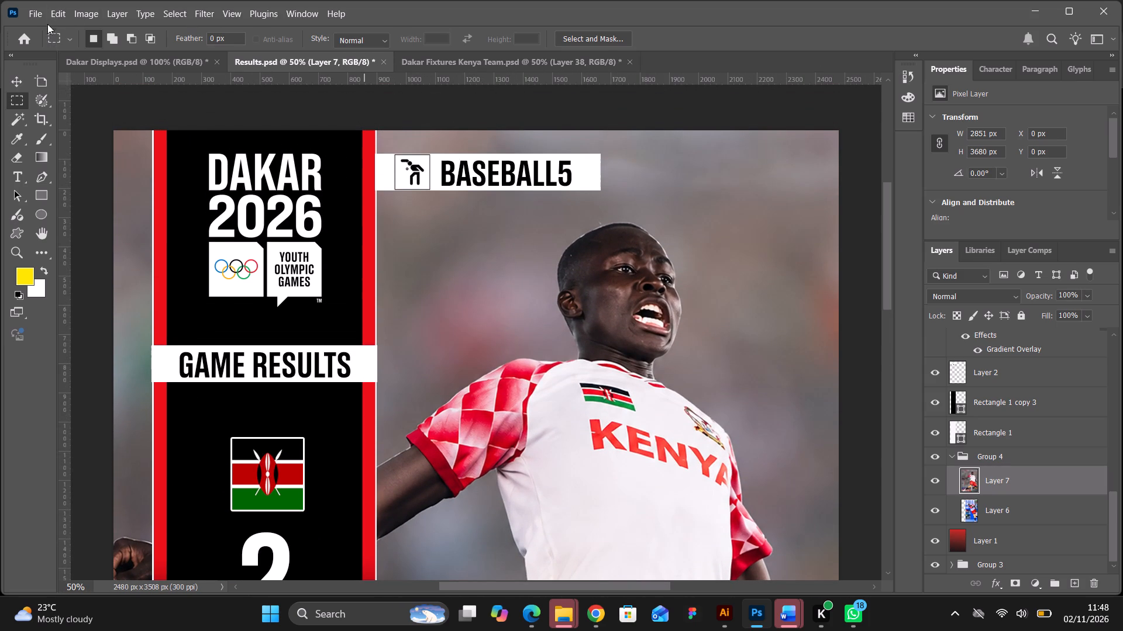
left_click(43, 15)
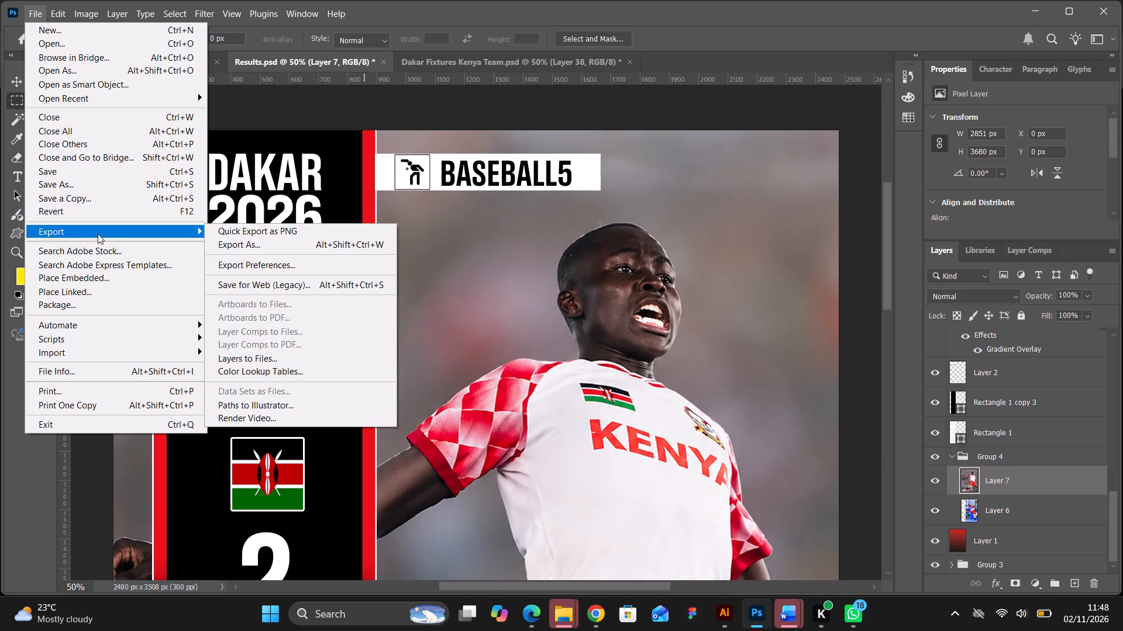
left_click(243, 249)
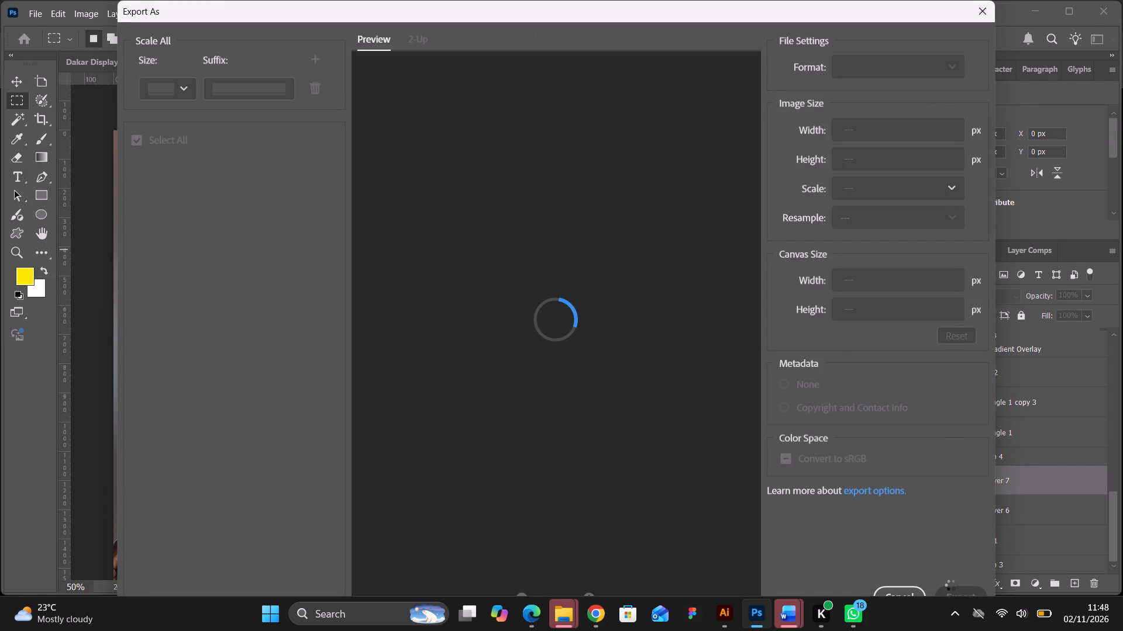
left_click(958, 590)
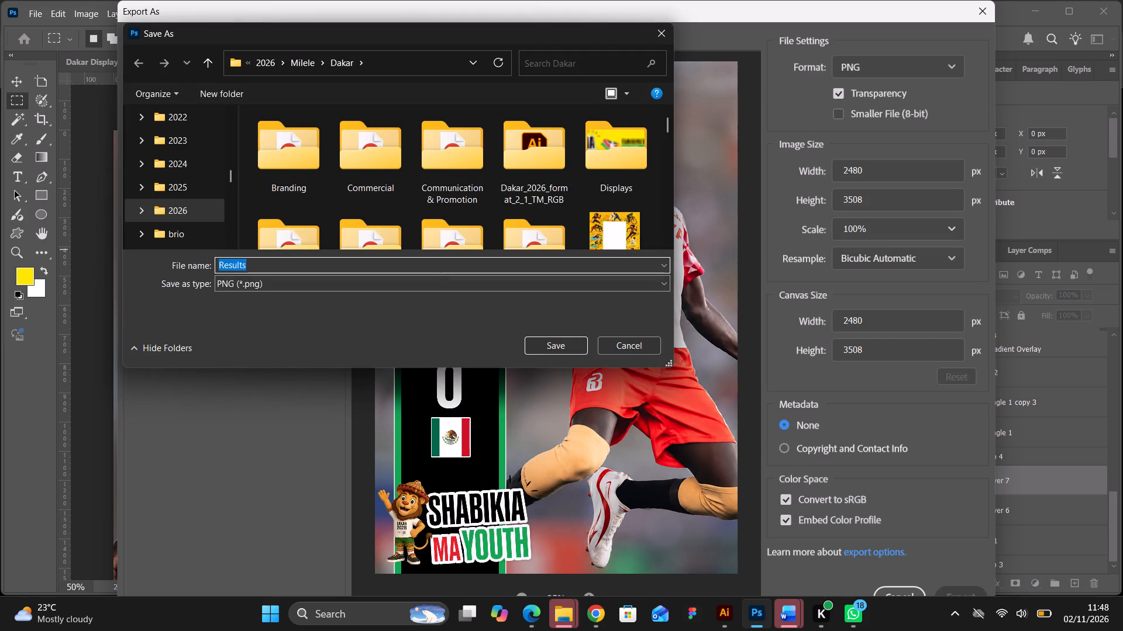
key("k")
type("enya vs Mexico")
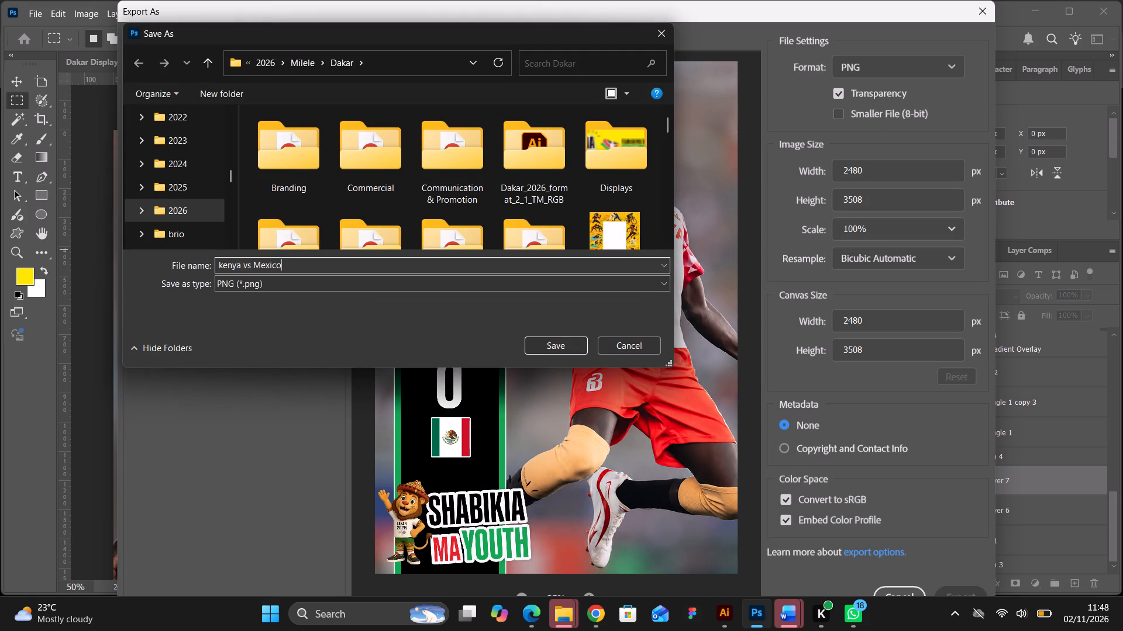
left_click(552, 342)
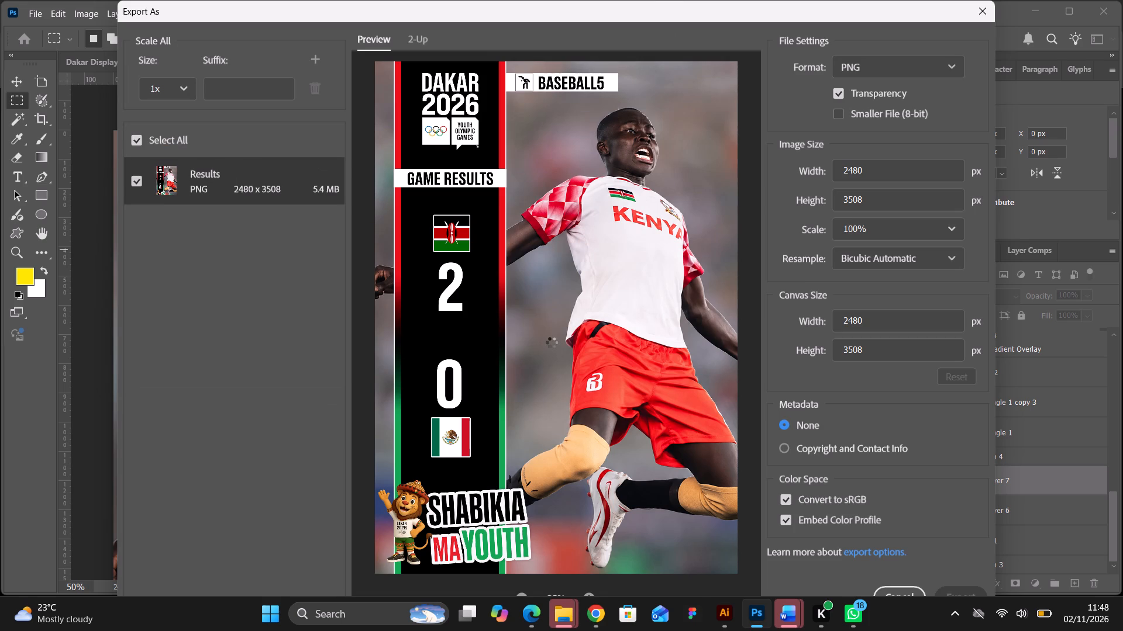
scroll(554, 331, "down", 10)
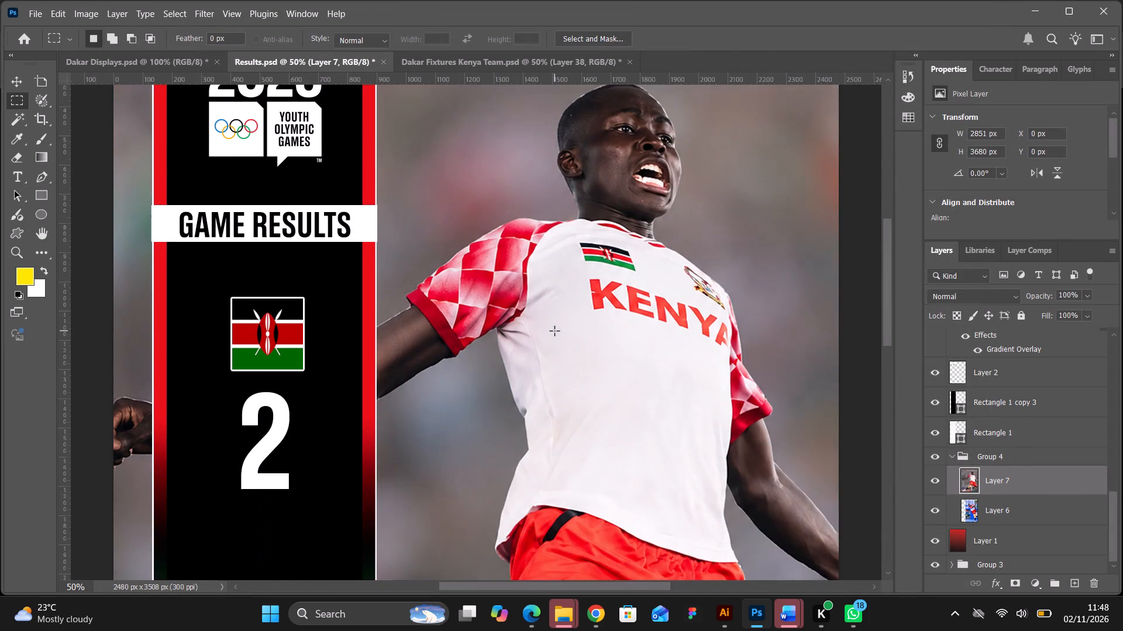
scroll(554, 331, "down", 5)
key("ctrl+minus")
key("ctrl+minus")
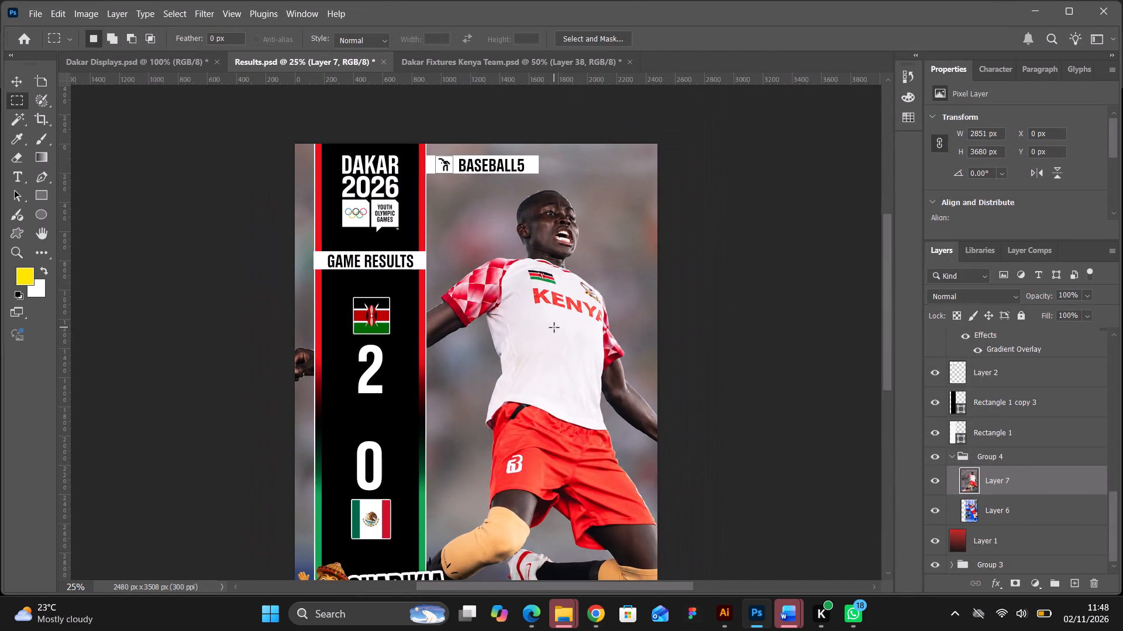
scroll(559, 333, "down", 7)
In Chrome's Google image results, open the Lithuania–Kenya photo and then the Kenya–Spain photo, calling up the latter's image options.
left_click(597, 606)
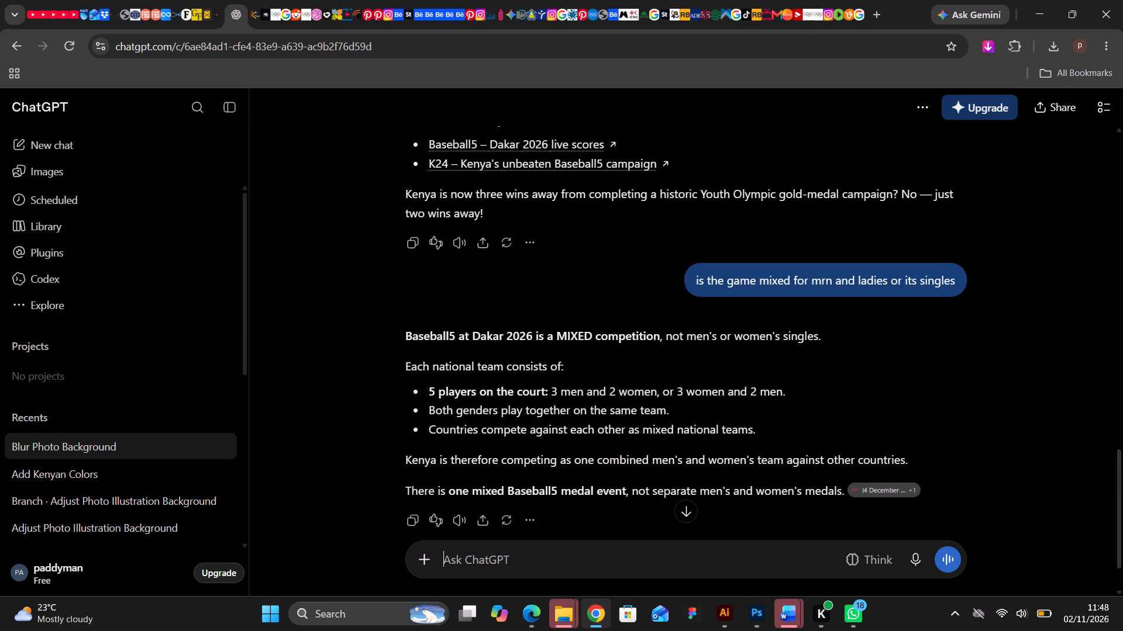
left_click(862, 18)
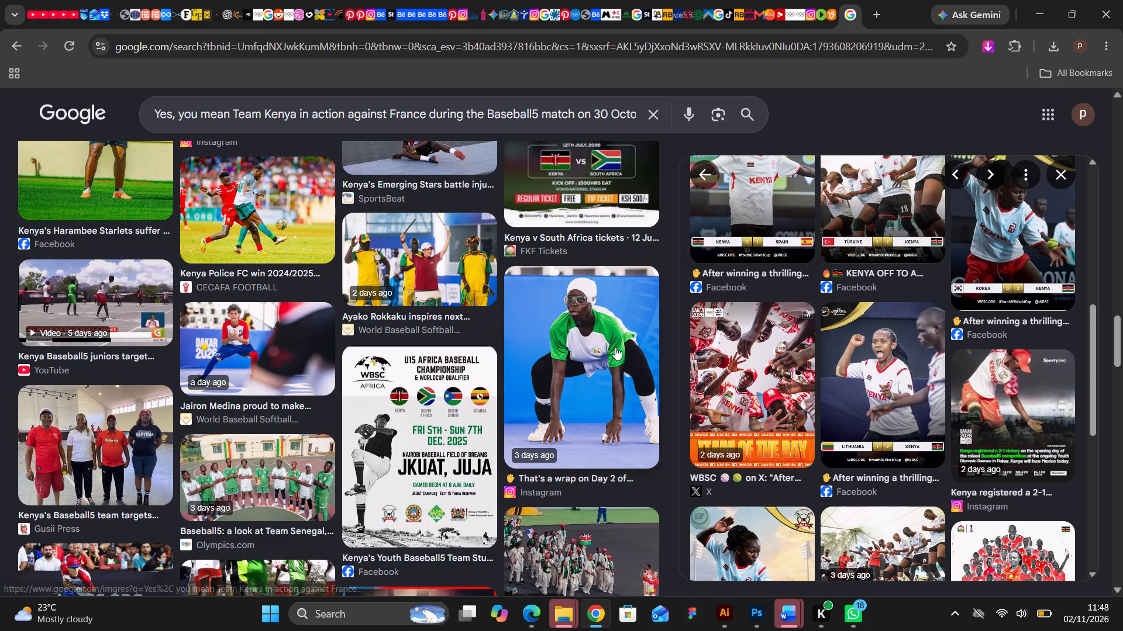
left_click(881, 400)
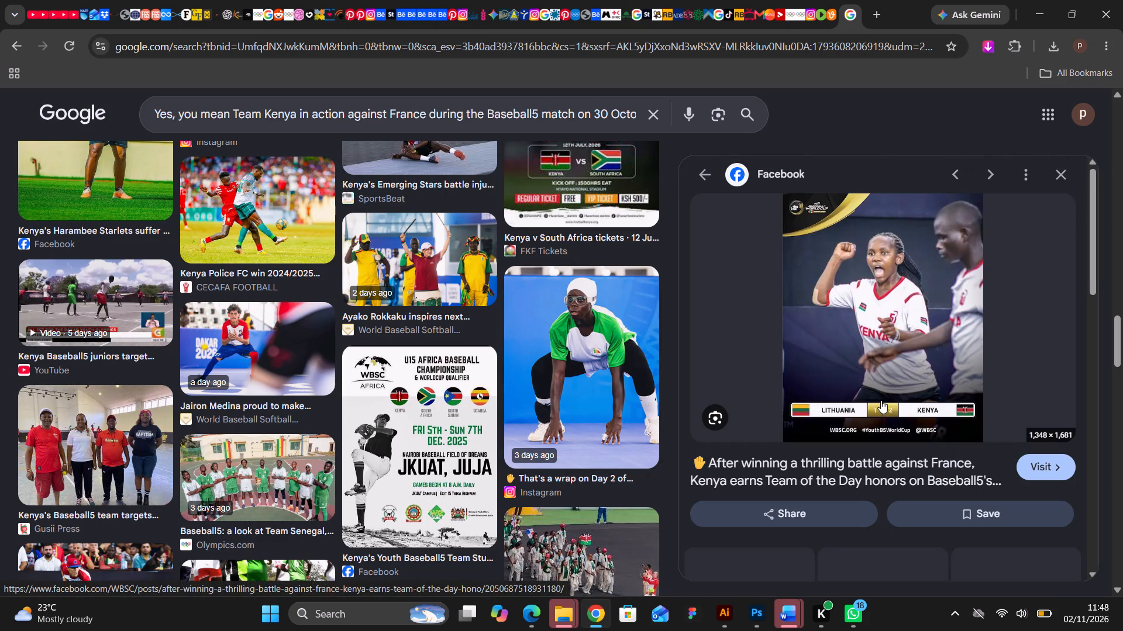
scroll(897, 373, "down", 1)
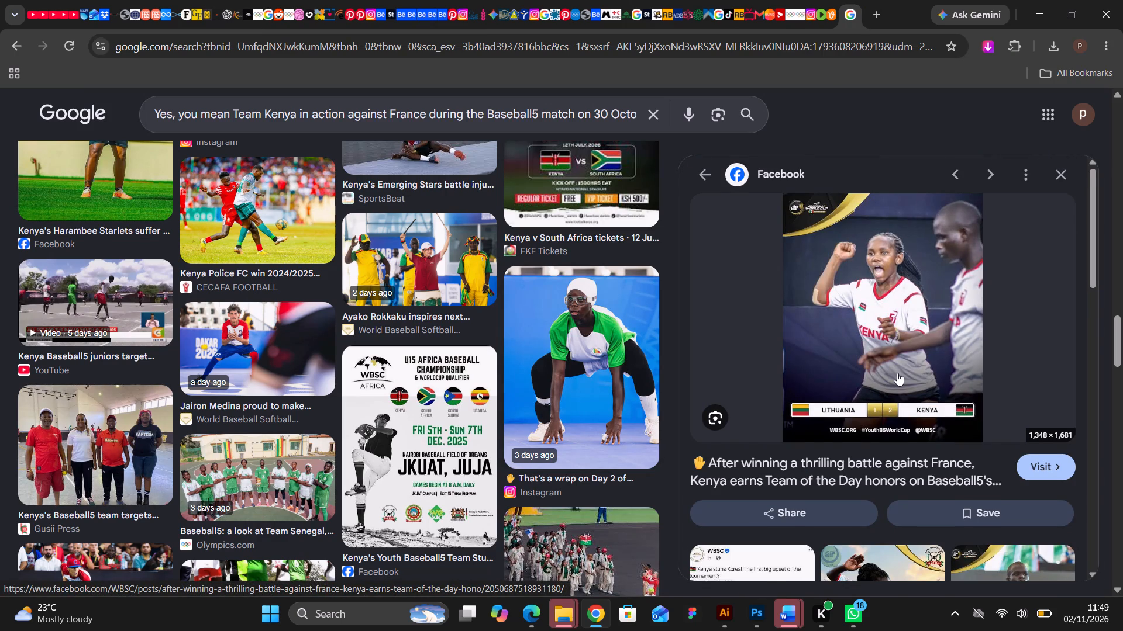
scroll(897, 373, "down", 2)
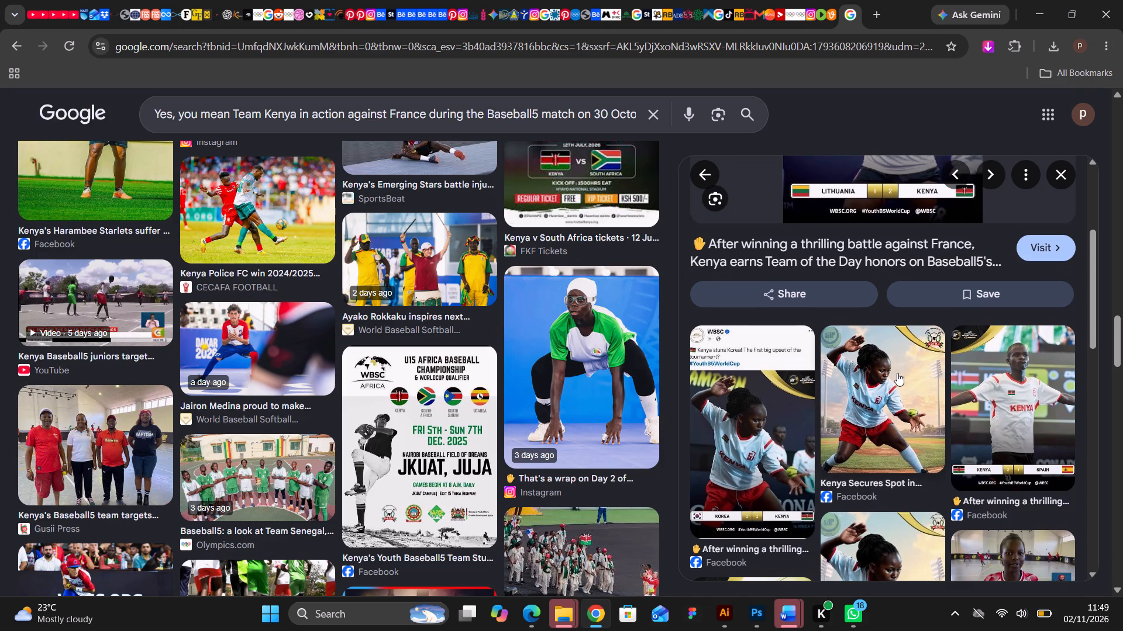
scroll(897, 373, "up", 4)
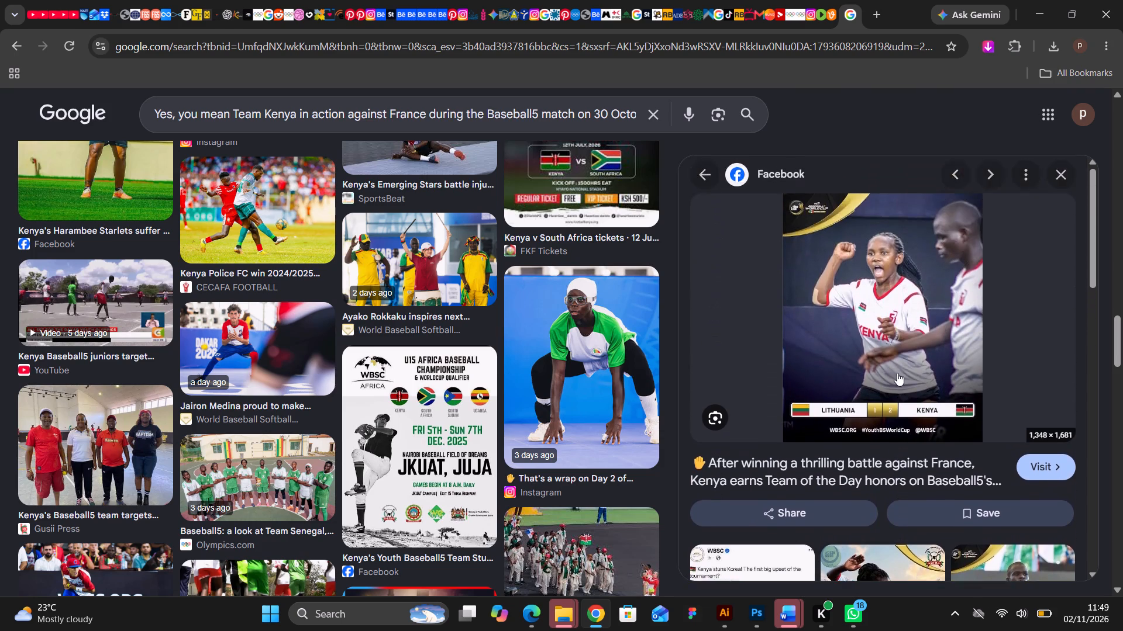
scroll(897, 373, "down", 4)
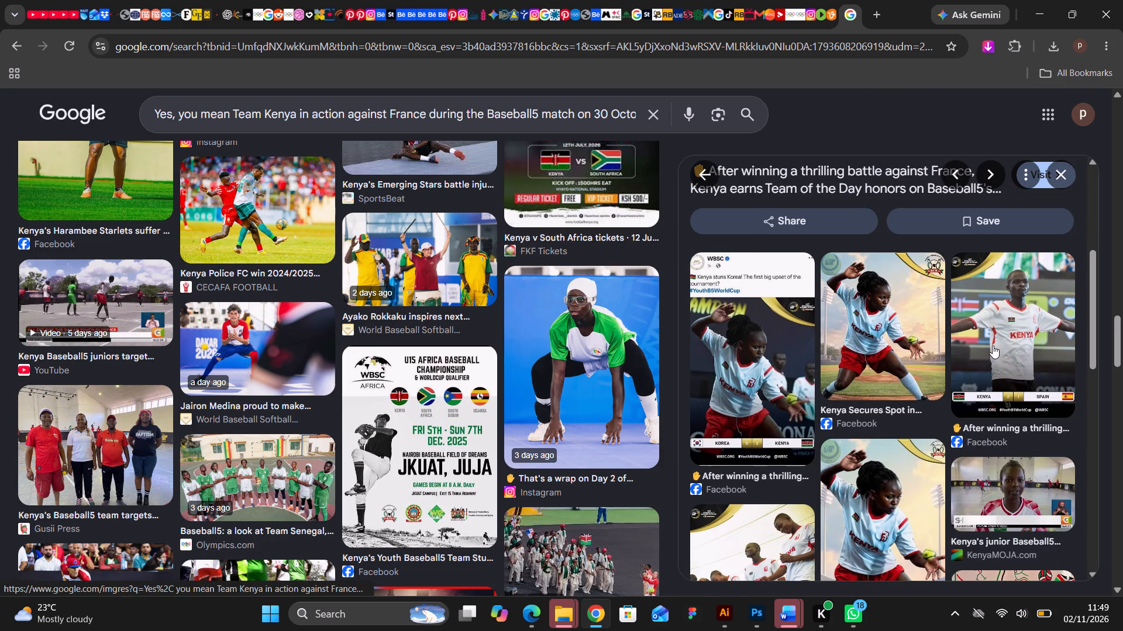
left_click(993, 345)
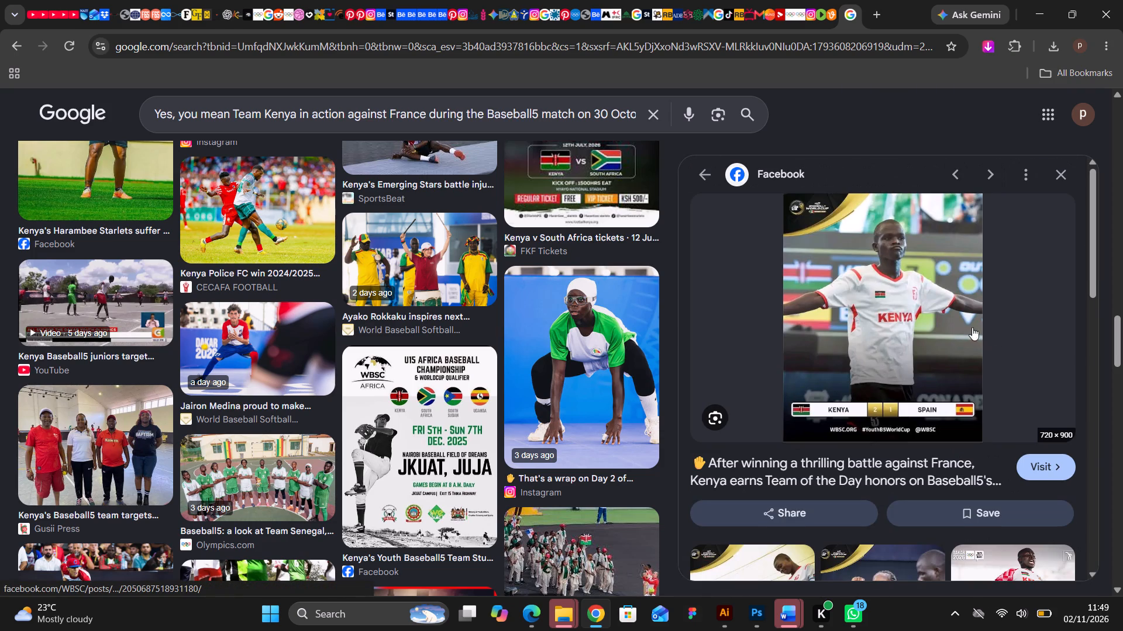
right_click(918, 313)
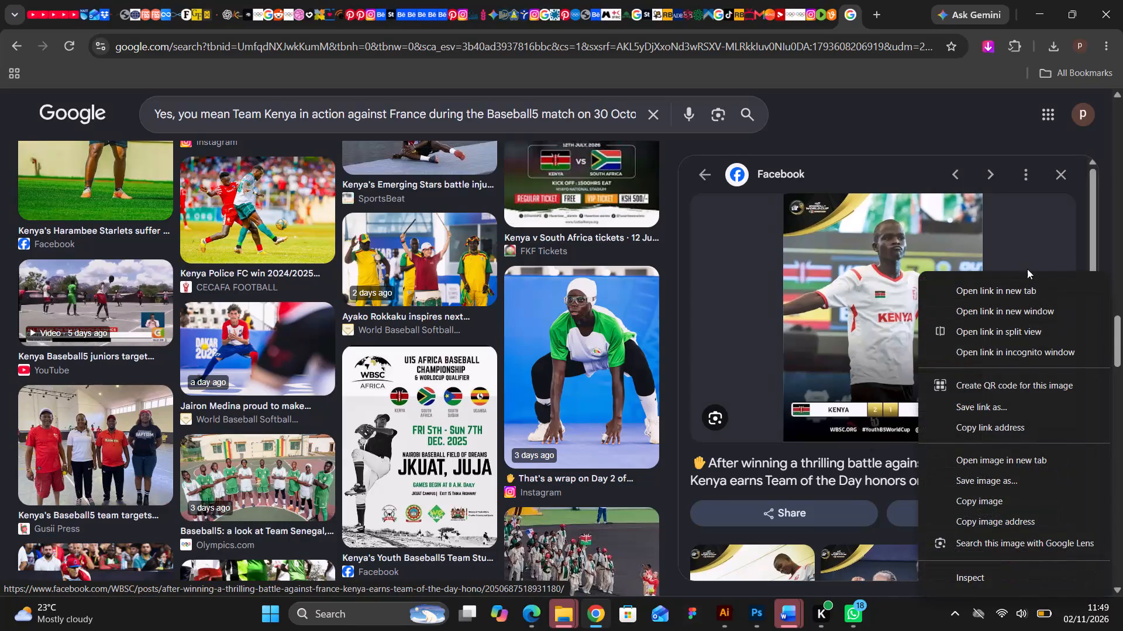
Copy the Kenya–Spain player photo from the Google image results and paste it into the Blur Photo Background chat in ChatGPT.
right_click(890, 270)
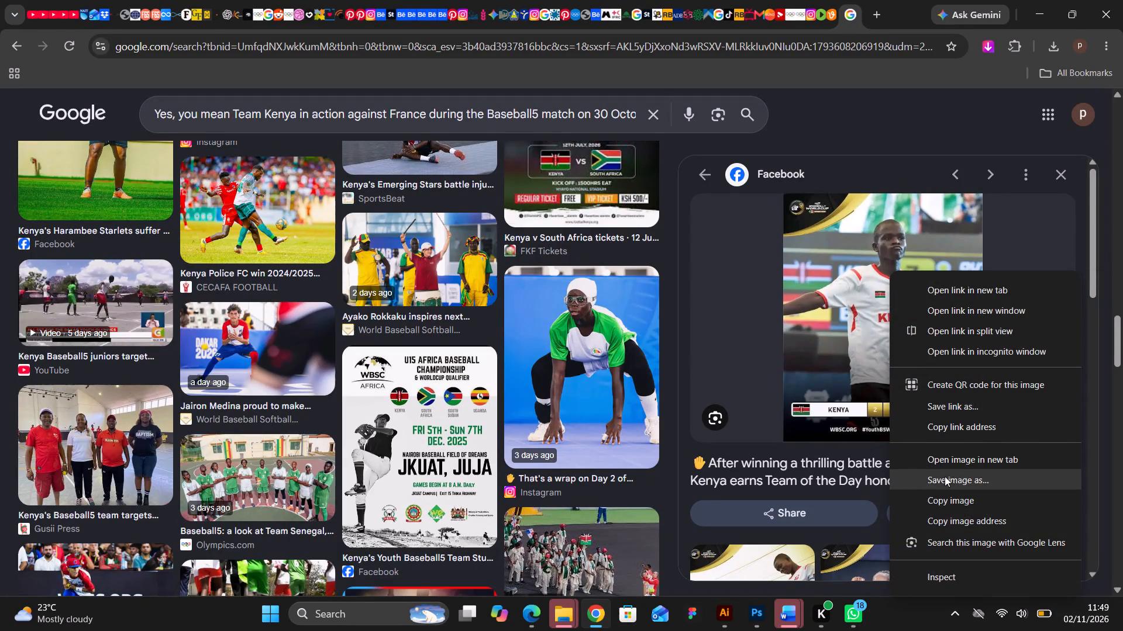
left_click(948, 495)
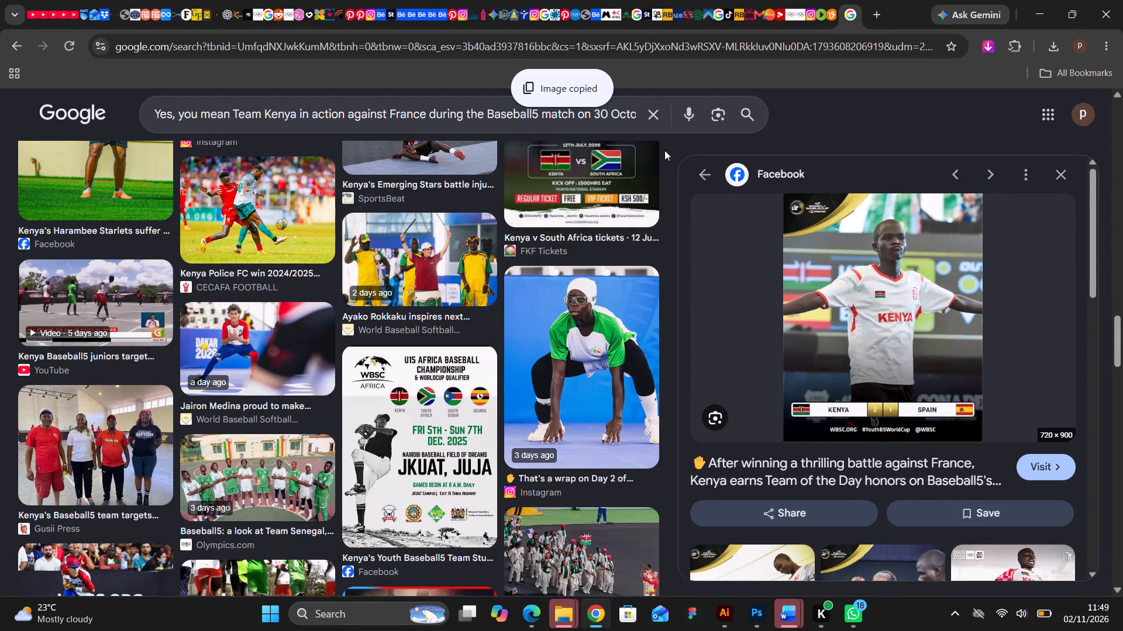
left_click(600, 608)
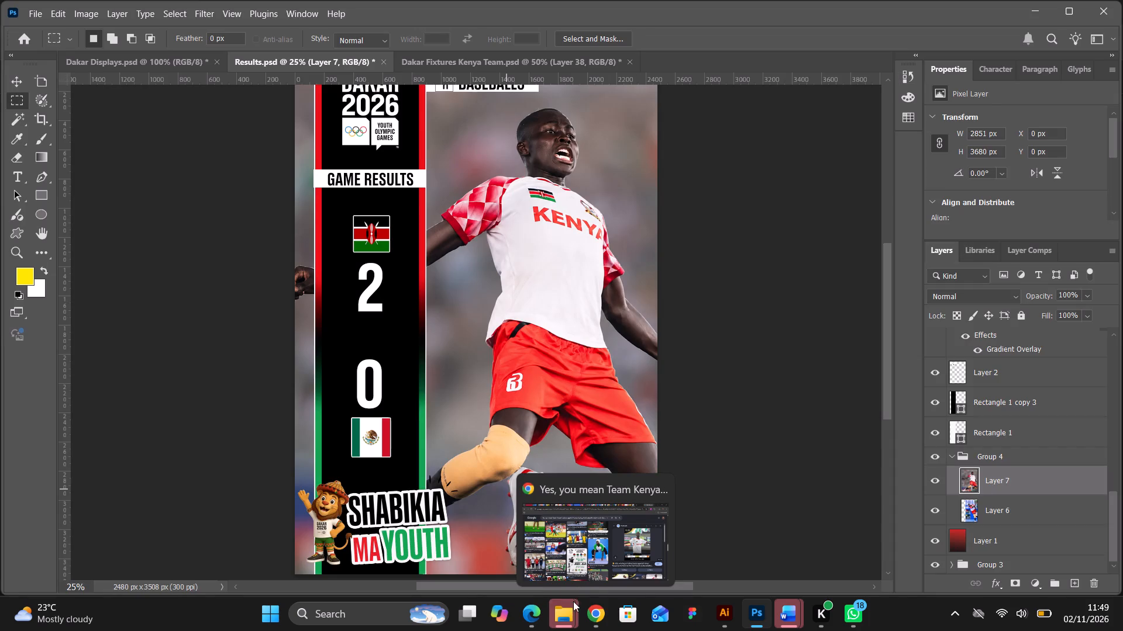
left_click(592, 609)
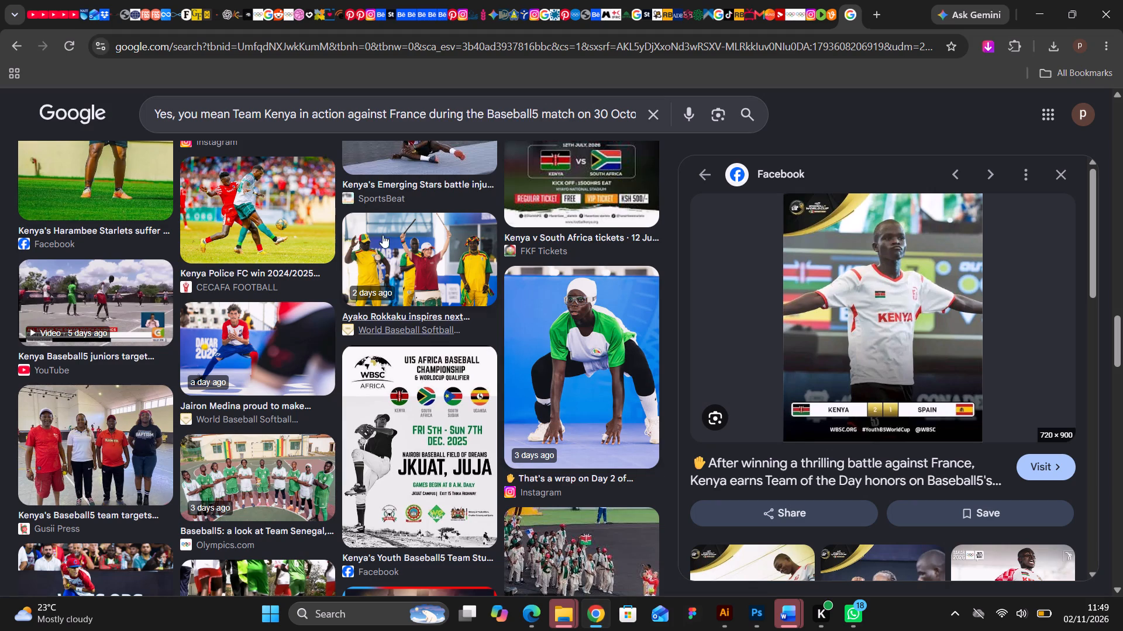
left_click(225, 15)
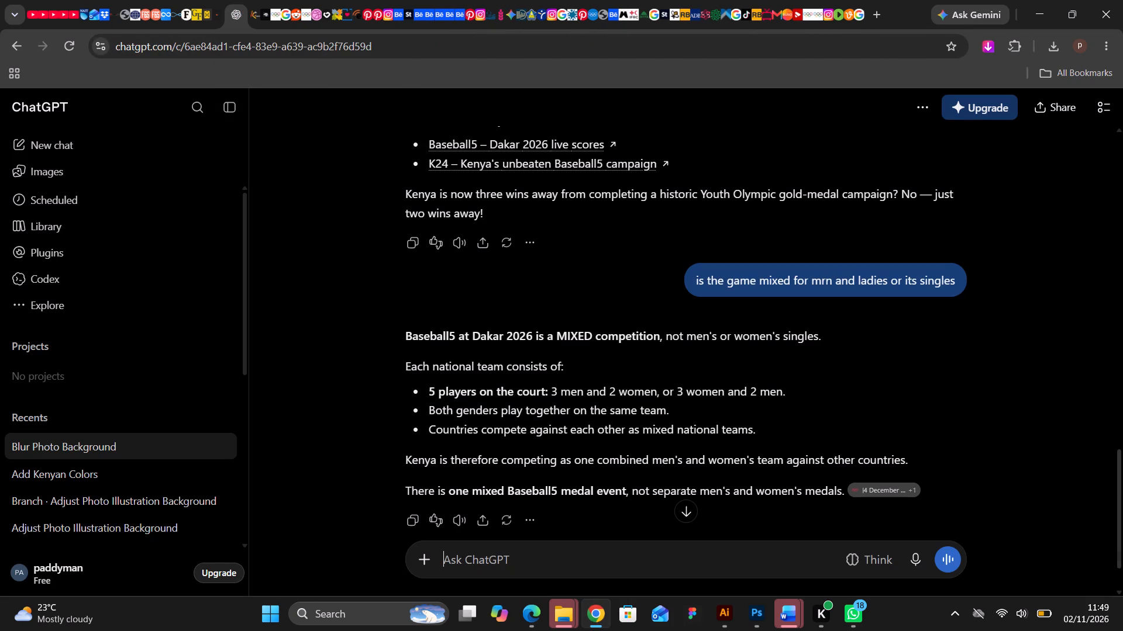
left_click(504, 566)
key("ctrl+v")
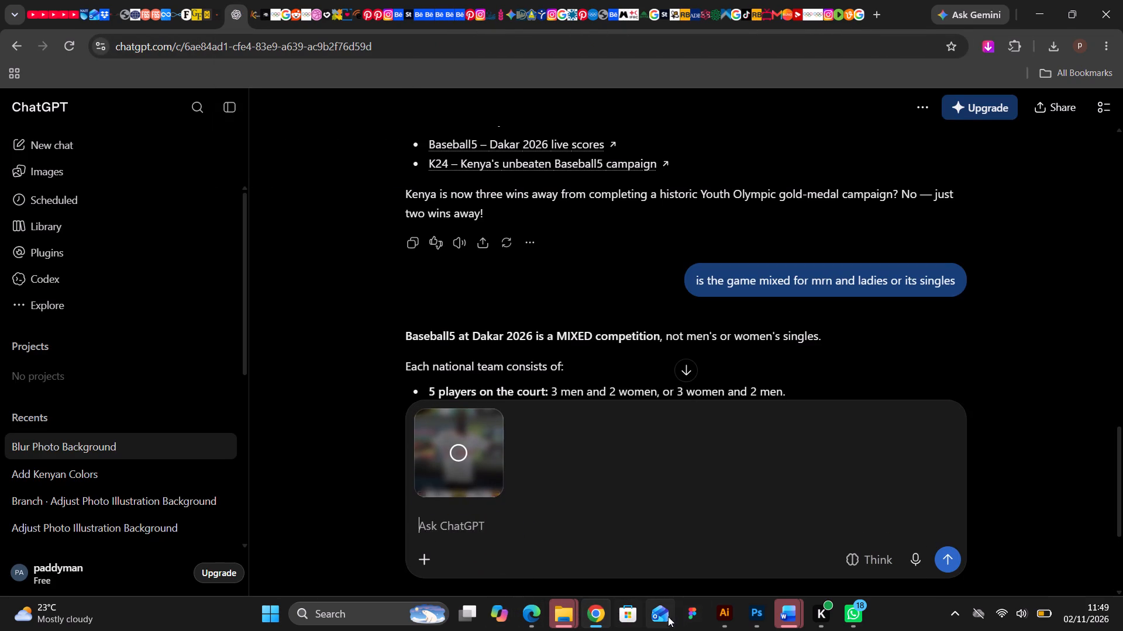
Return to the Google image results, browse the related photos and view the Kenya–Gambia team celebration image.
left_click(857, 15)
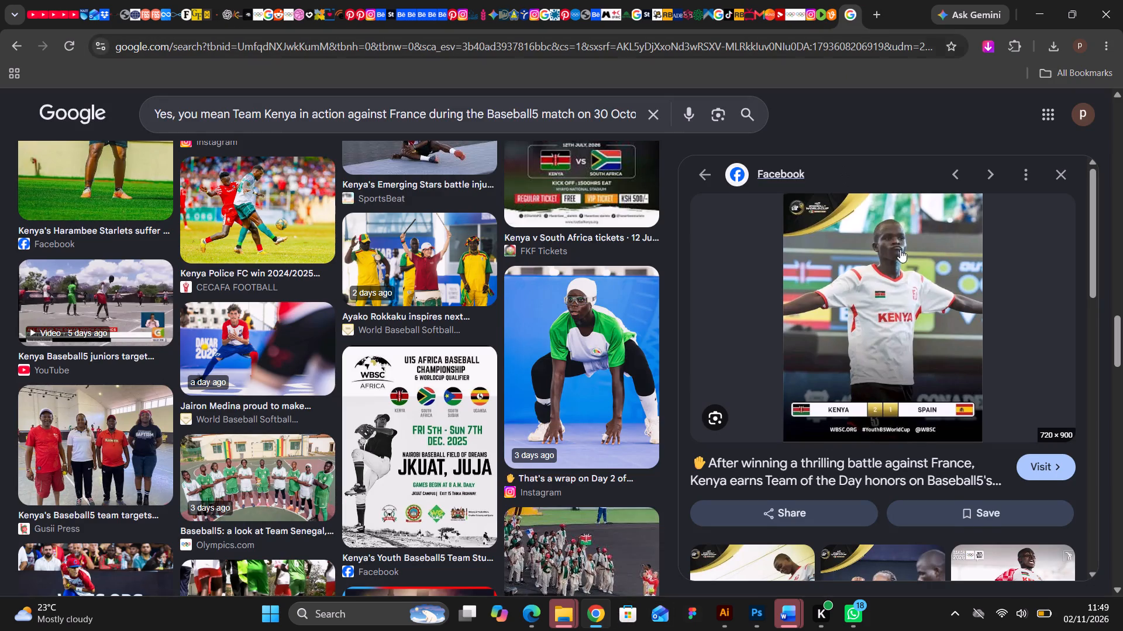
scroll(913, 269, "down", 4)
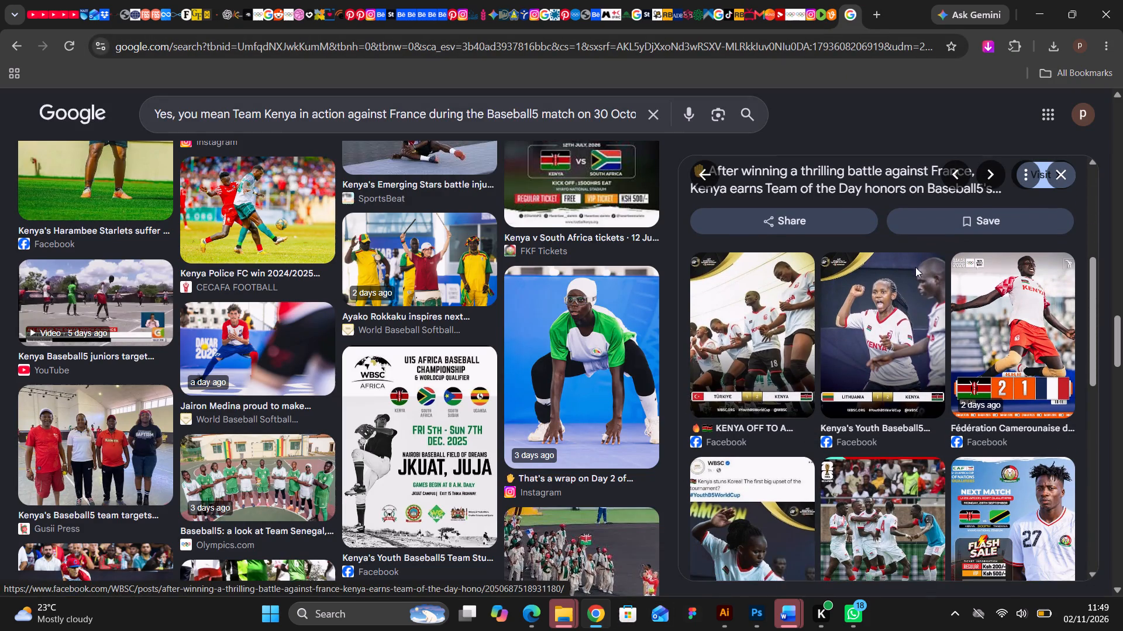
scroll(887, 322, "down", 1)
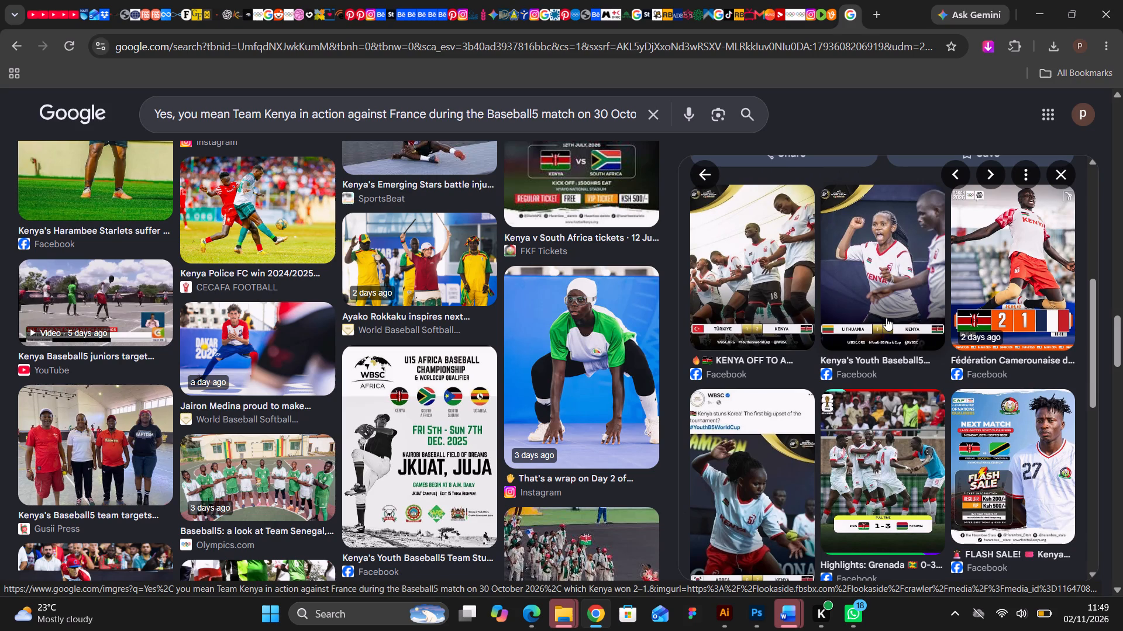
scroll(889, 422, "down", 1)
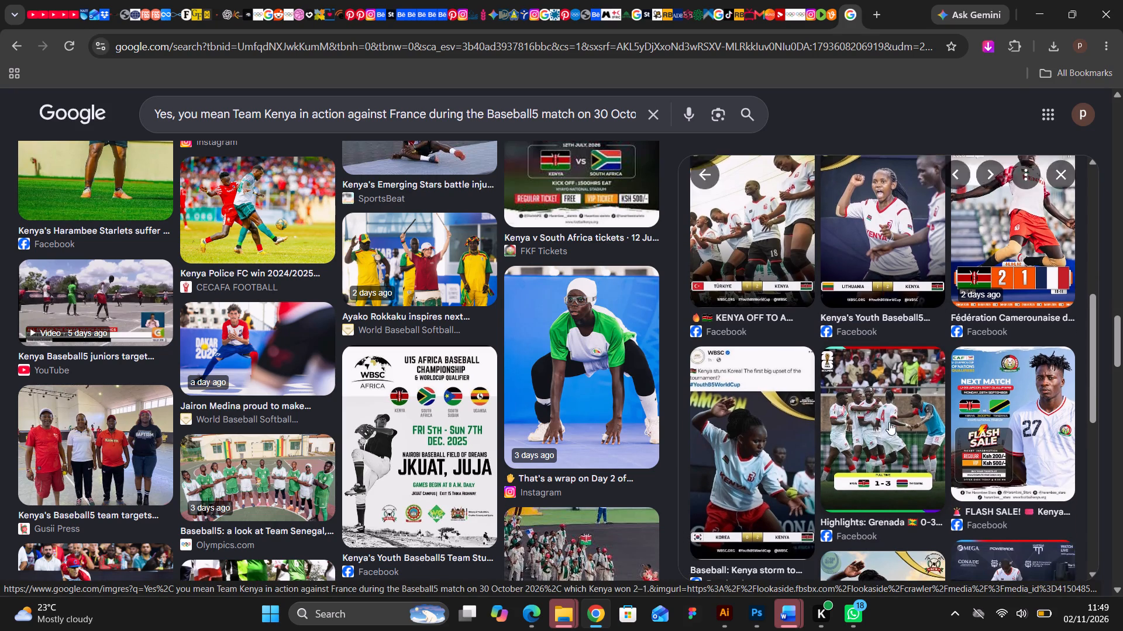
left_click(888, 384)
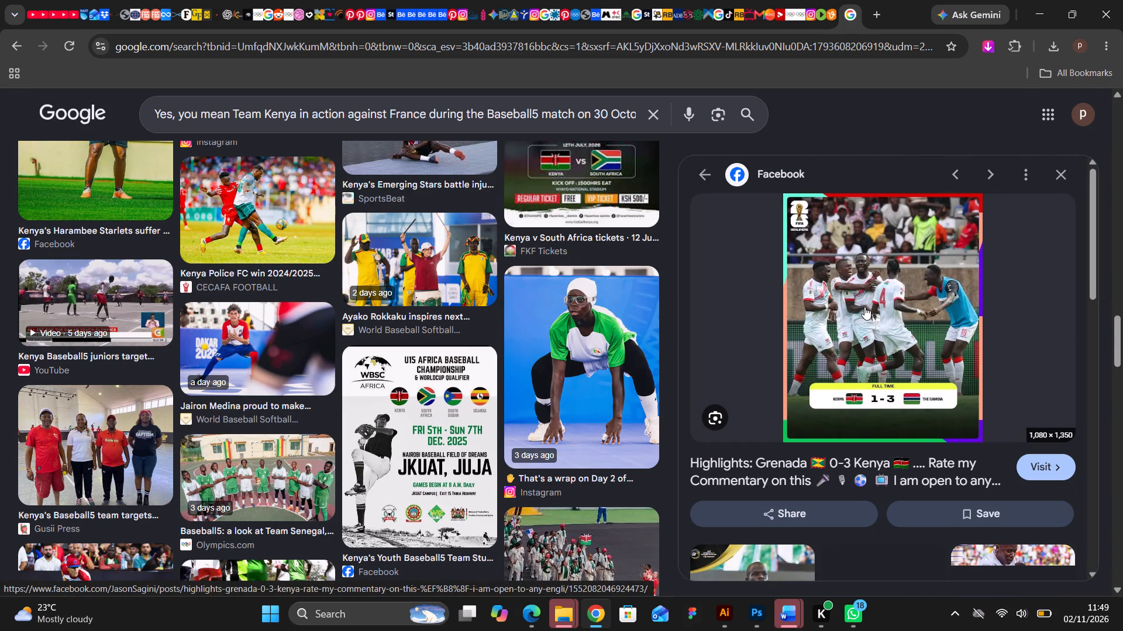
right_click(864, 307)
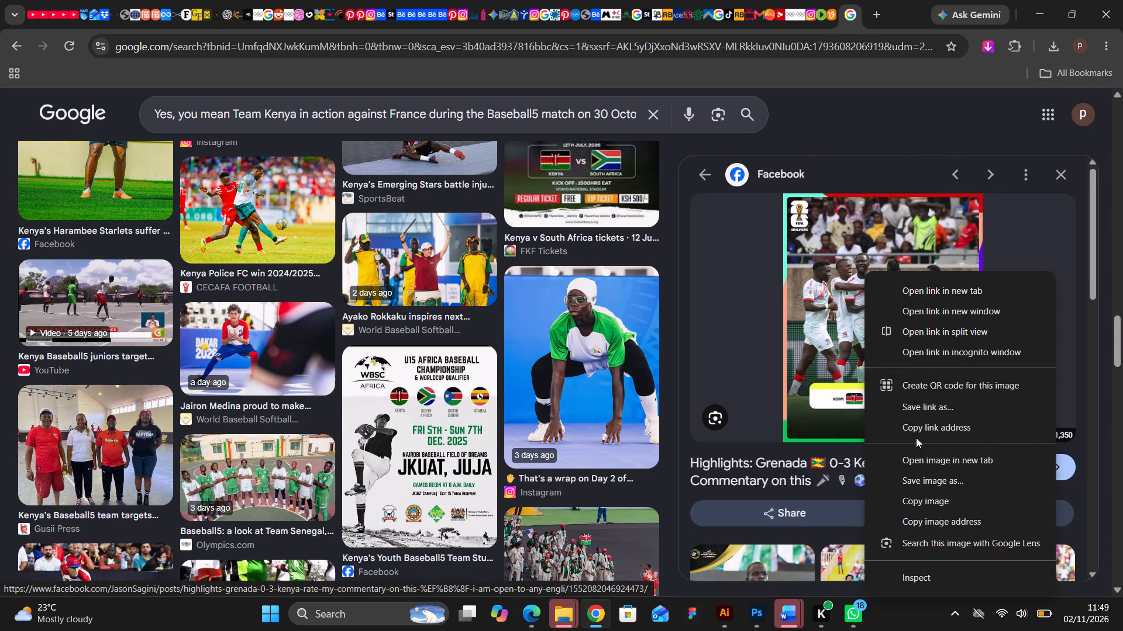
left_click(708, 175)
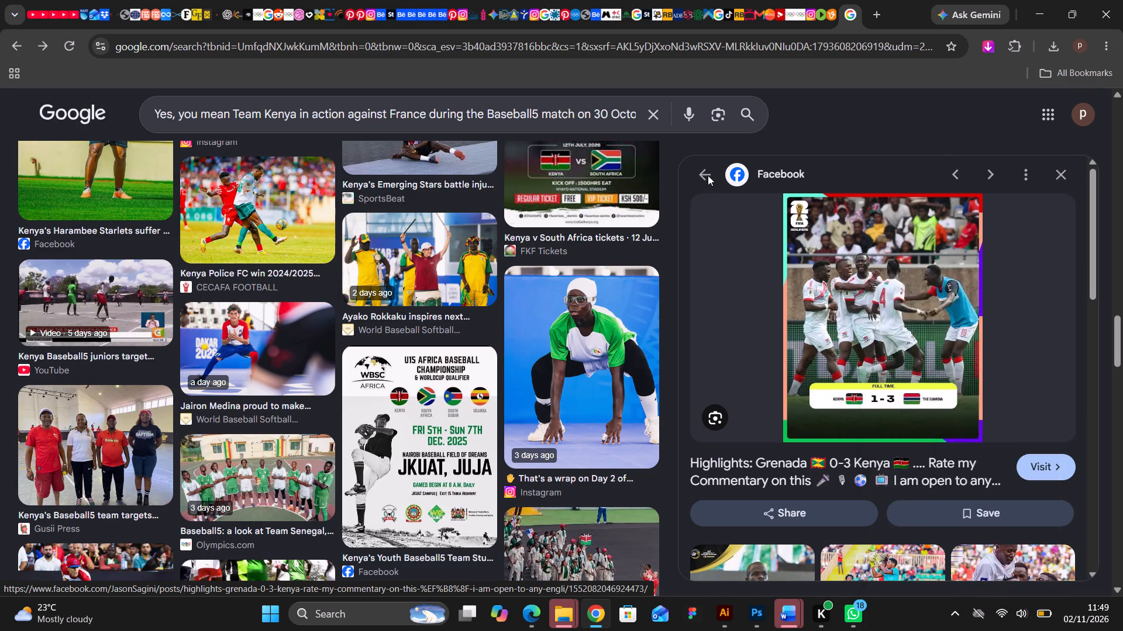
Open the related Lithuania–Kenya player photo and call up its image options for copying.
scroll(959, 347, "up", 3)
left_click(896, 397)
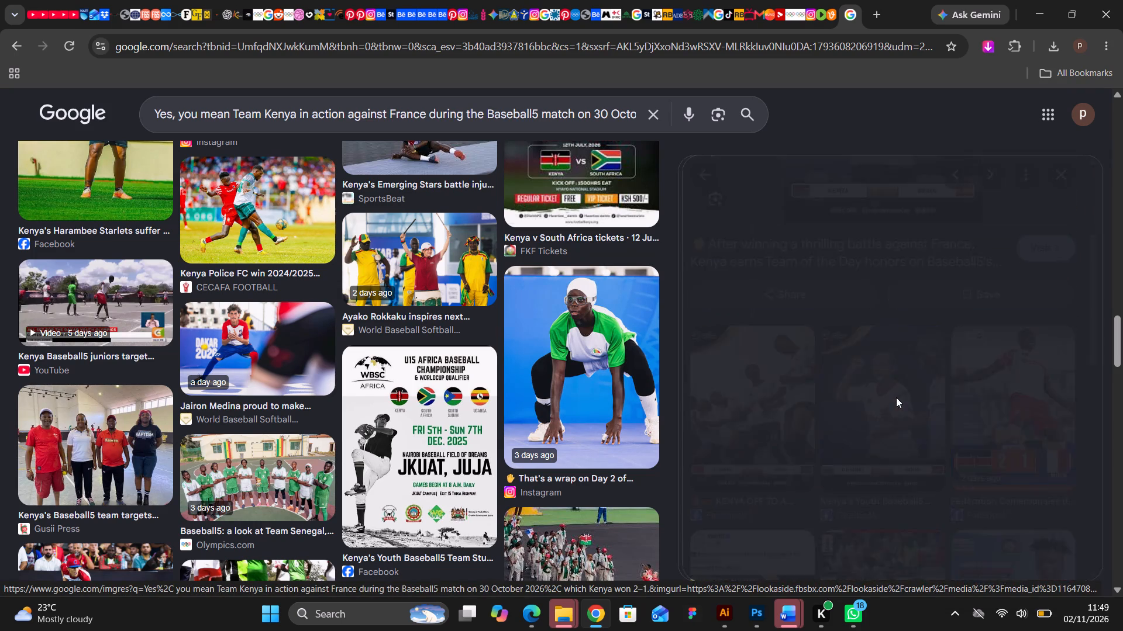
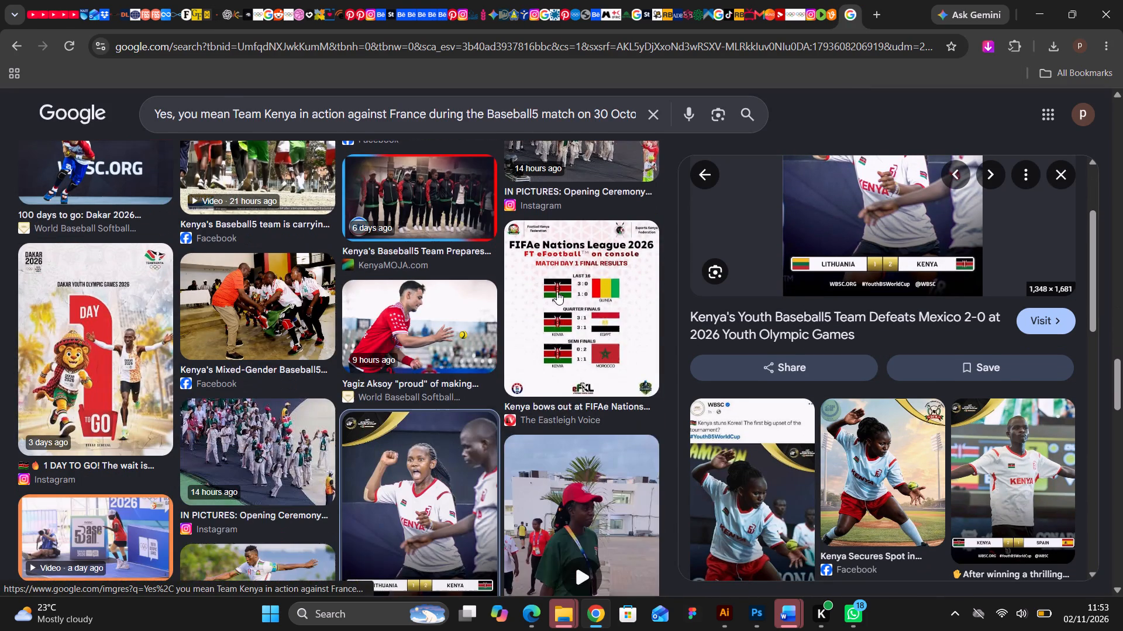
Browse the Team Kenya Baseball5 image results and open the Dakar 2026 "1 Day to Go" poster preview.
scroll(557, 292, "up", 1)
scroll(557, 292, "down", 4)
scroll(557, 292, "up", 1)
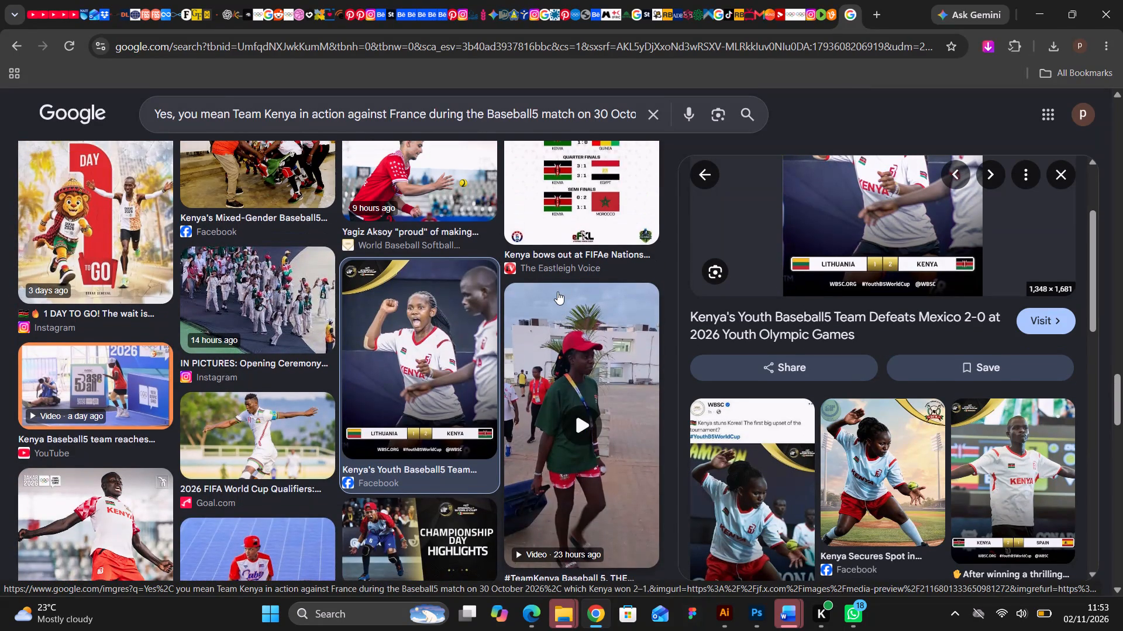
scroll(557, 292, "down", 4)
scroll(557, 292, "up", 4)
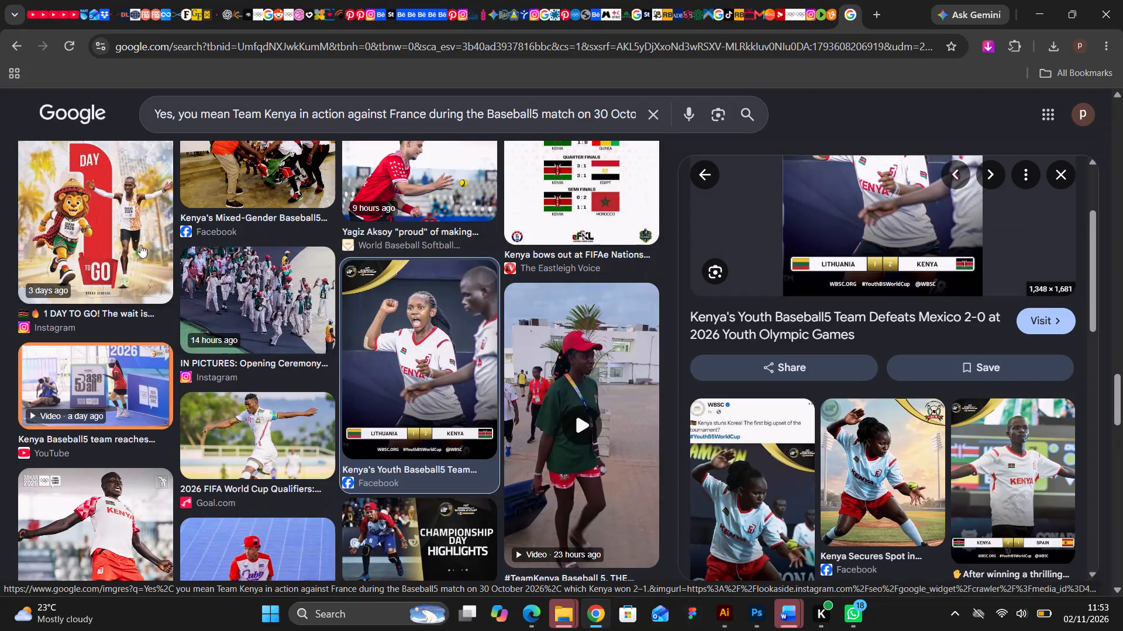
left_click(133, 243)
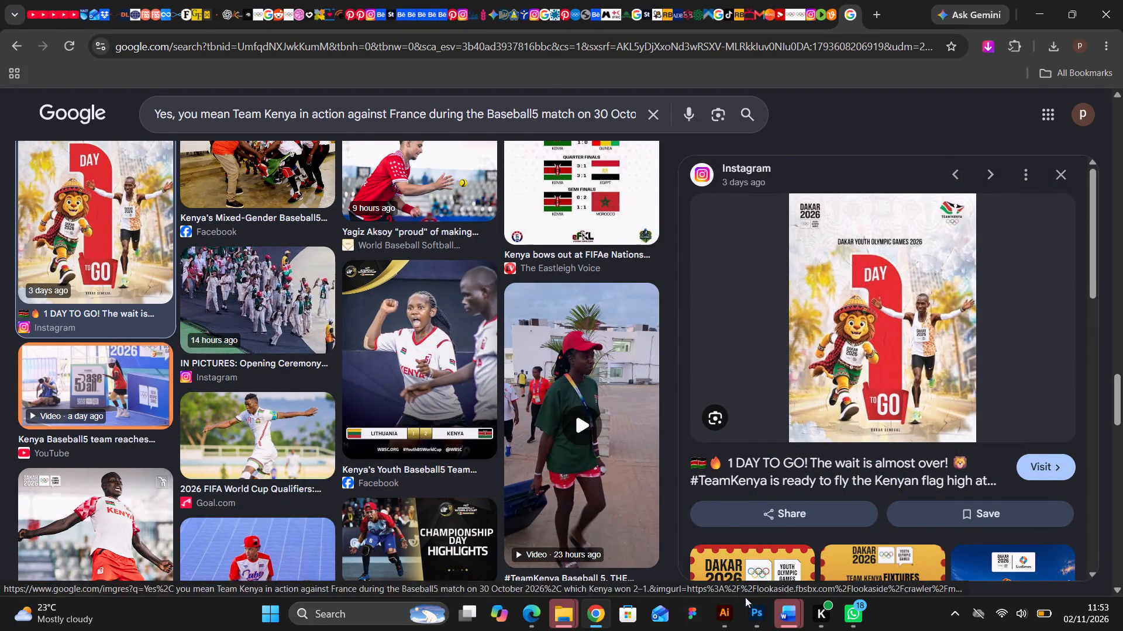
Switch to Photoshop and review the Kenya versus Mexico results poster from its header to the Shabikia Ma Youth logo.
left_click(756, 612)
scroll(677, 259, "up", 9)
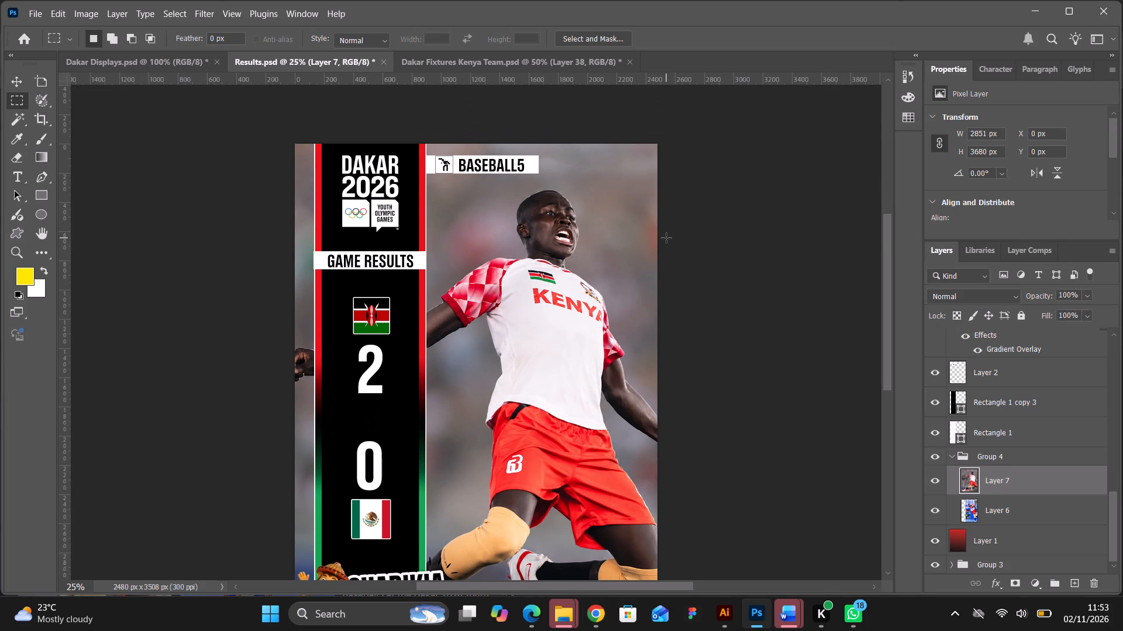
scroll(665, 237, "down", 6)
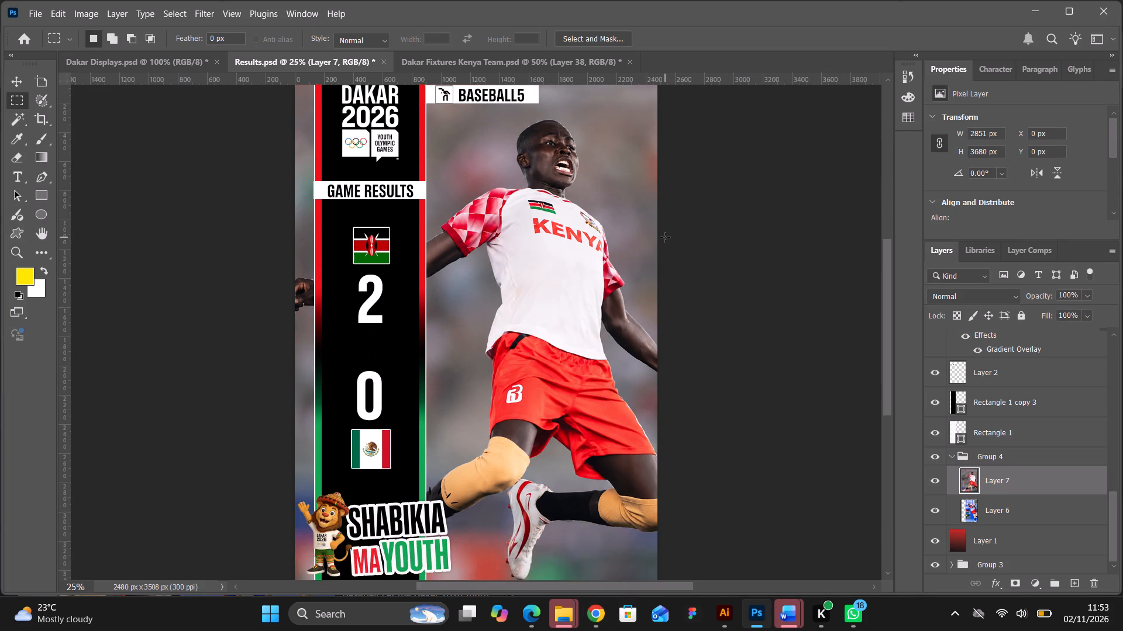
scroll(665, 237, "up", 4)
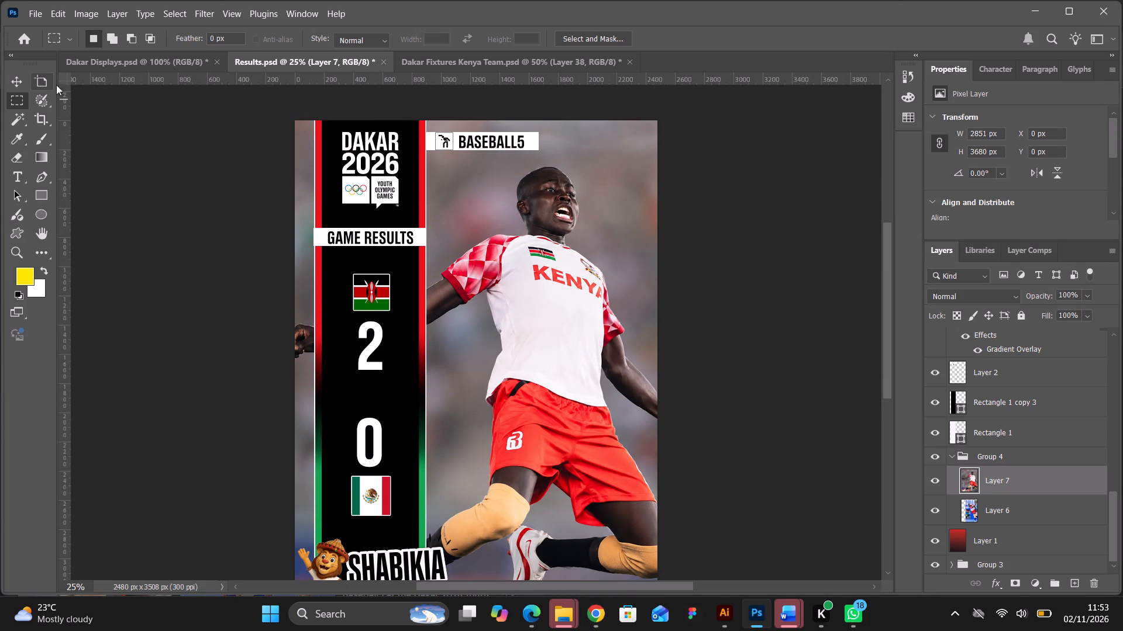
Check the Dakar Displays document, and examine the Dakar Fixtures Kenya Team poster from its fixture list down to the broadcaster logos.
left_click(116, 66)
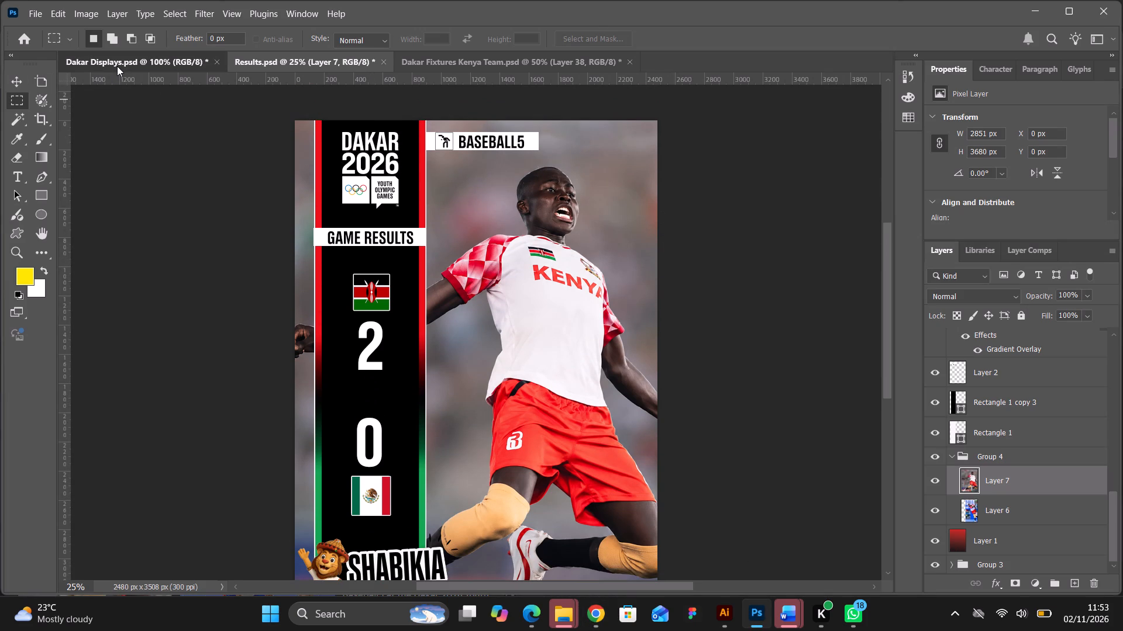
left_click(117, 66)
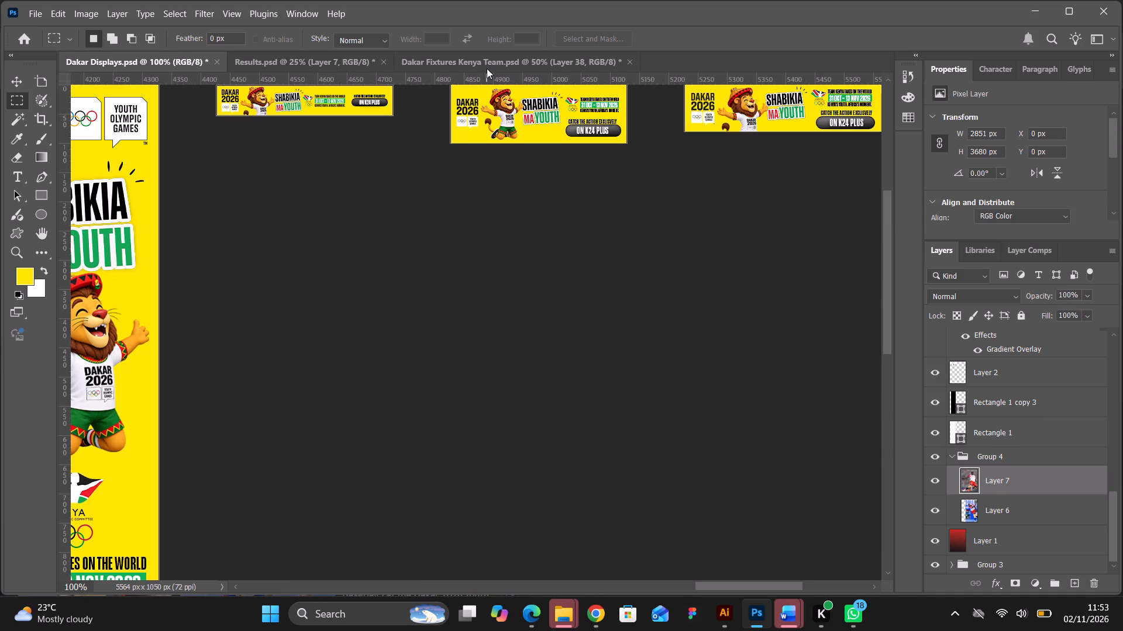
left_click(488, 62)
scroll(681, 222, "up", 9)
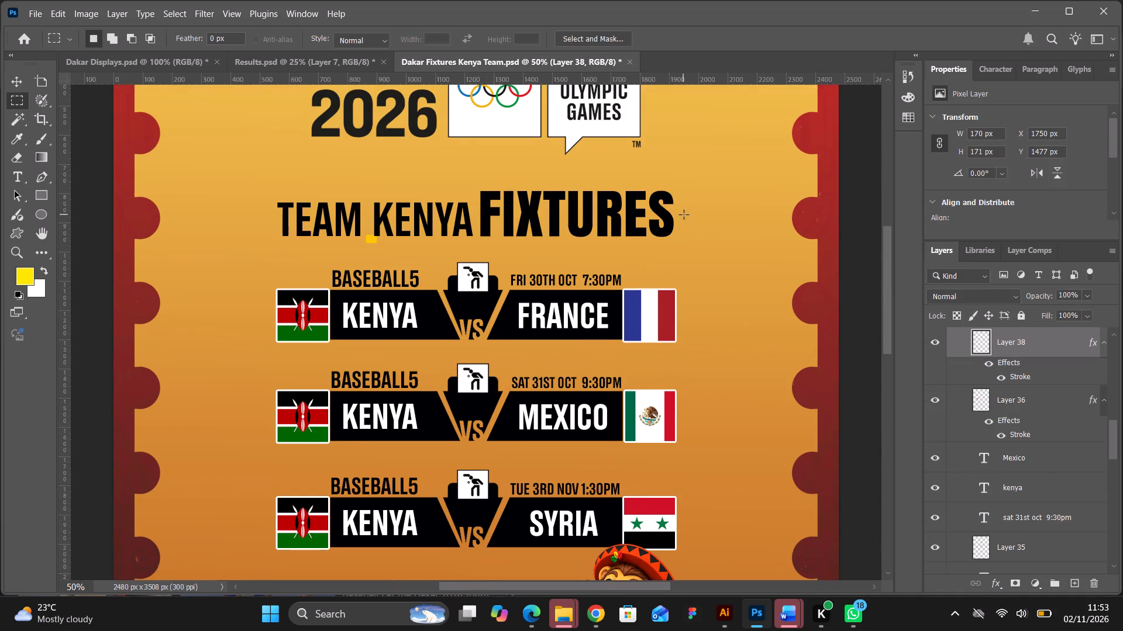
scroll(684, 214, "up", 14)
scroll(684, 211, "down", 20)
scroll(684, 211, "down", 7)
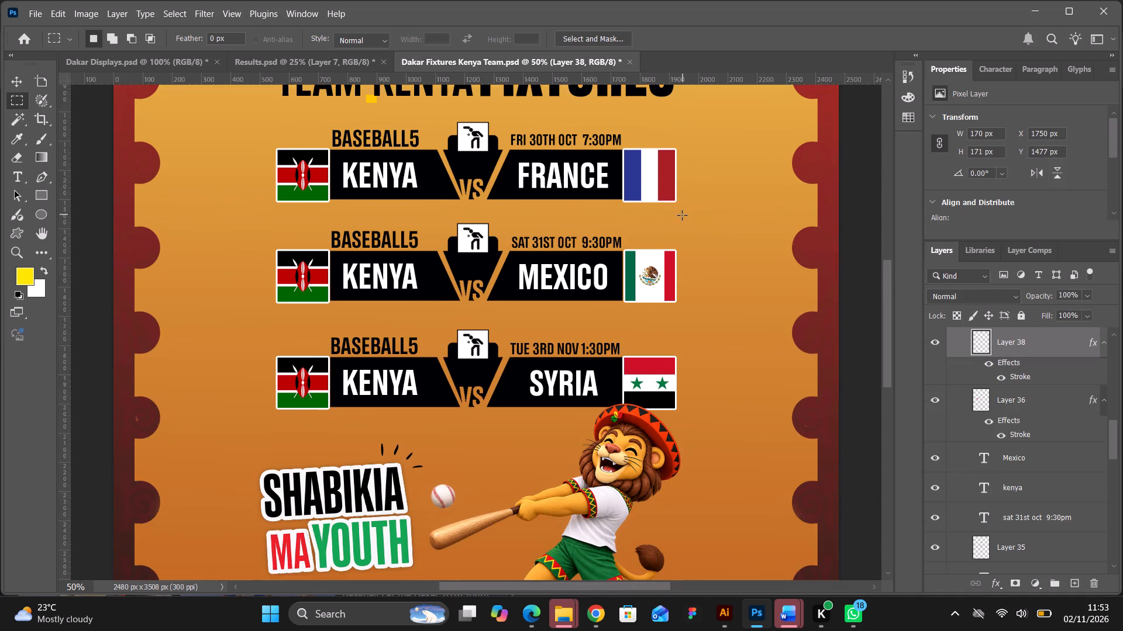
scroll(682, 215, "down", 20)
scroll(682, 215, "down", 5)
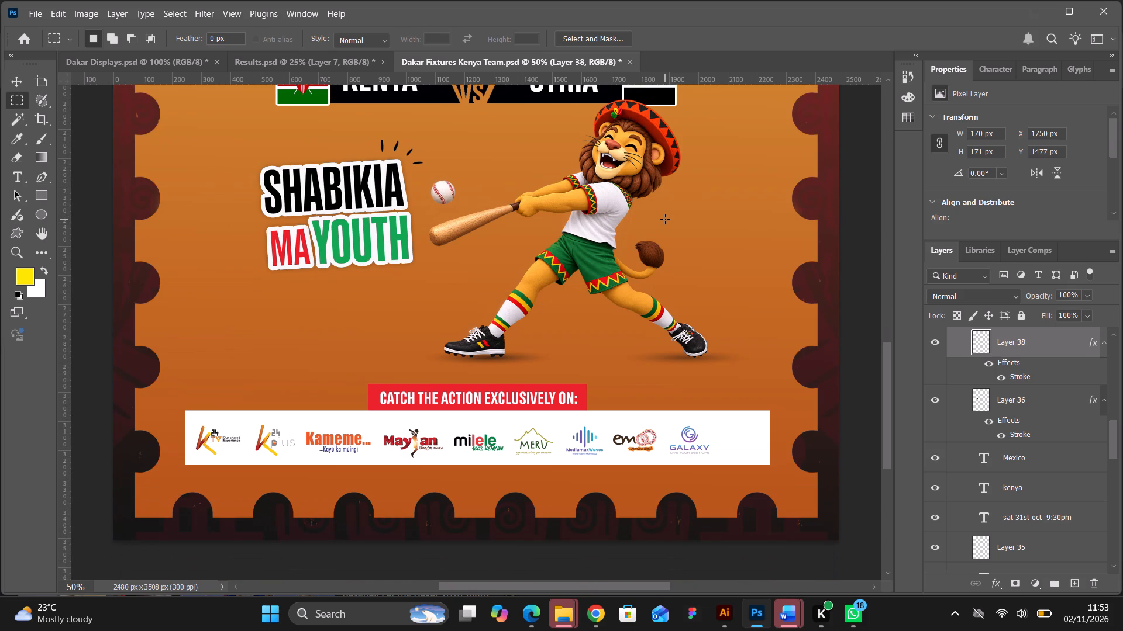
scroll(665, 219, "up", 3)
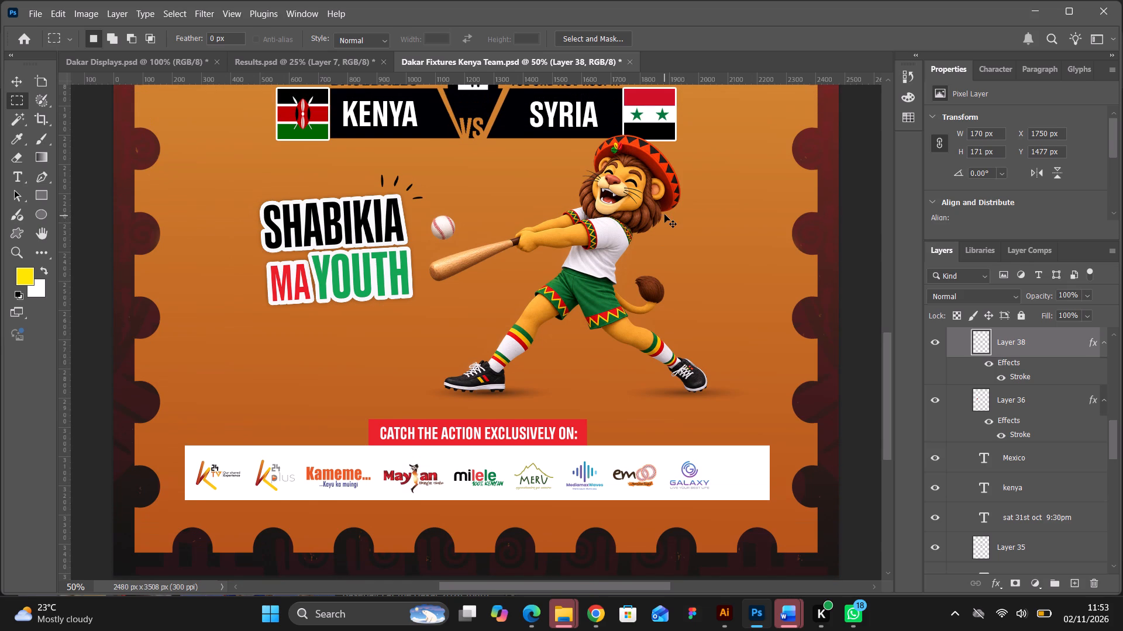
Undo the last change in the Team Kenya fixtures document.
key("ctrl+z")
Activate the Move tool, check the Results and Dakar Displays documents, and open the recent file P2.psd.
left_click(17, 79)
left_click(301, 64)
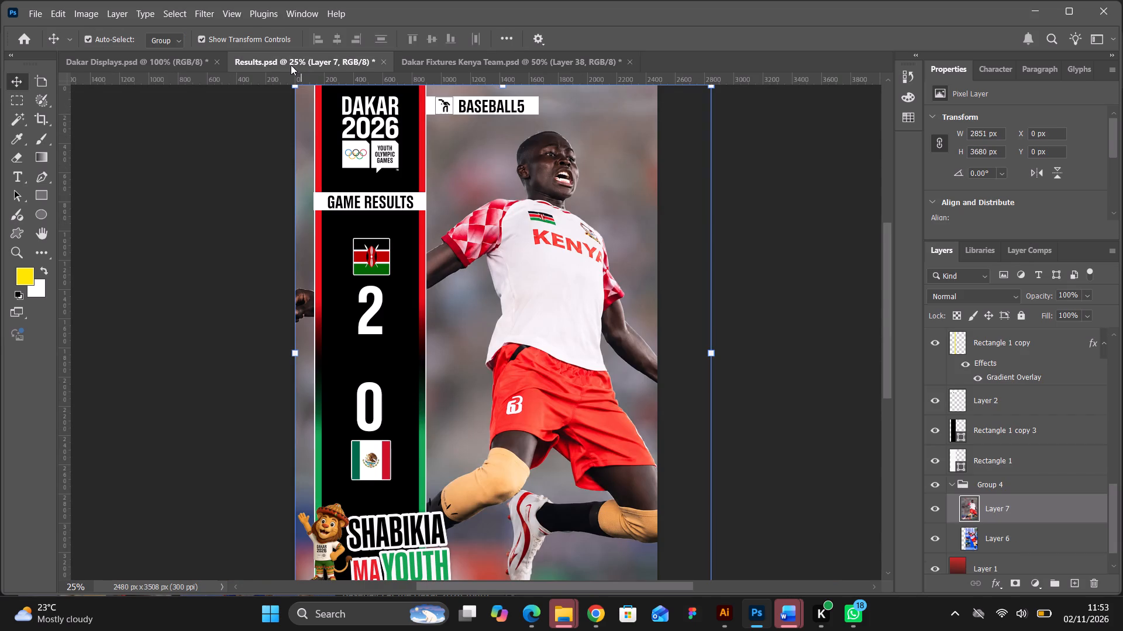
left_click(174, 64)
scroll(192, 151, "up", 5)
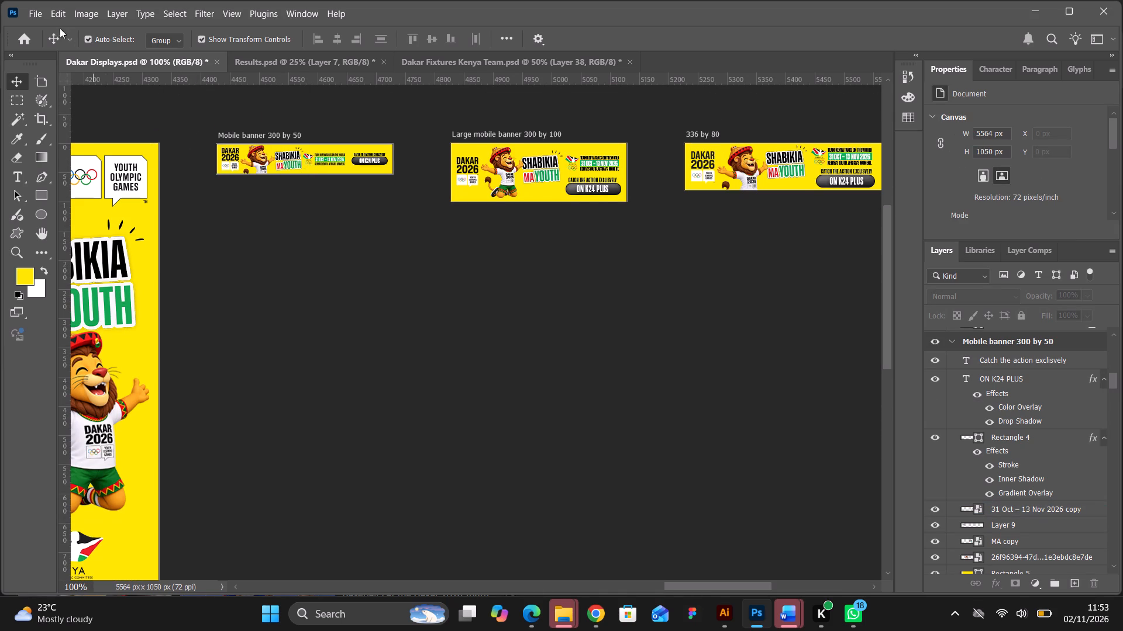
left_click(40, 16)
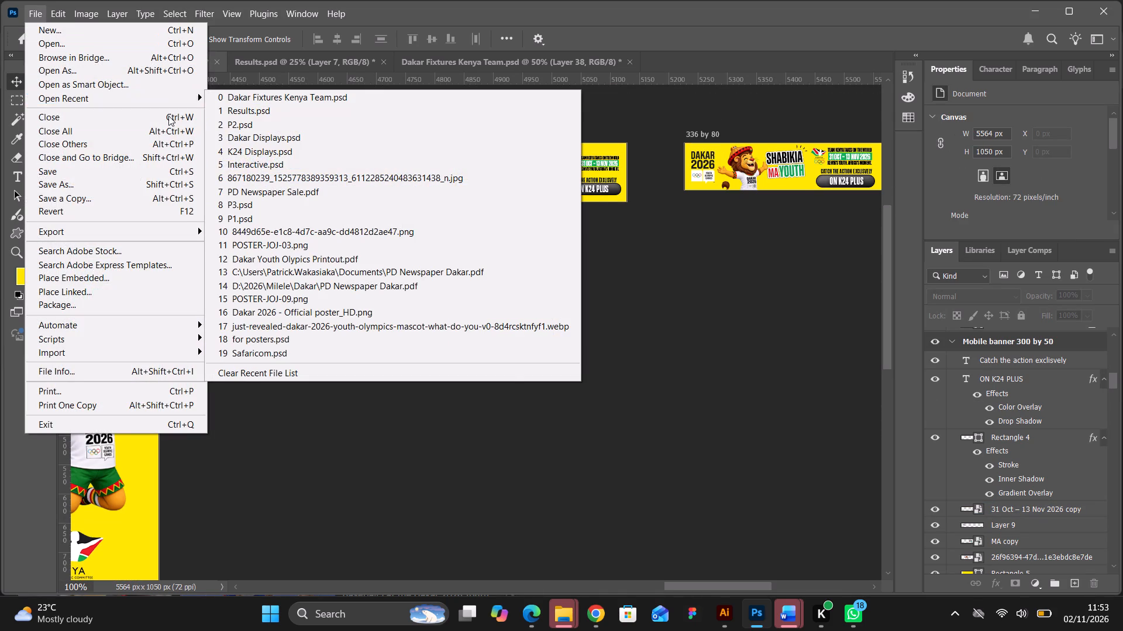
left_click(232, 123)
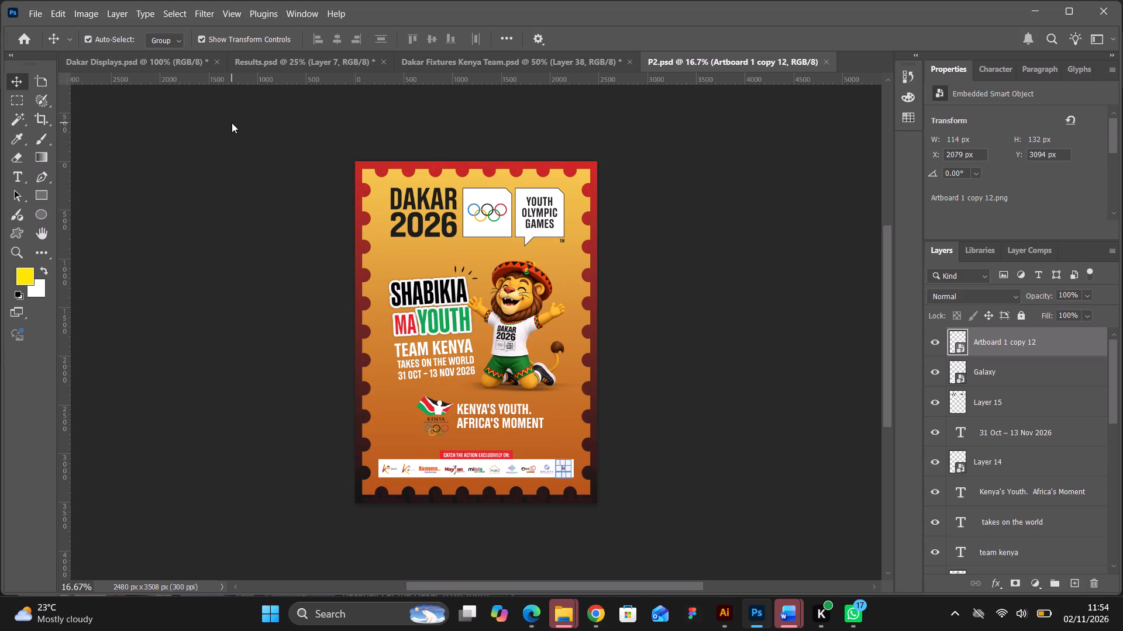
Copy the Kenya Olympic committee logo from P2.psd into Results.psd, placing it just beneath the BASEBALL5 label.
left_click(427, 404)
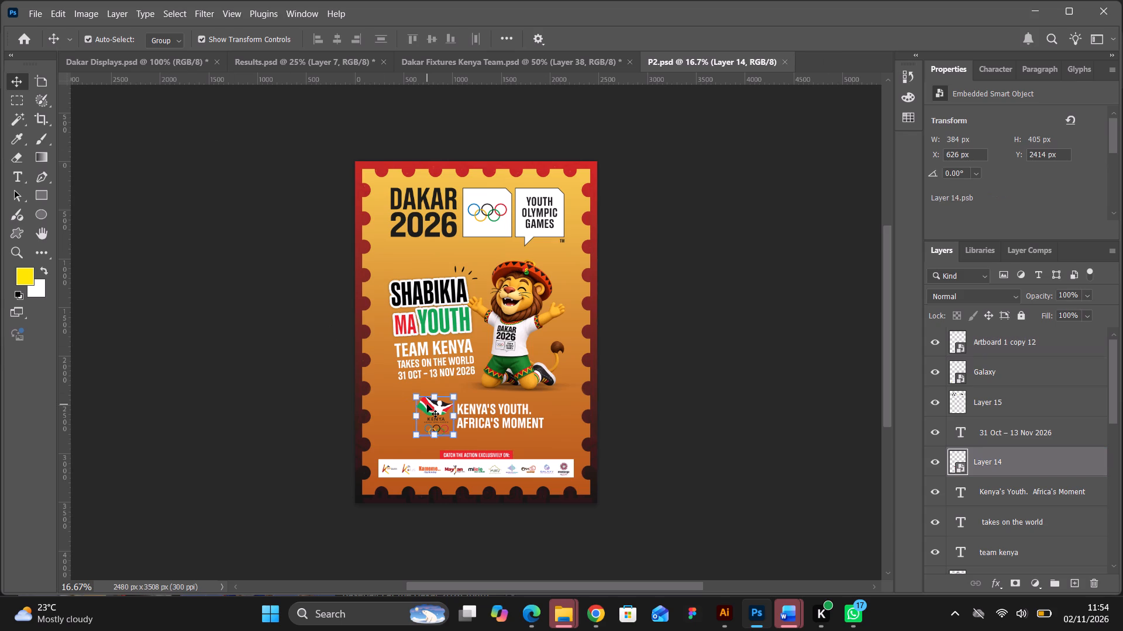
left_click_drag(426, 404, 425, 64)
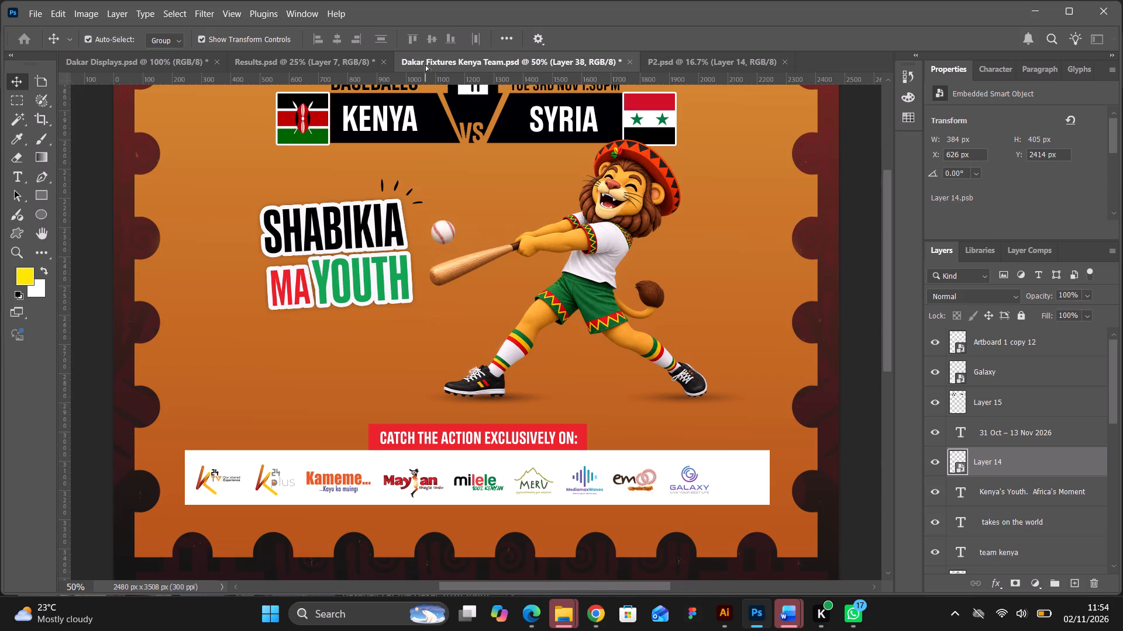
left_click_drag(425, 64, 454, 147)
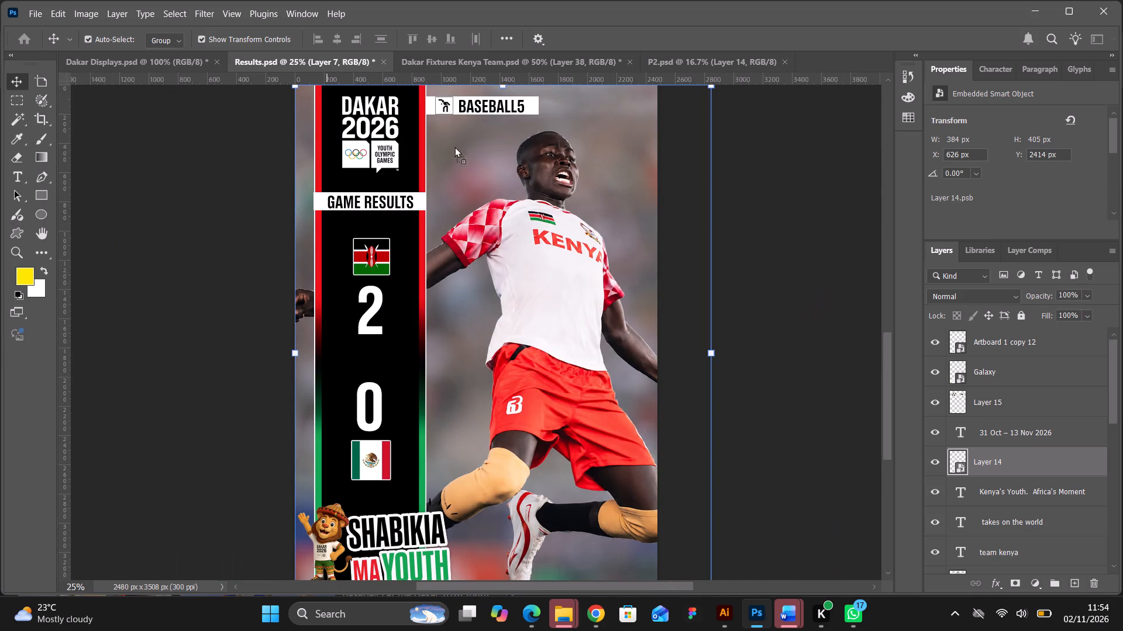
left_click_drag(454, 147, 476, 155)
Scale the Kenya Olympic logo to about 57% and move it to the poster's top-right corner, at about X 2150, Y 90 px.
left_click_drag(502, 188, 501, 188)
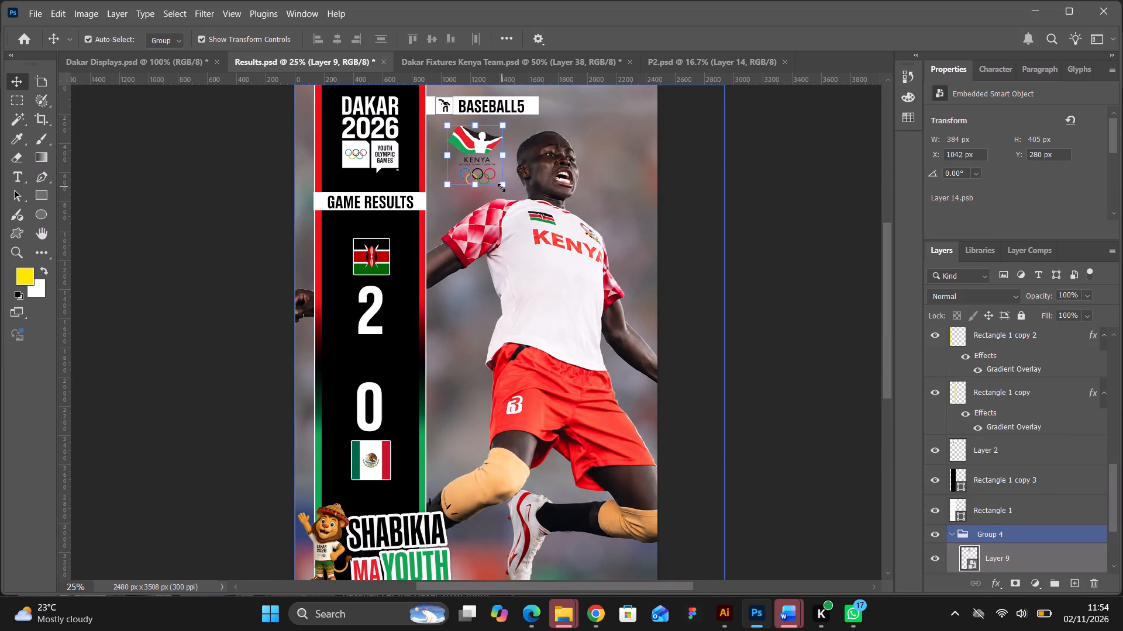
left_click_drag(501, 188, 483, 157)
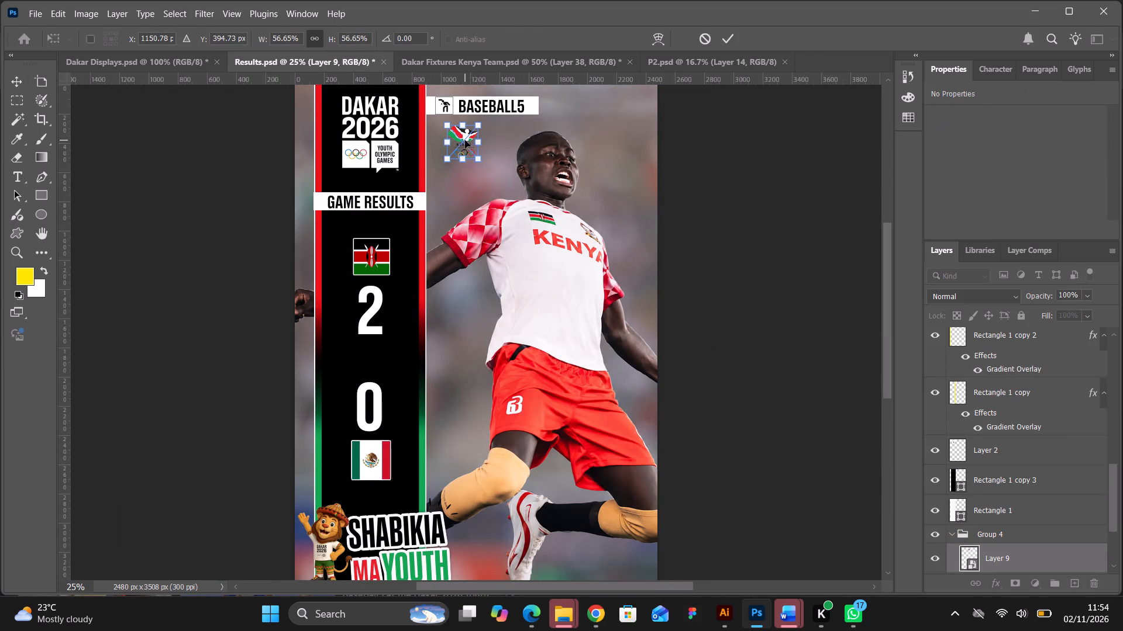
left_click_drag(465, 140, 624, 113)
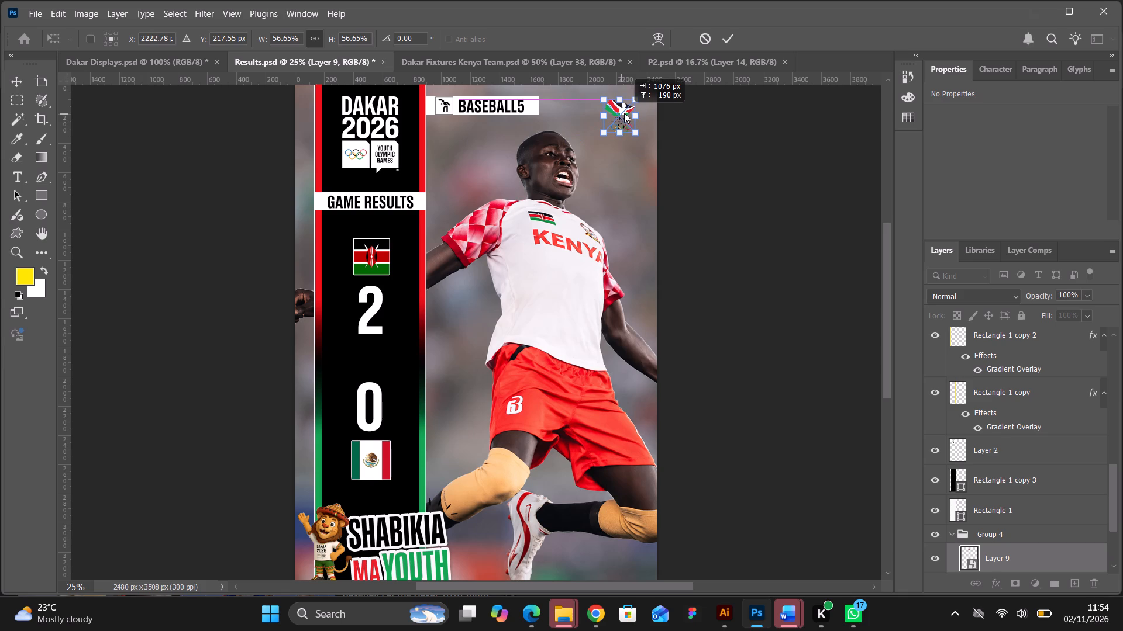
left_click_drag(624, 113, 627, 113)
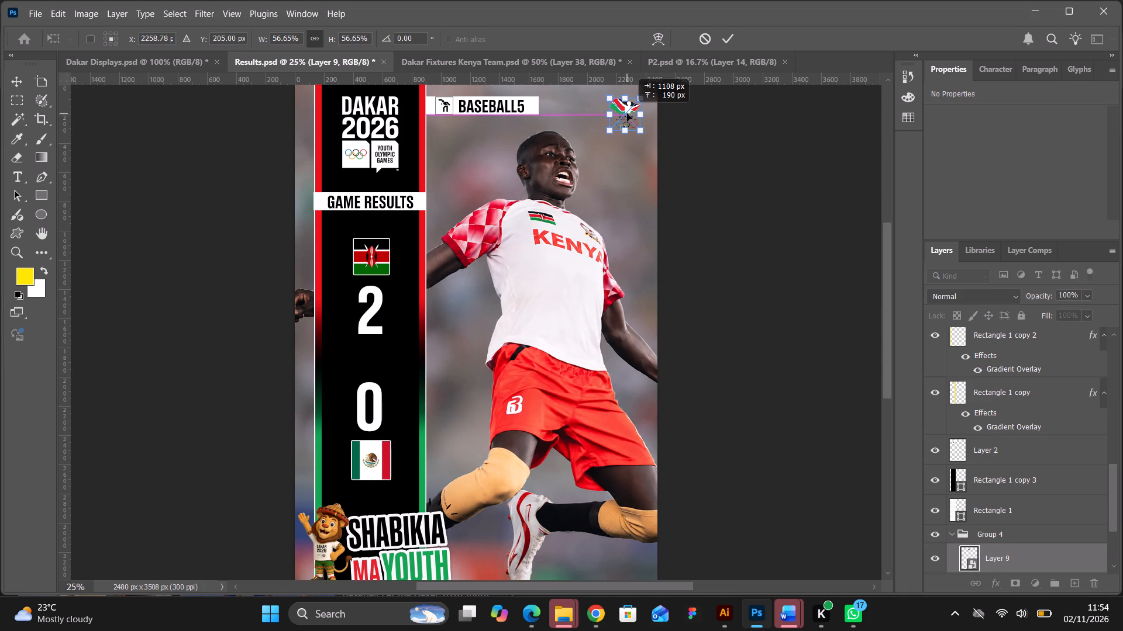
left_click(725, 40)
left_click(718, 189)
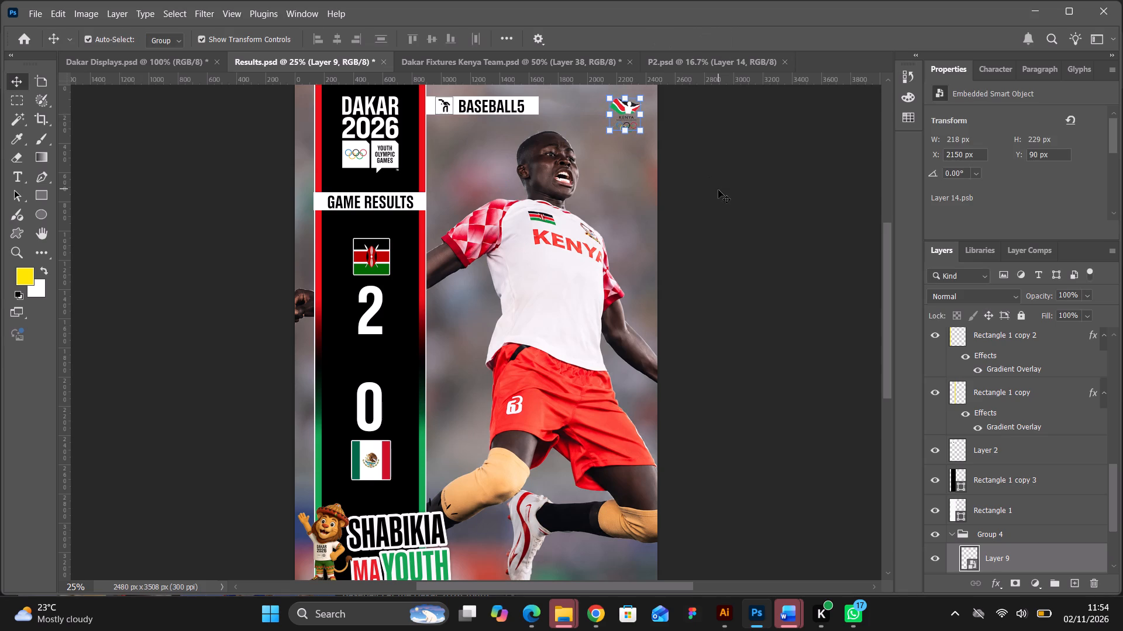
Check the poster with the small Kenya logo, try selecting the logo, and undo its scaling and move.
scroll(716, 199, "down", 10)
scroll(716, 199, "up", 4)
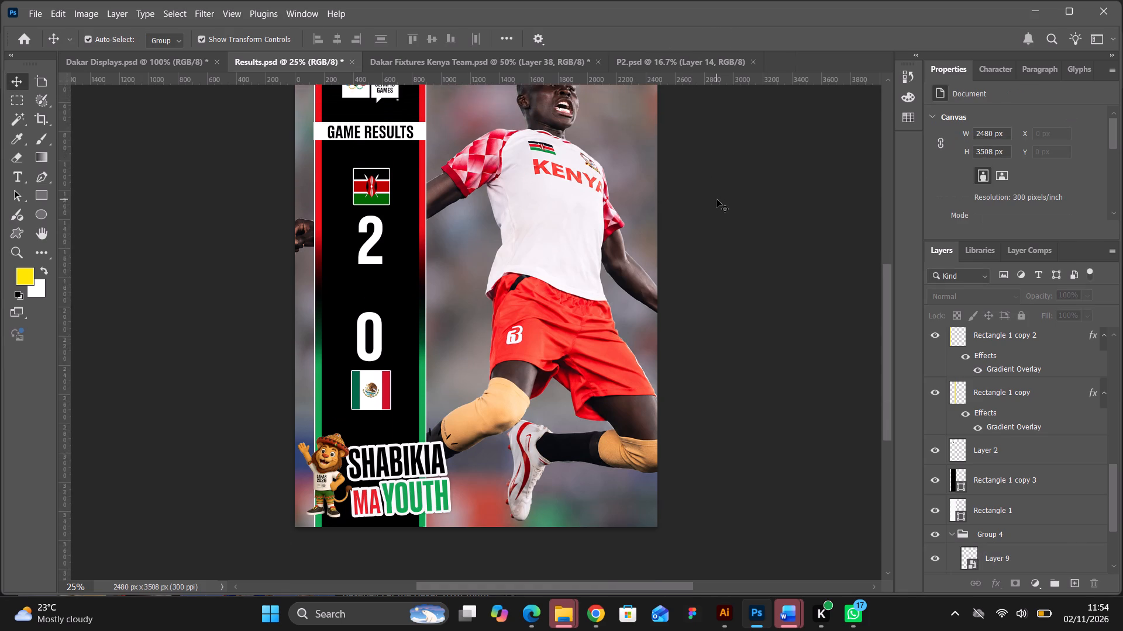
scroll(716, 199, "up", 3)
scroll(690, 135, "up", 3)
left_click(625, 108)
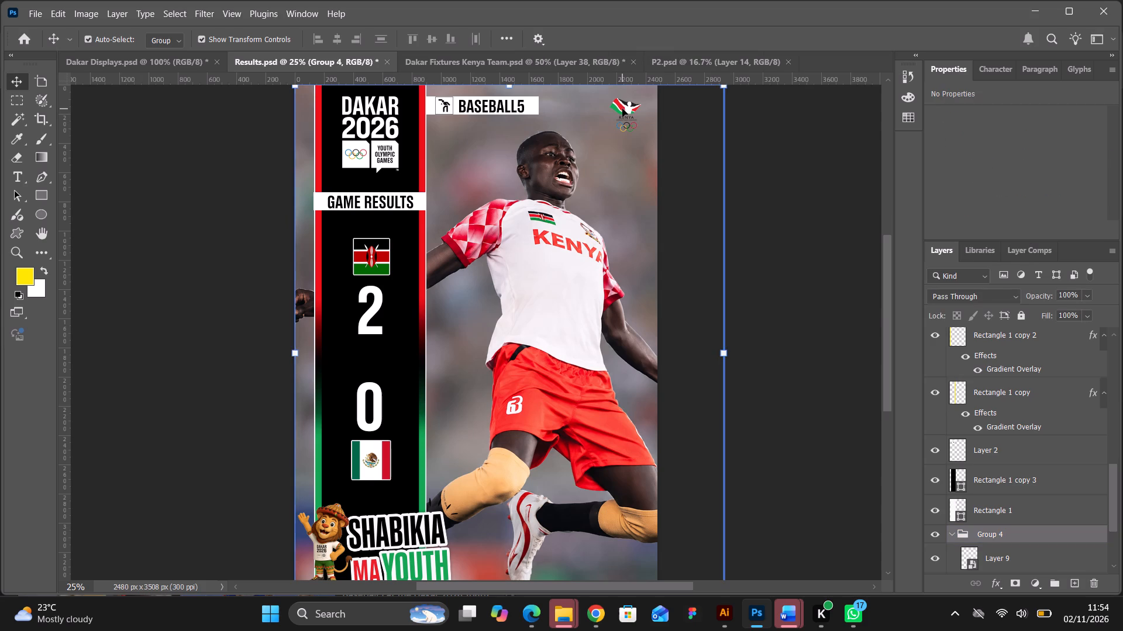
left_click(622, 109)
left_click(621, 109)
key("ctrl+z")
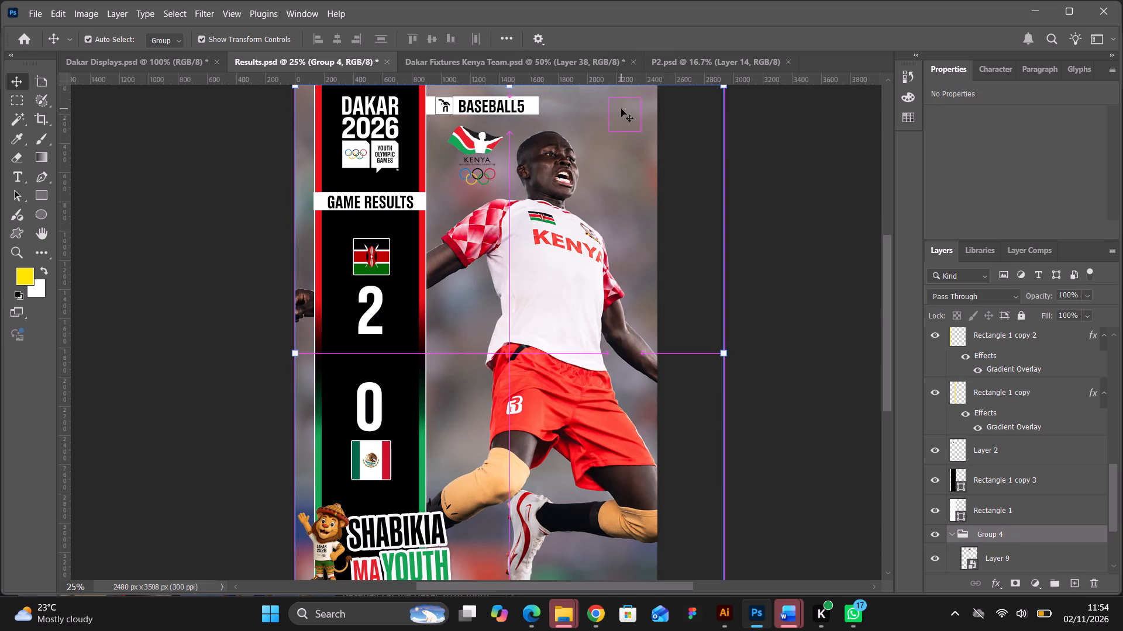
Look through the poster's layer stack for the layer holding the Kenya Olympic logo.
left_click(477, 143)
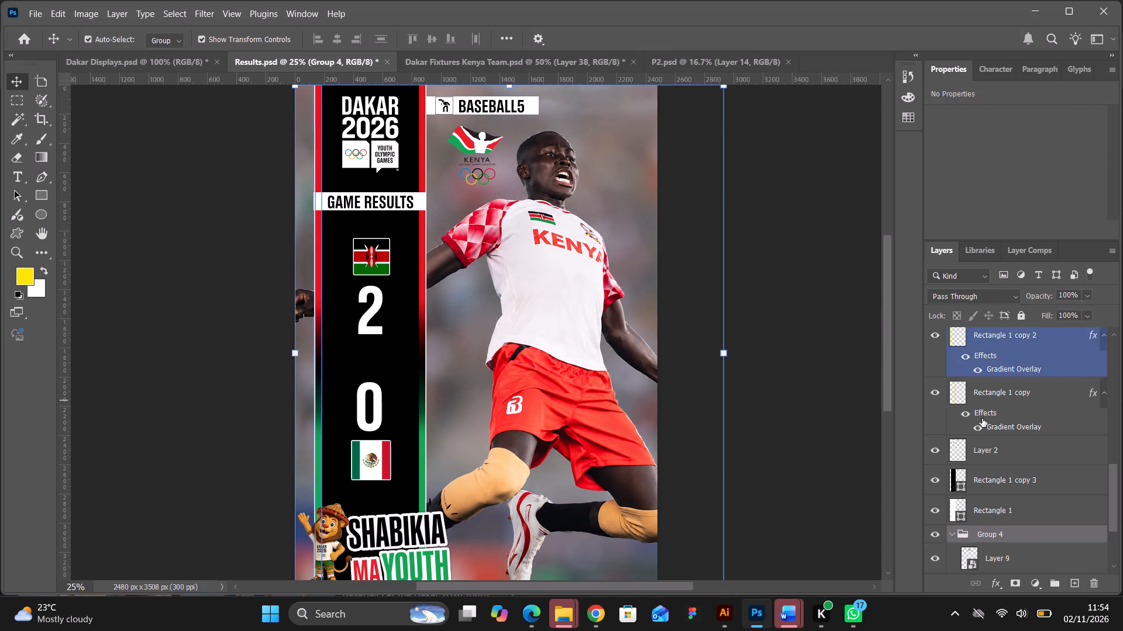
left_click(950, 535)
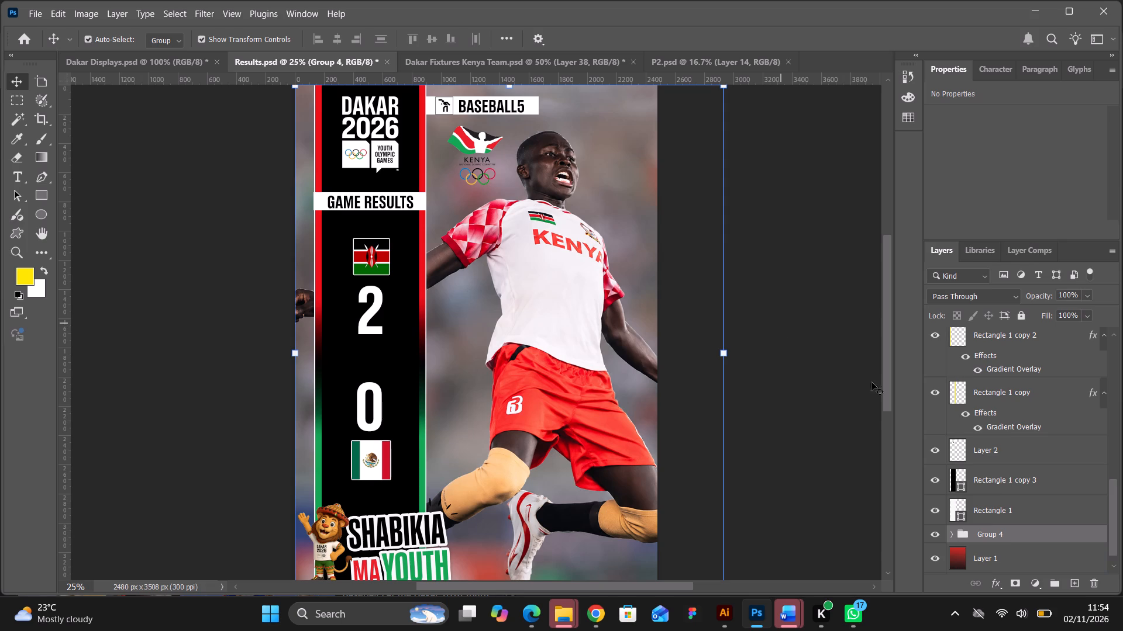
left_click(833, 360)
scroll(1112, 505, "up", 15)
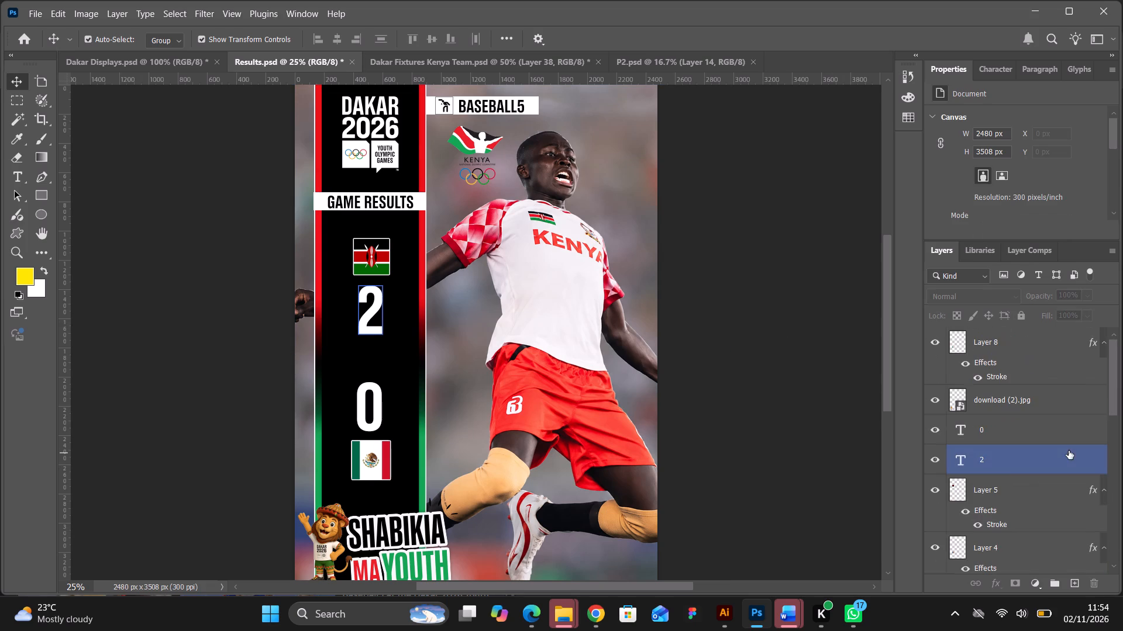
scroll(1069, 450, "up", 8)
left_click(939, 343)
left_click(939, 343)
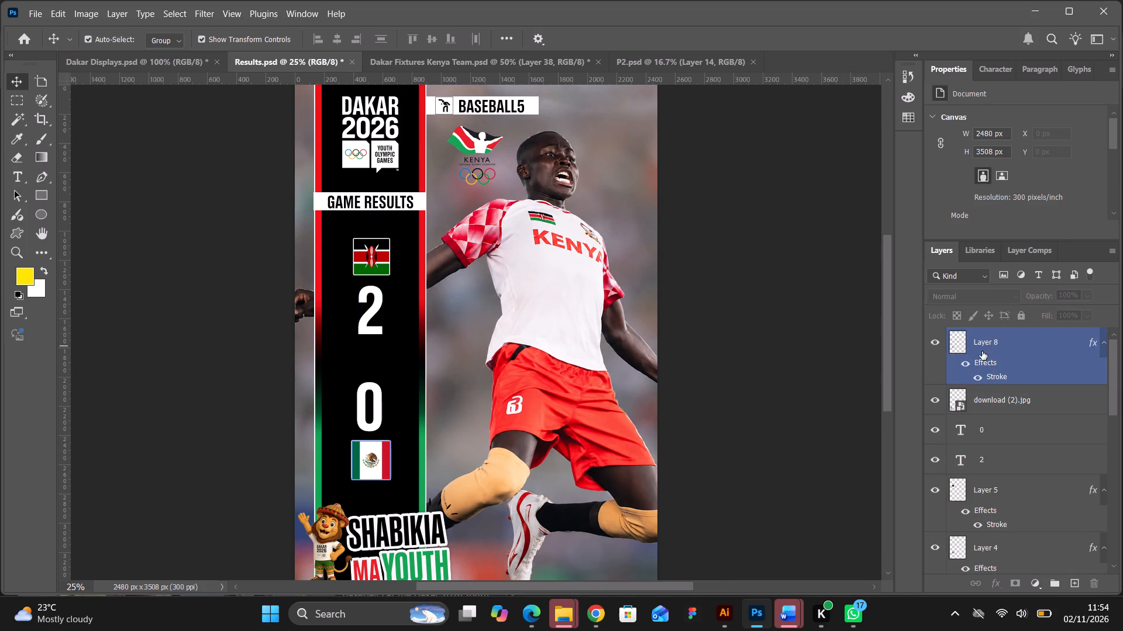
left_click(990, 400)
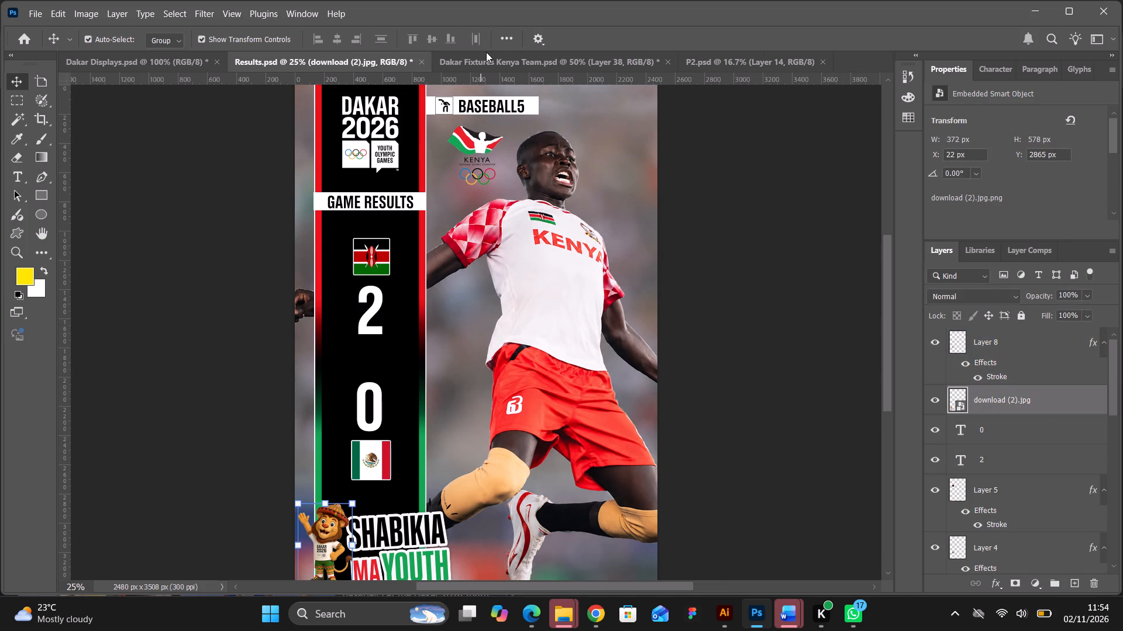
Move the Kenya Olympic logo layer, Layer 9, out of Group 4 to sit directly above that group.
left_click(470, 144)
scroll(1001, 519, "down", 4)
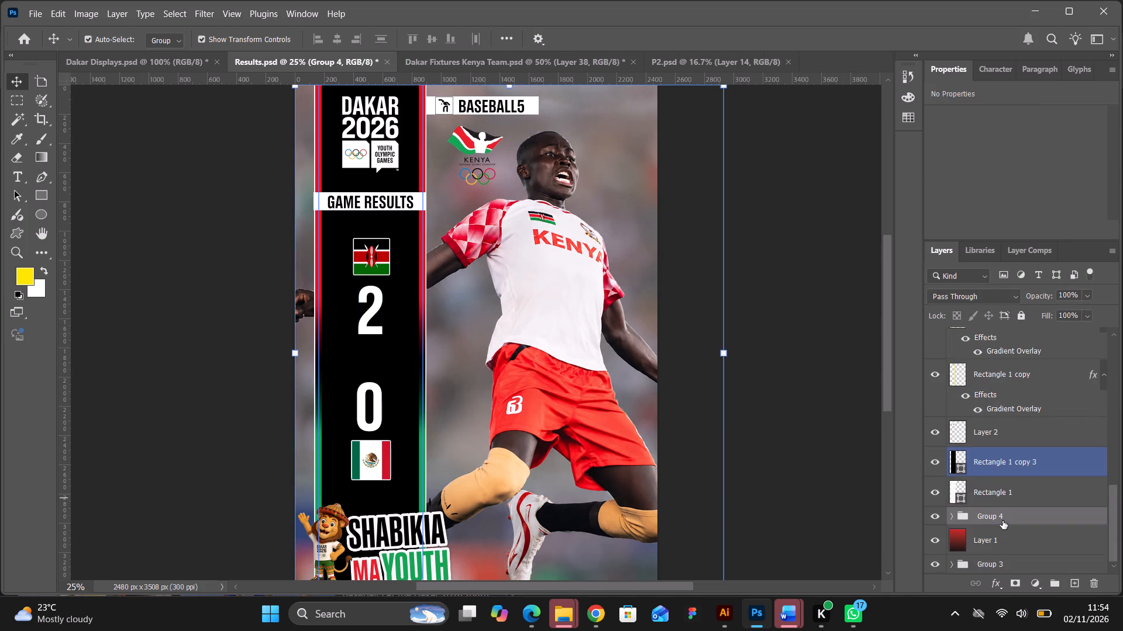
left_click(939, 516)
left_click(939, 516)
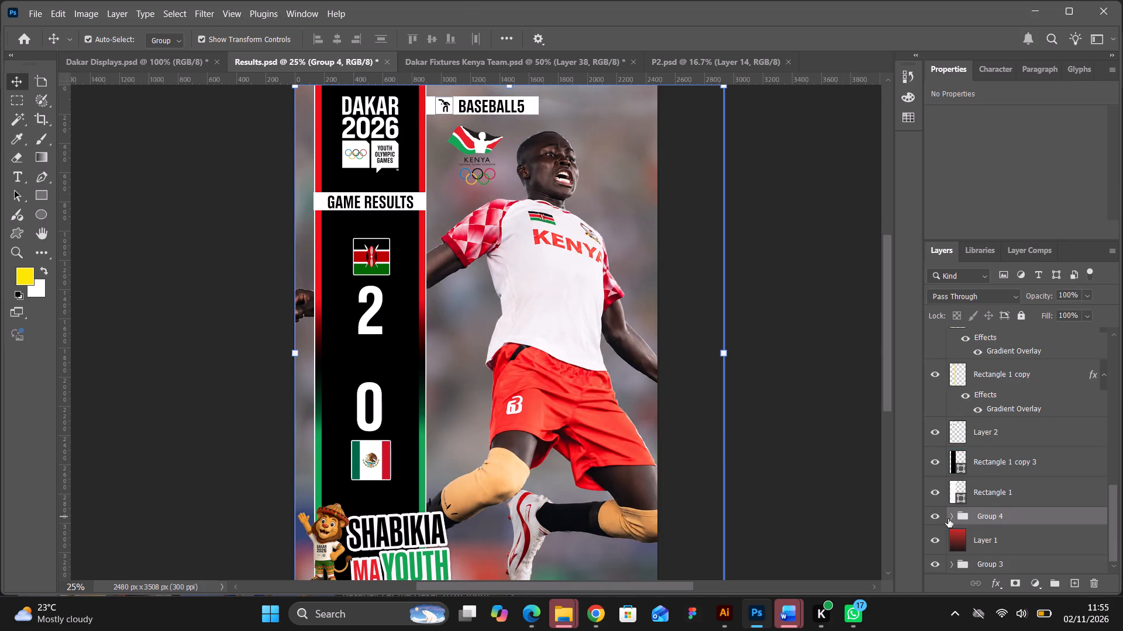
left_click(949, 516)
left_click(954, 515)
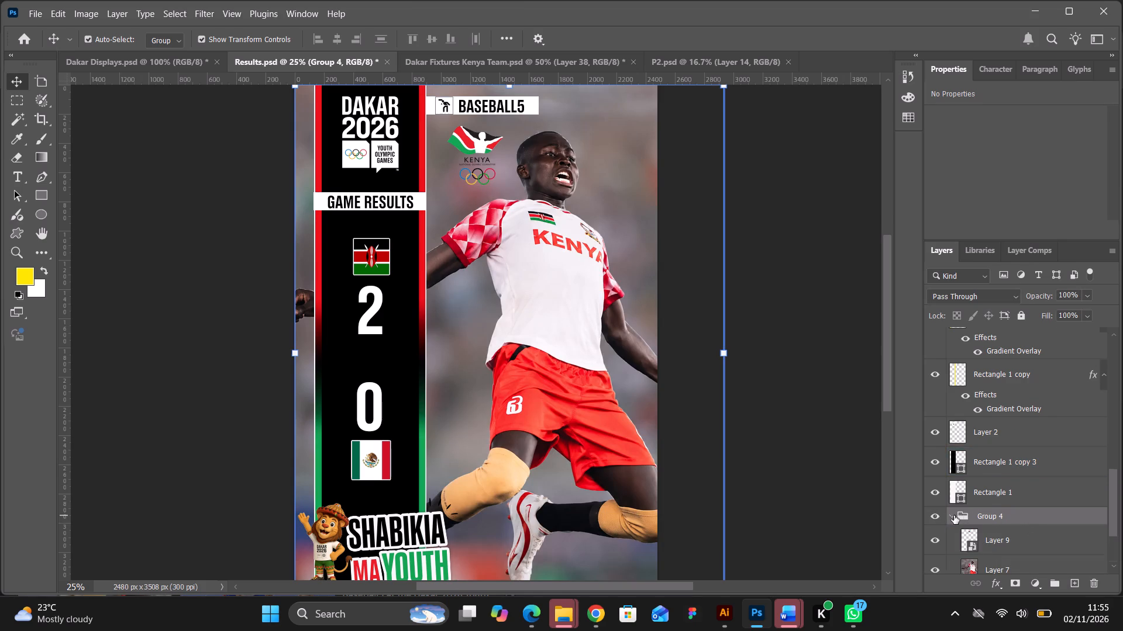
scroll(1042, 522, "down", 2)
left_click(1011, 458)
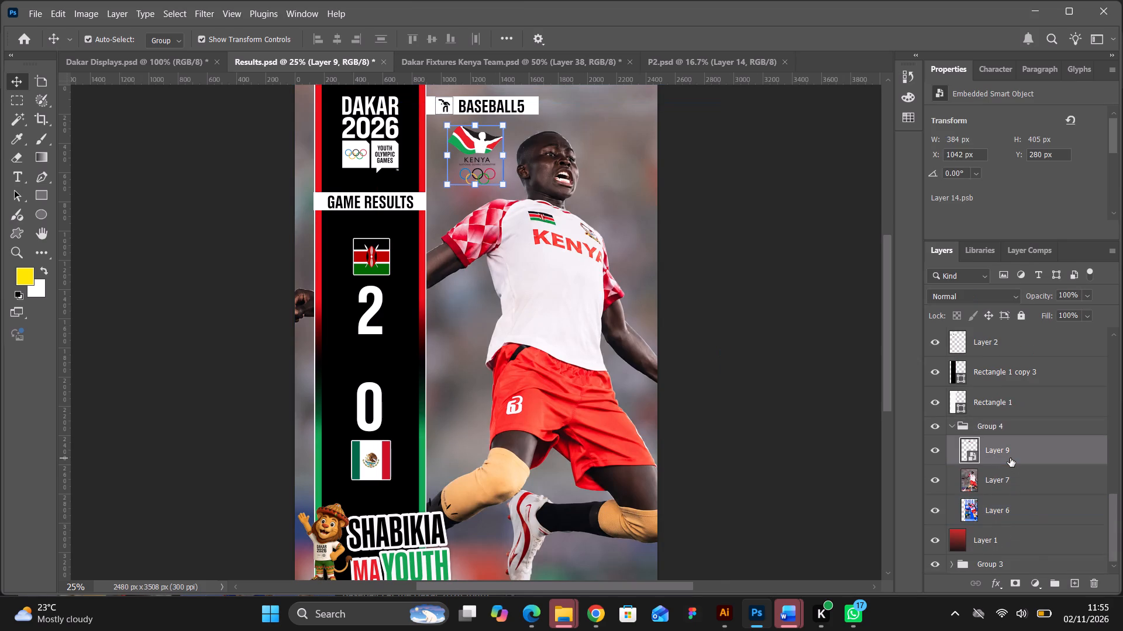
left_click_drag(1010, 455, 1010, 416)
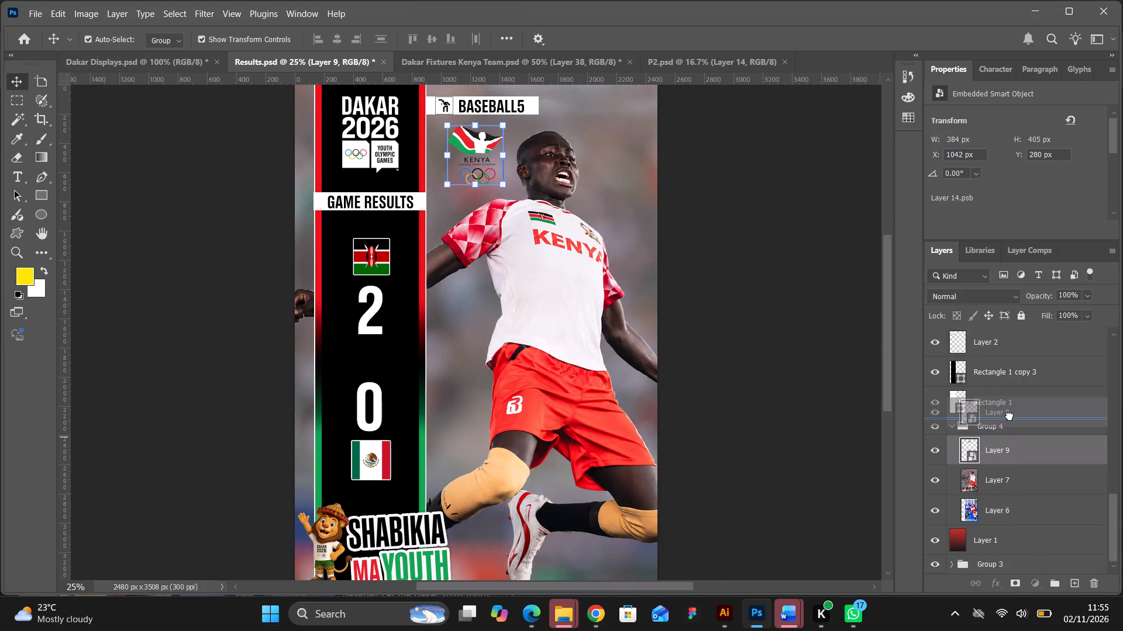
left_click_drag(1010, 416, 1010, 405)
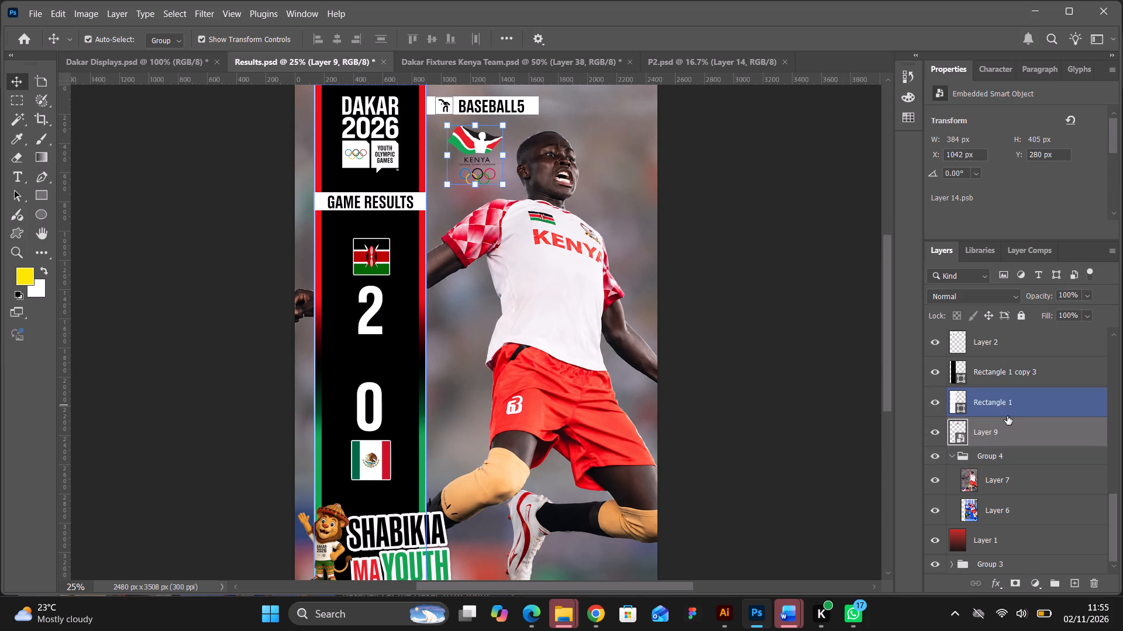
Scale the Kenya Olympic logo to about 66% and place it in the poster's bottom-right corner, at about X 2082, Y 3175 px.
key("ctrl+t")
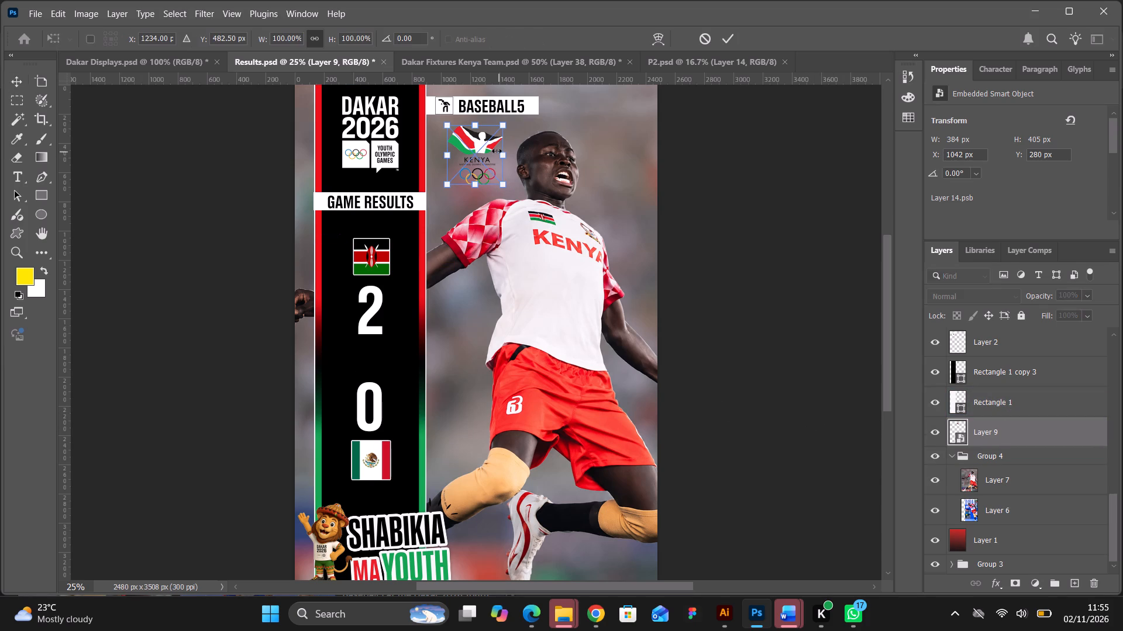
left_click_drag(485, 145, 622, 529)
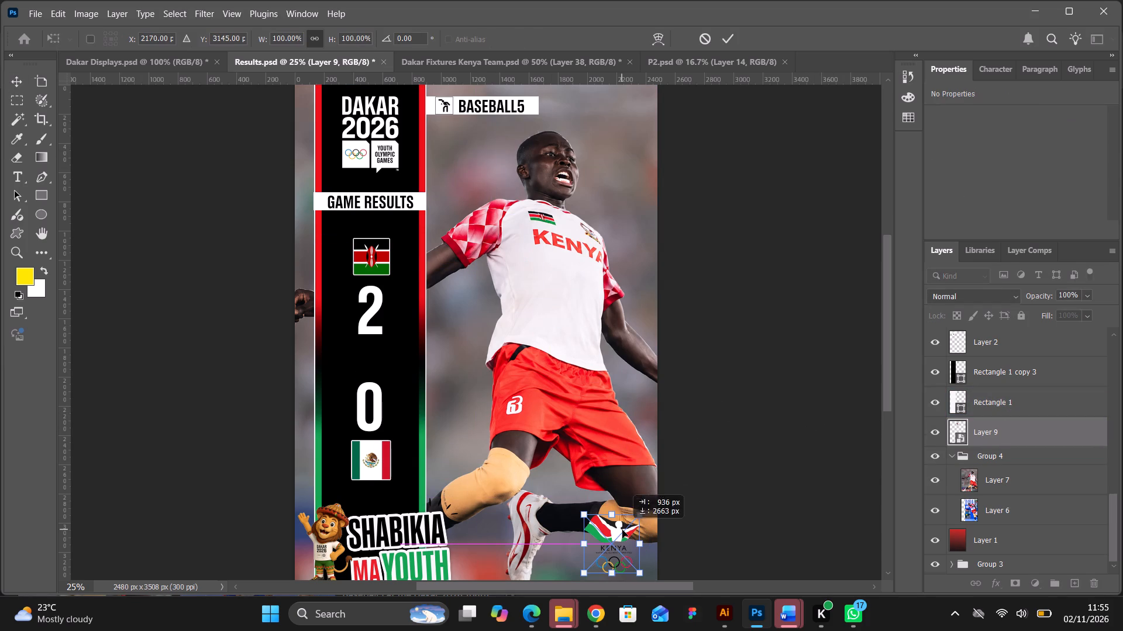
scroll(629, 507, "down", 10)
left_click_drag(639, 397, 635, 404)
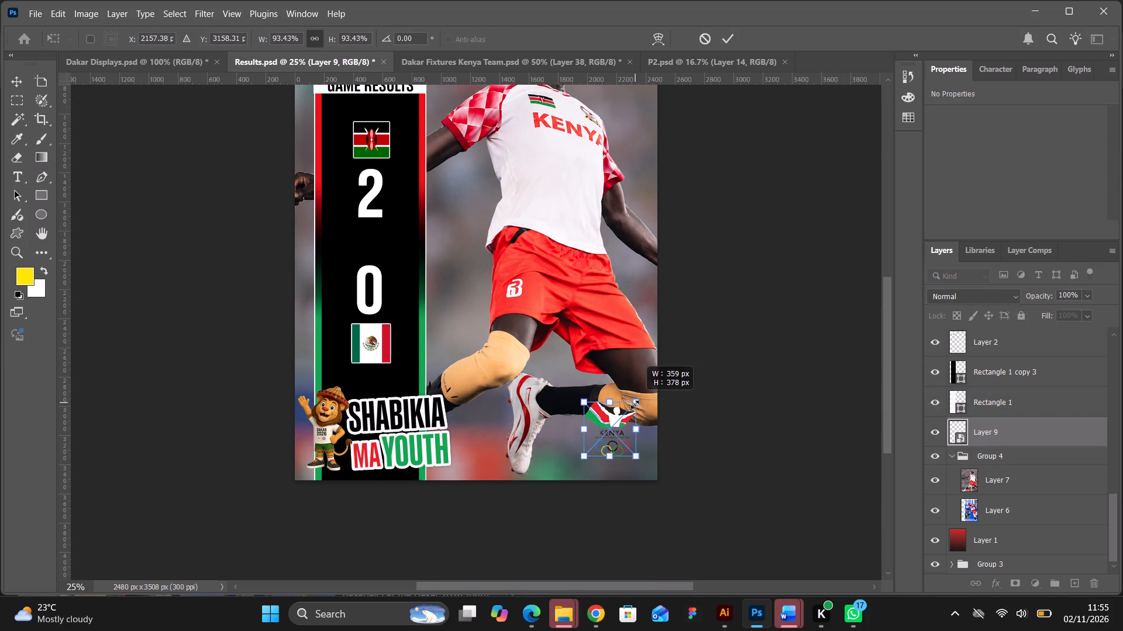
left_click_drag(635, 404, 619, 417)
left_click_drag(610, 434, 625, 446)
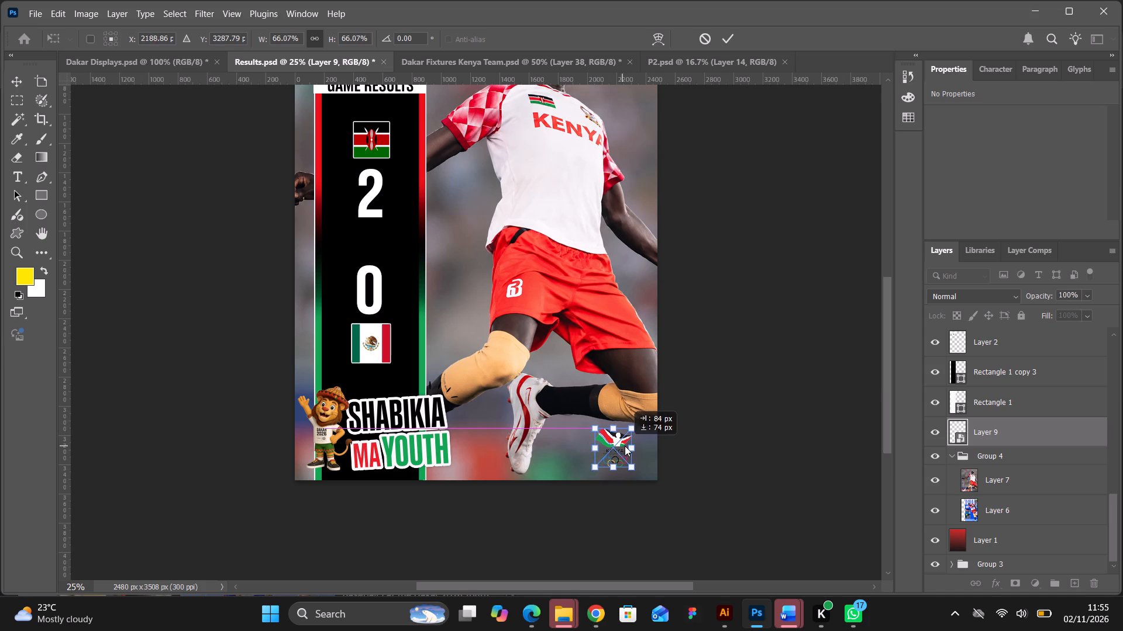
left_click_drag(625, 446, 633, 448)
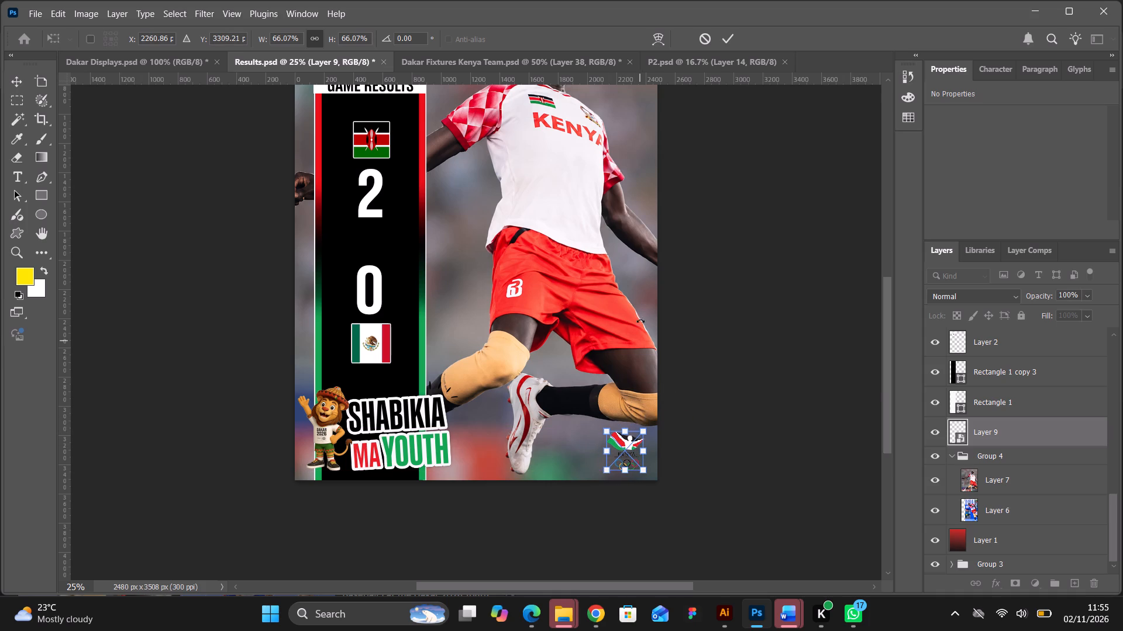
left_click_drag(633, 441, 626, 441)
left_click(727, 39)
left_click(733, 220)
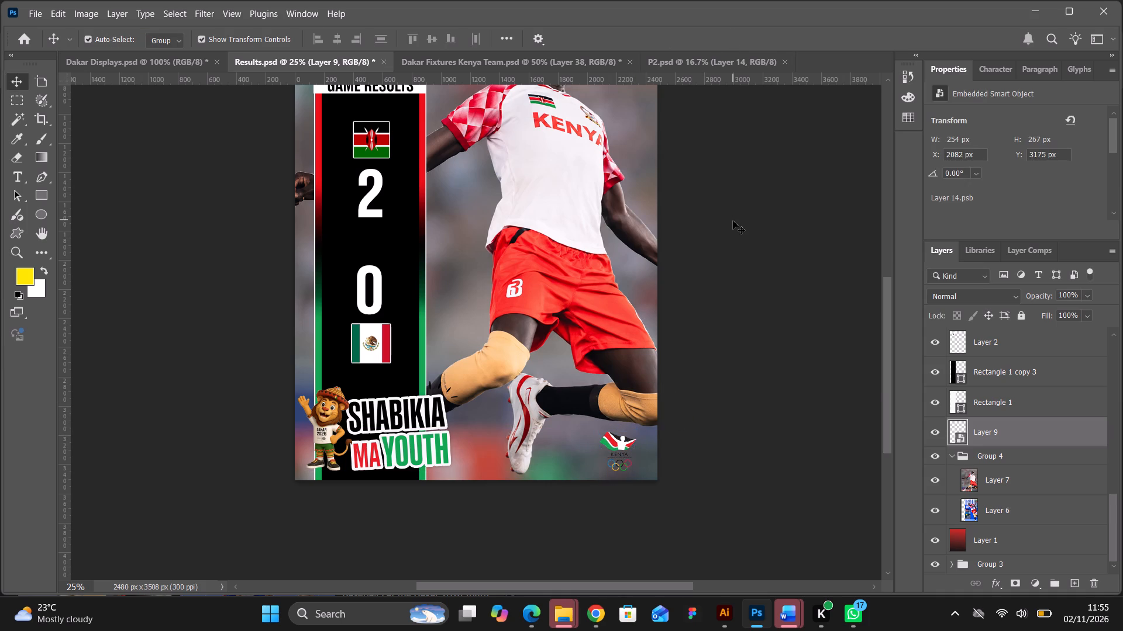
Check the whole poster with the Kenya Olympic logo in its bottom-right corner.
scroll(725, 226, "up", 5)
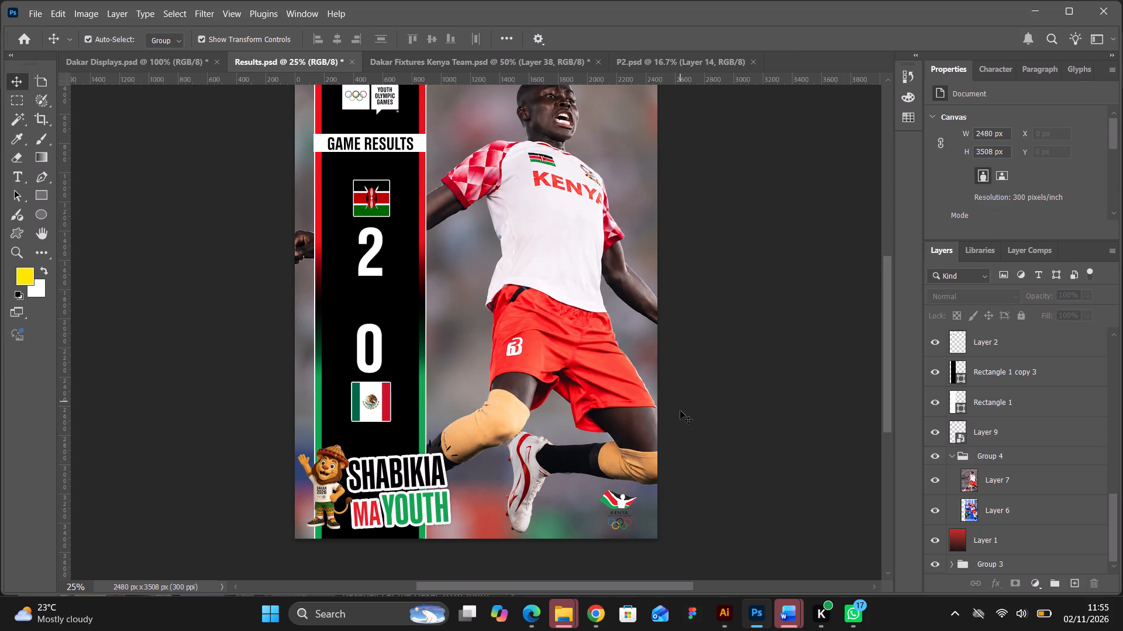
scroll(680, 414, "up", 4)
scroll(680, 414, "down", 7)
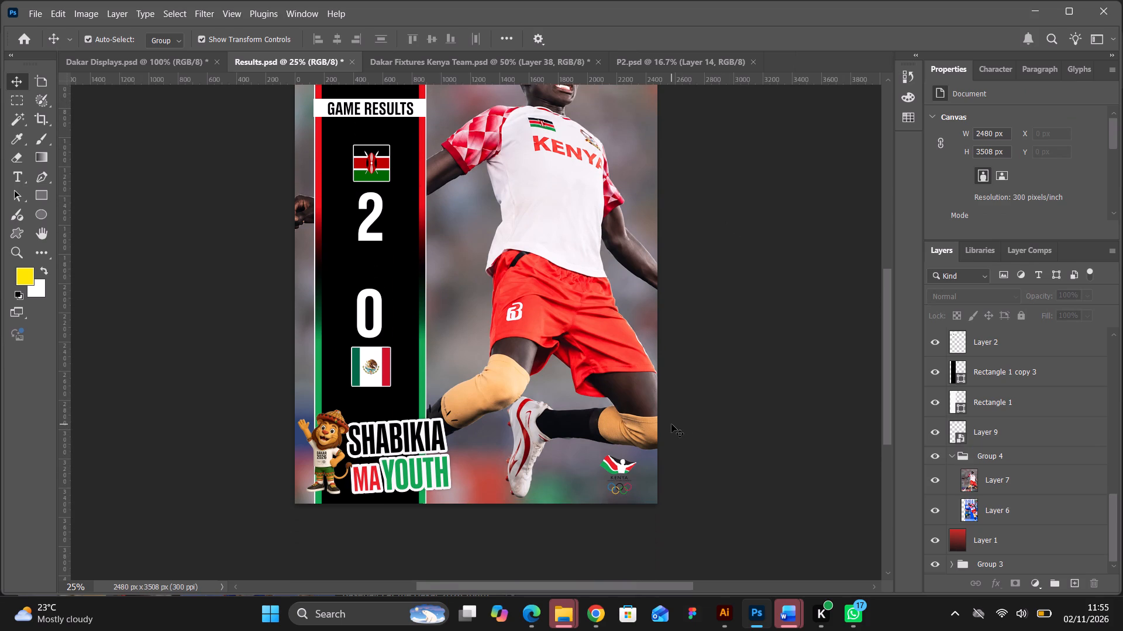
scroll(671, 424, "up", 11)
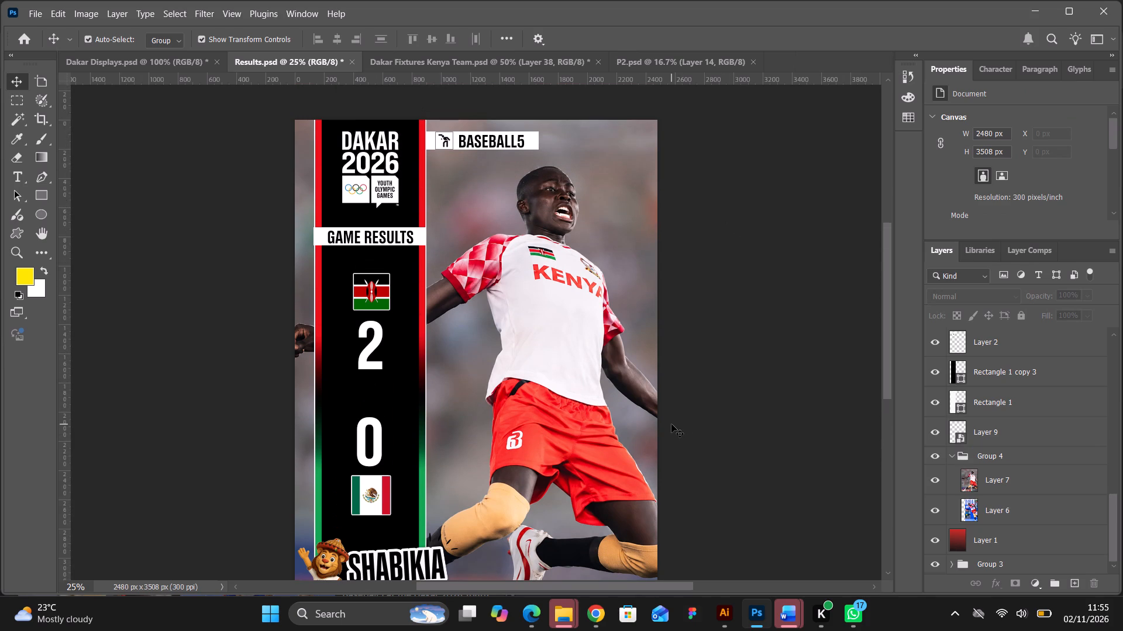
scroll(671, 425, "down", 2)
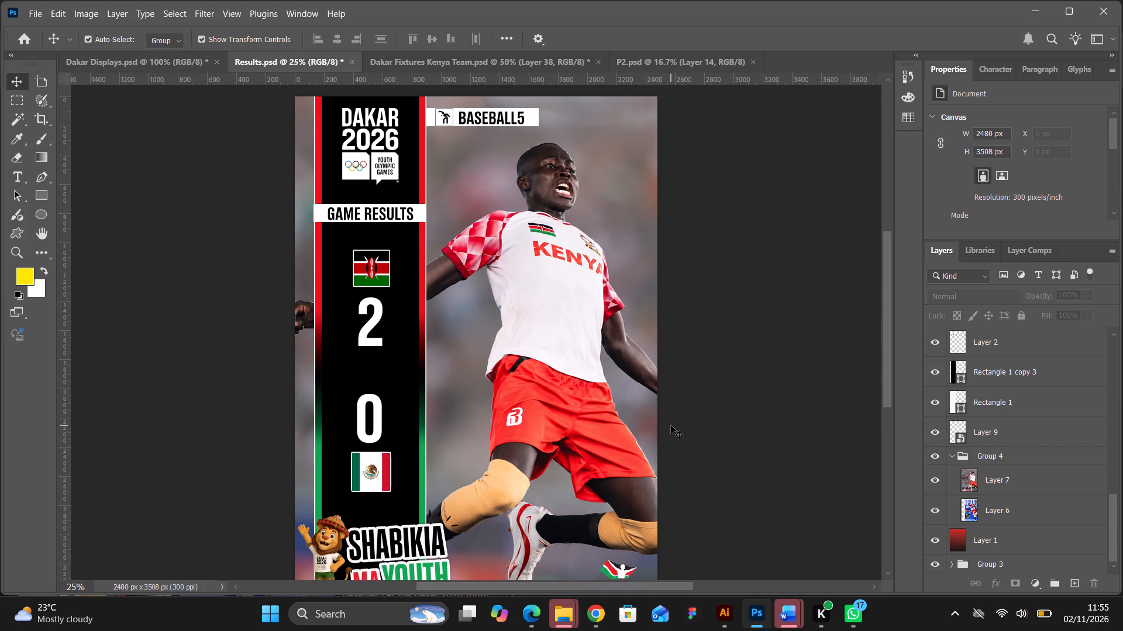
scroll(671, 427, "down", 13)
scroll(643, 455, "up", 1)
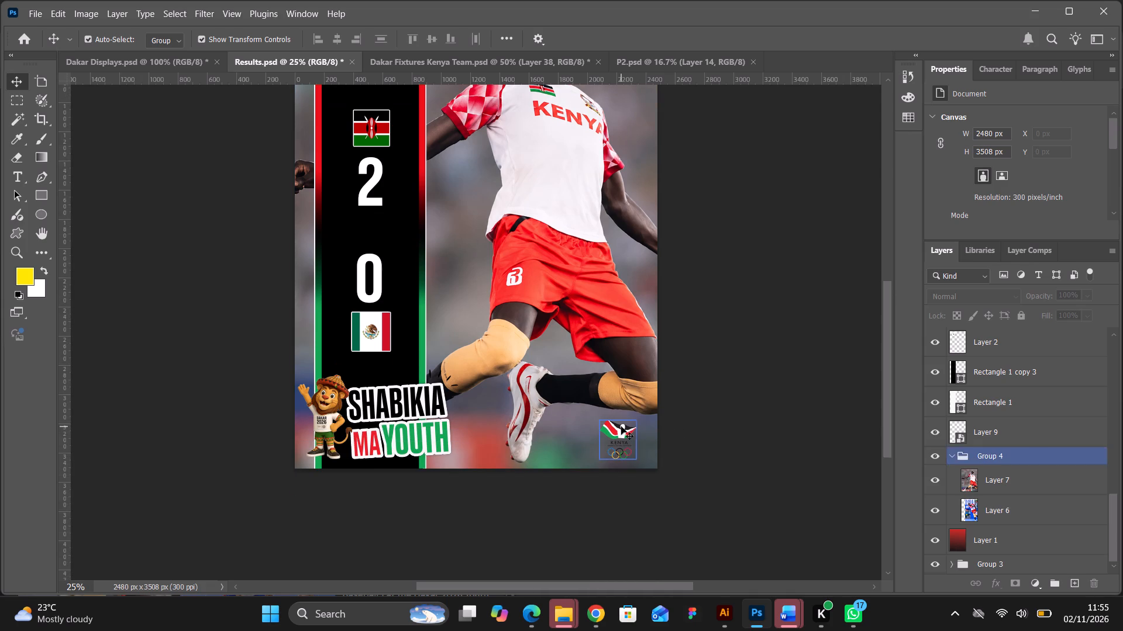
Move the Kenya Olympic logo up to the poster's top-right corner, level with the BASEBALL5 label.
left_click(618, 433)
left_click_drag(618, 436, 612, 177)
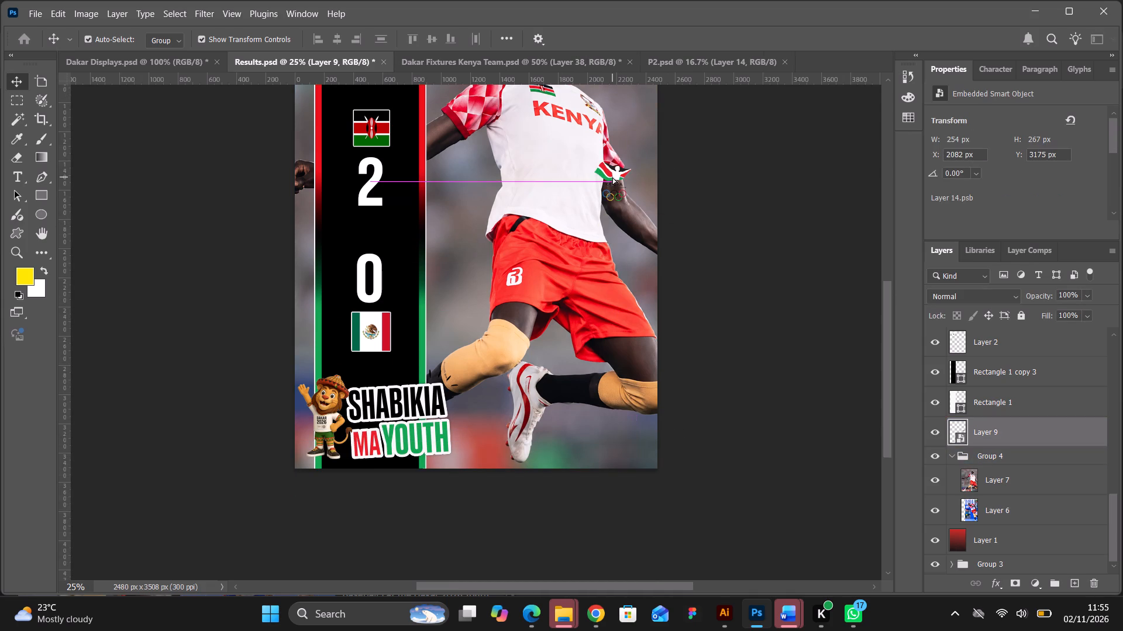
scroll(604, 218, "up", 19)
left_click_drag(610, 398, 610, 372)
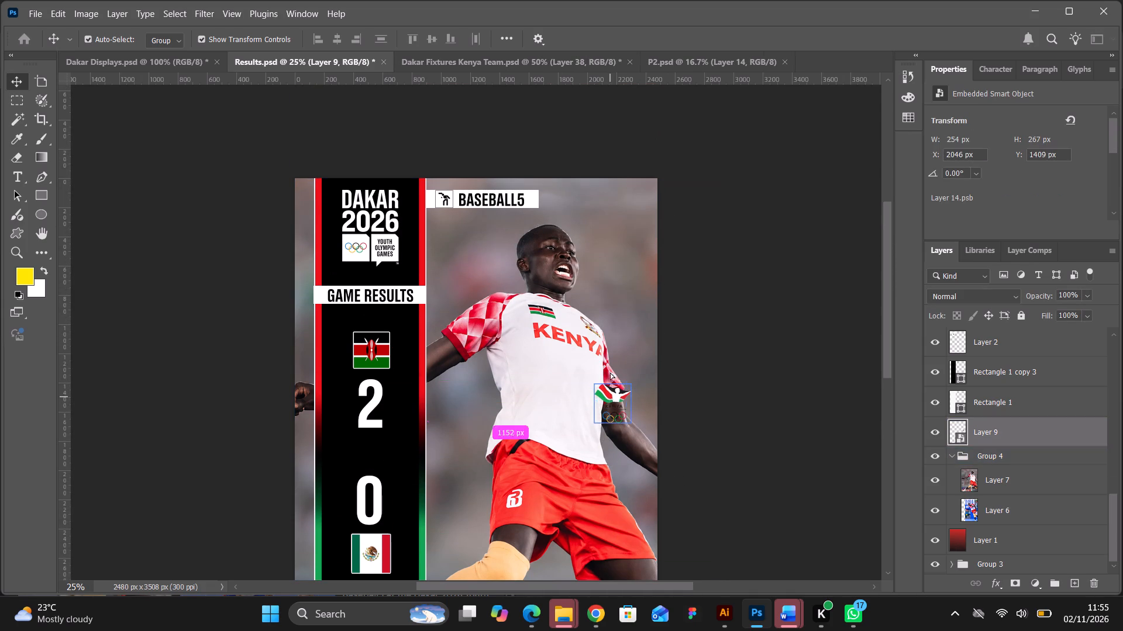
left_click_drag(610, 372, 622, 201)
left_click(725, 219)
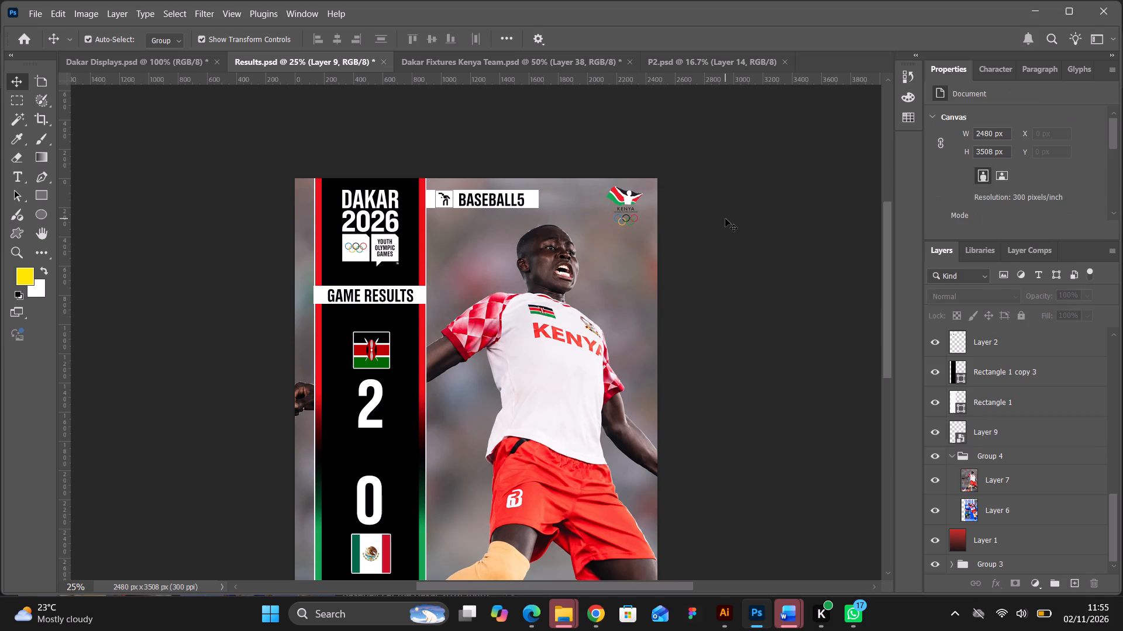
Hide the Layer 7 player photo in Group 4 to show the blue-background player photo beneath it.
scroll(722, 228, "down", 14)
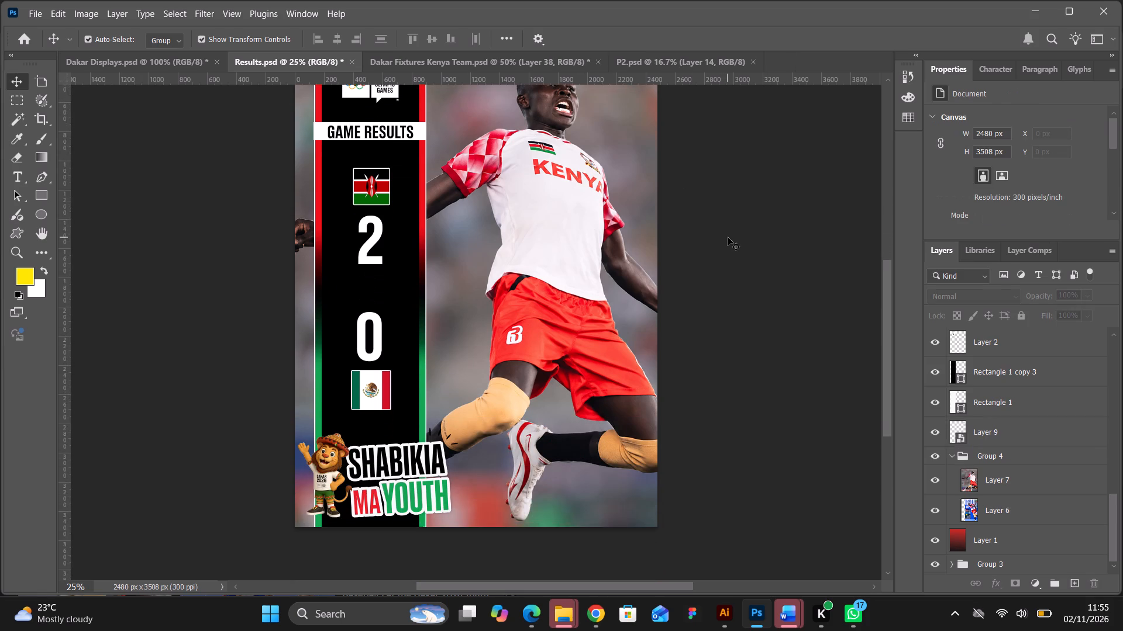
scroll(728, 237, "up", 9)
scroll(728, 237, "down", 1)
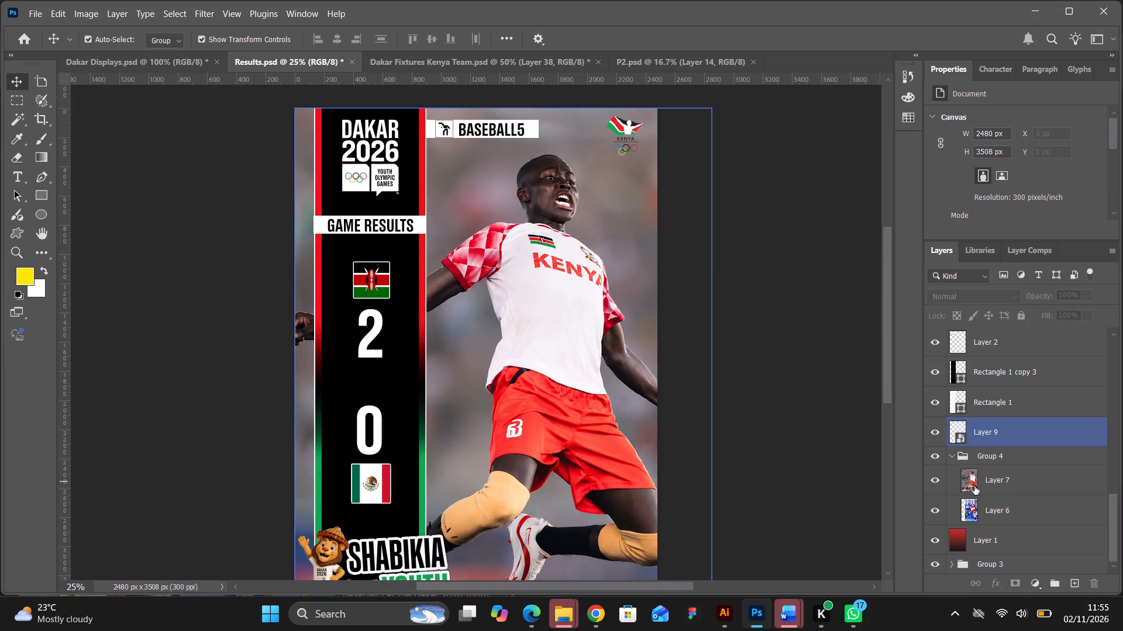
left_click(939, 479)
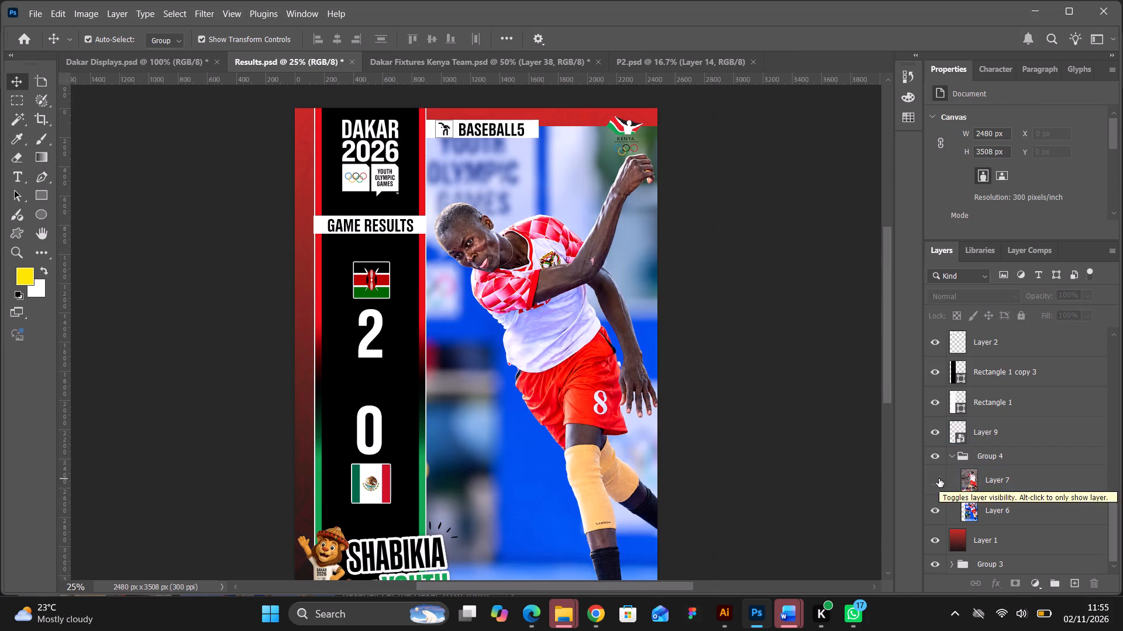
scroll(819, 394, "down", 10)
scroll(606, 345, "up", 2)
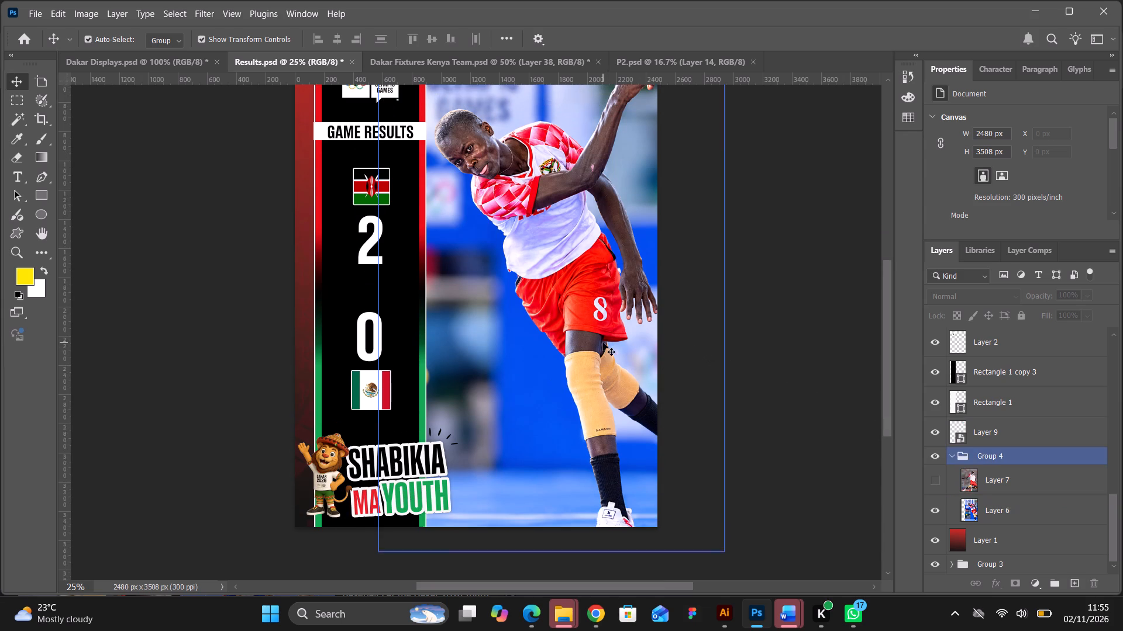
scroll(603, 342, "up", 2)
Scale the blue-background player photo on Layer 6 to about 2342 × 3514 px, spanning the poster's full height from Y 0.
left_click(603, 342)
scroll(603, 342, "up", 8)
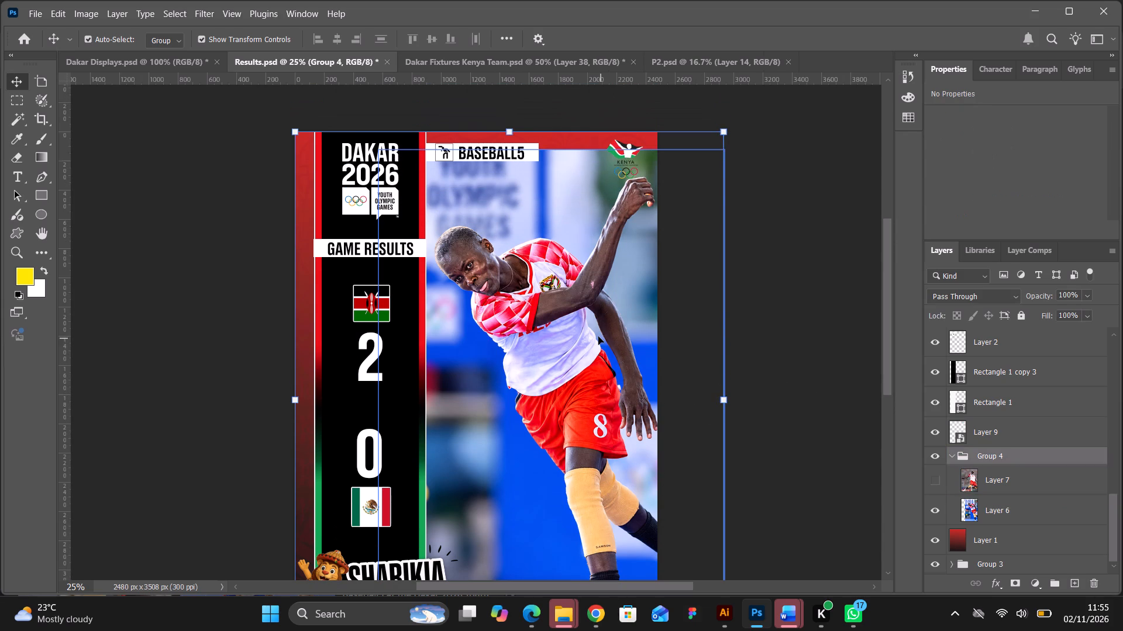
left_click(999, 507)
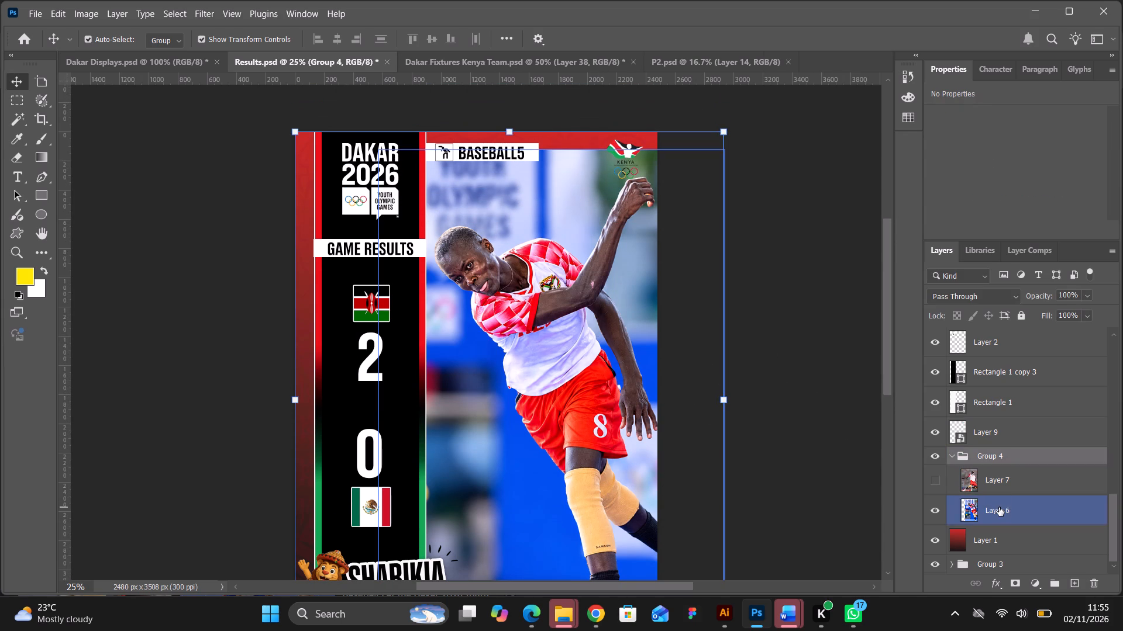
left_click_drag(553, 148, 549, 131)
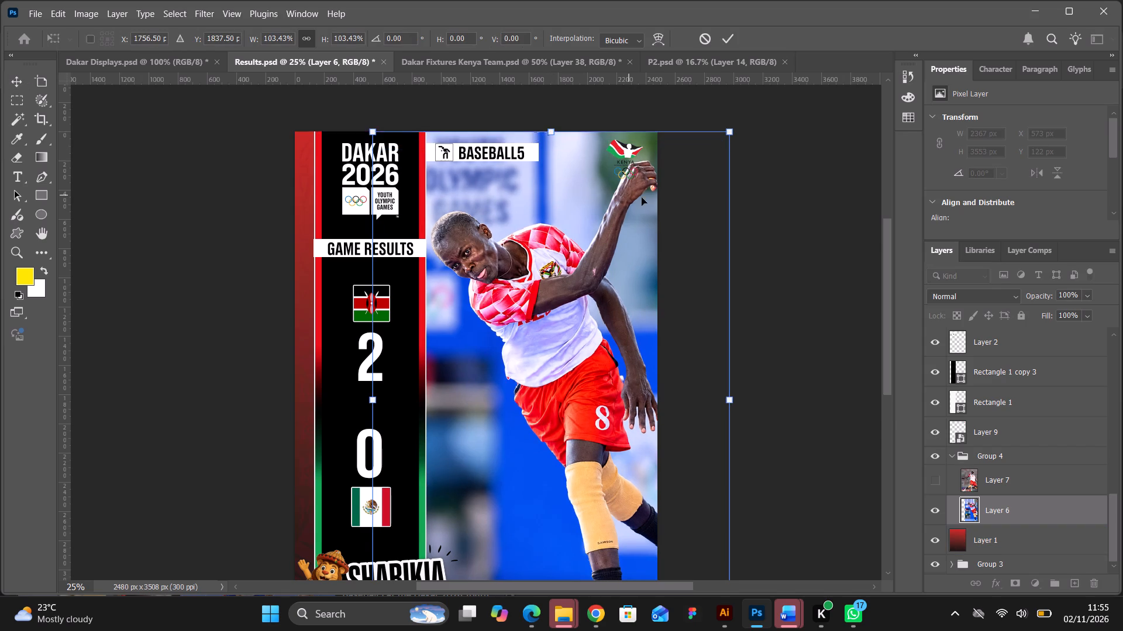
scroll(644, 200, "down", 11)
scroll(651, 211, "up", 9)
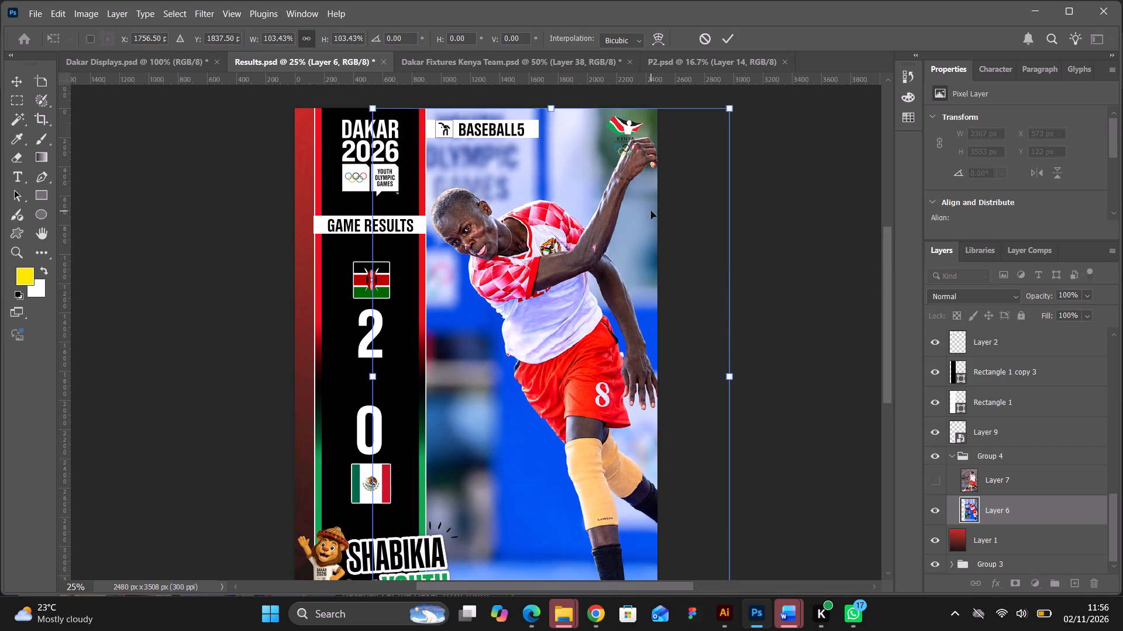
scroll(651, 211, "down", 8)
left_click_drag(732, 546, 731, 543)
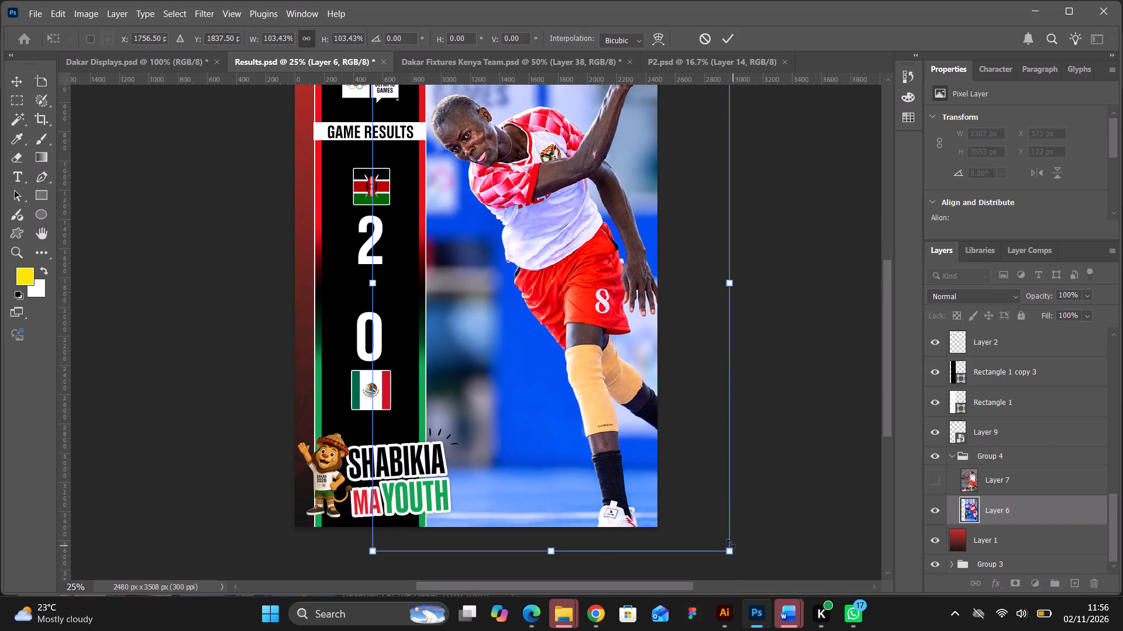
left_click_drag(731, 543, 718, 521)
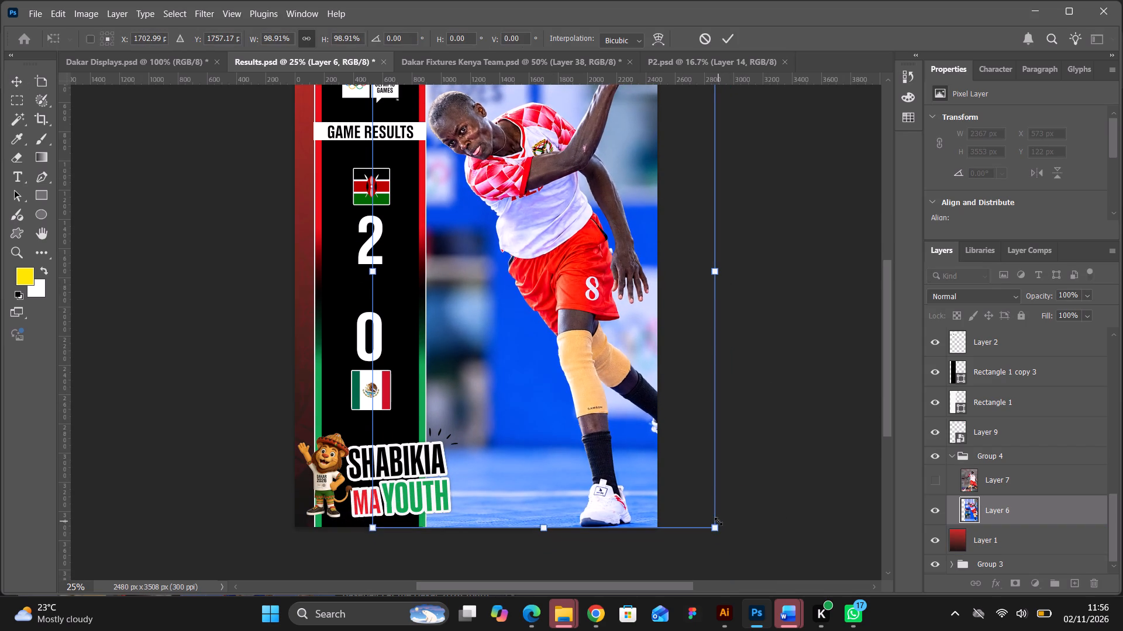
scroll(755, 274, "up", 11)
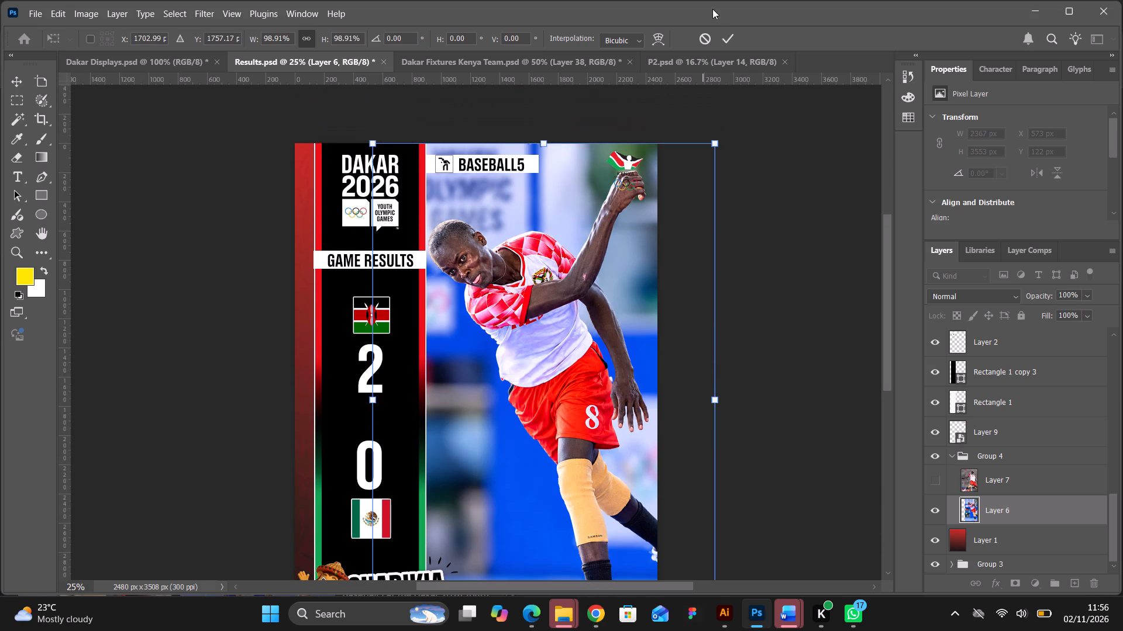
left_click(732, 32)
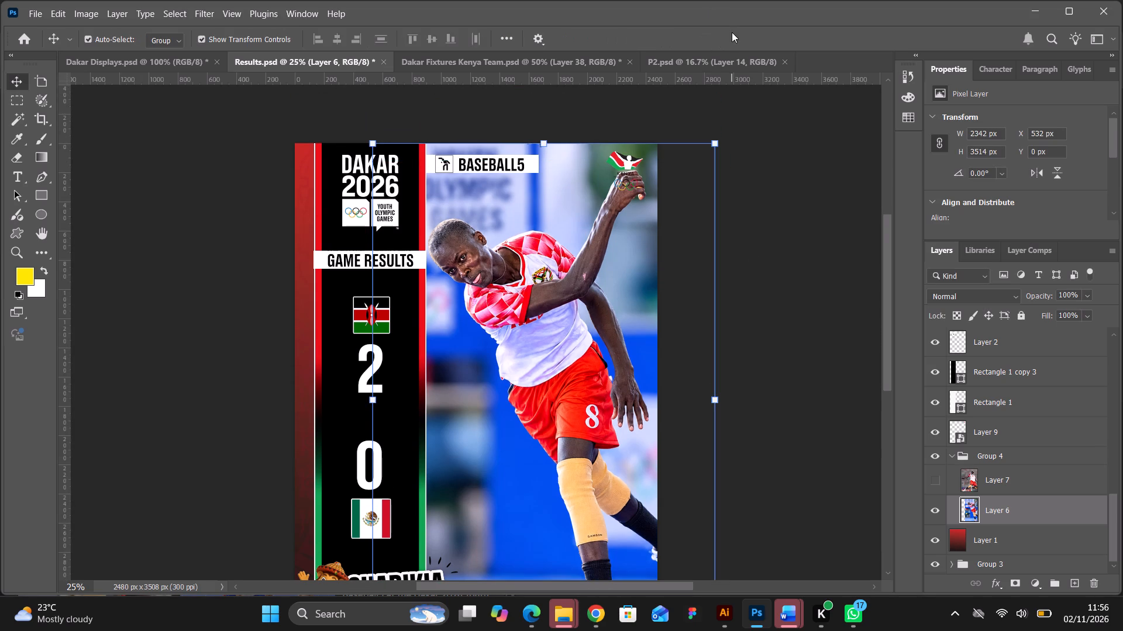
Move the Layer 6 player photo straight down to Y 172 px so the raised hand clears the Kenya Olympic logo.
scroll(759, 129, "down", 11)
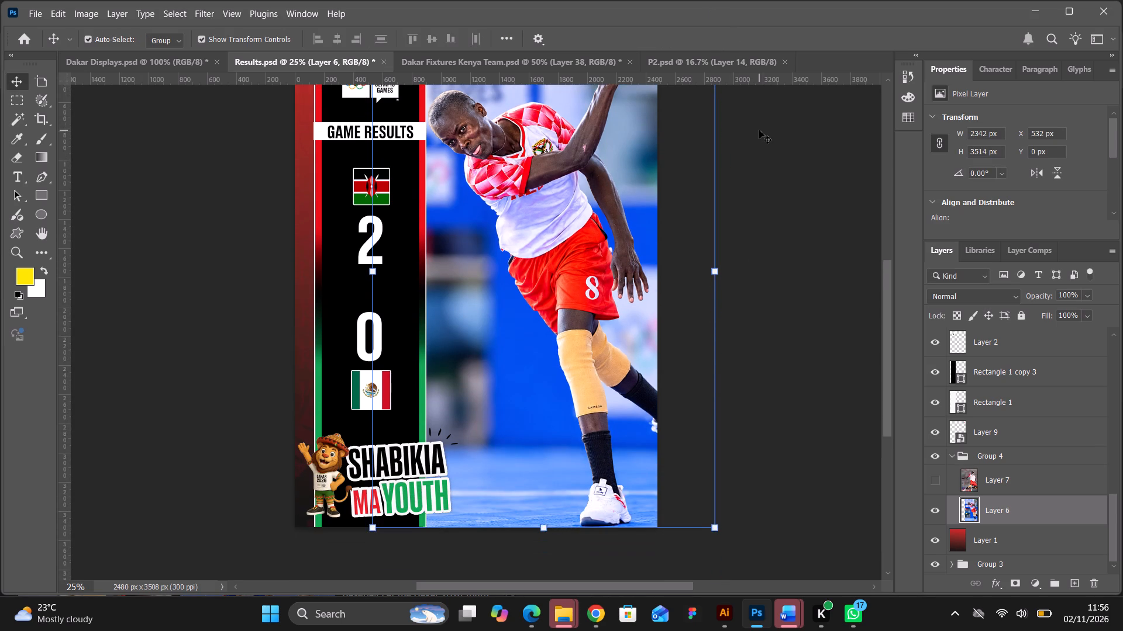
scroll(759, 130, "up", 10)
scroll(759, 130, "down", 5)
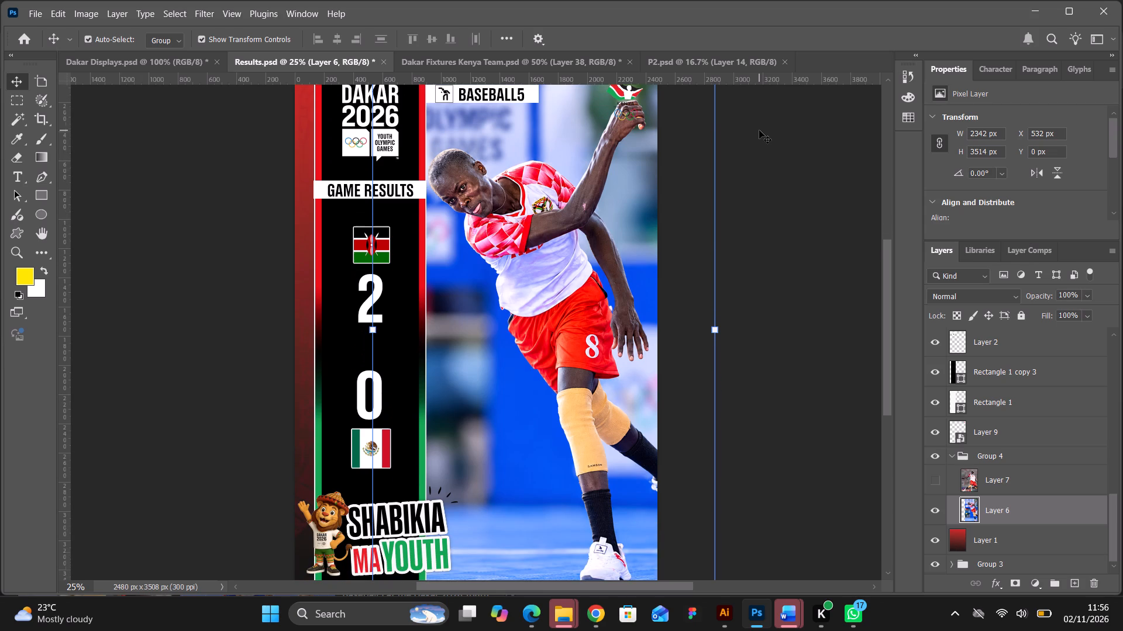
key("Down")
key("Down")
key("Down")
key("Down")
key("Down")
key("Down")
key("Down")
key("Down")
key("Down")
key("Down")
key("Down")
key("Down")
key("Down")
key("Down")
key("Down")
key("Down")
key("Down")
key("Down")
key("Down")
key("Down")
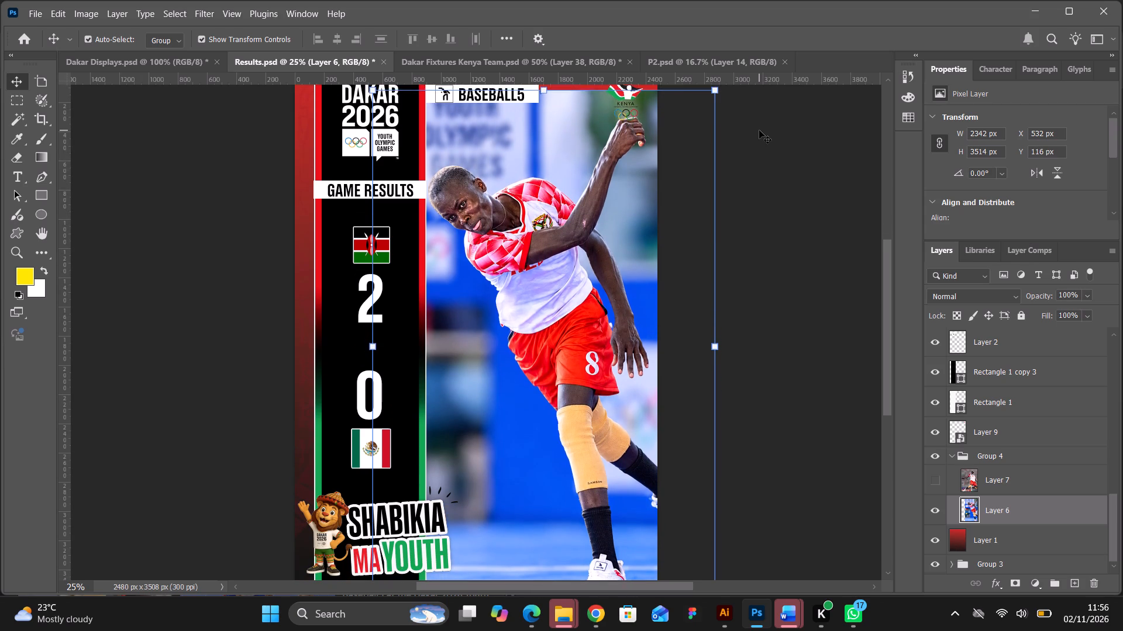
key("Down")
scroll(759, 130, "up", 2)
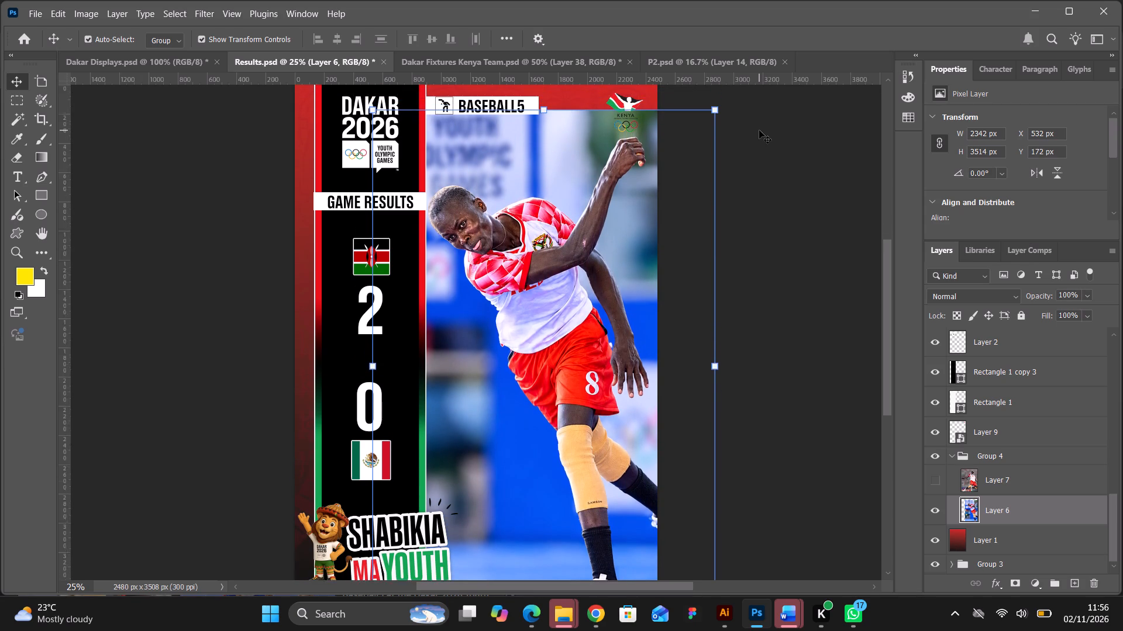
scroll(759, 130, "up", 7)
left_click(742, 148)
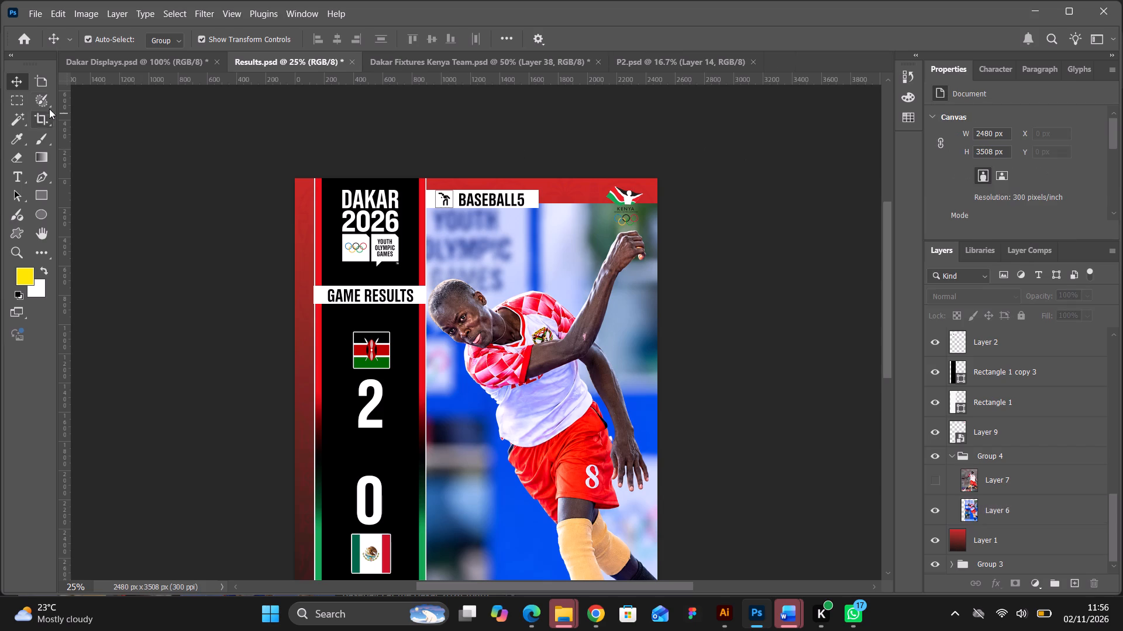
Select a strip about 2318 × 205 px along the poster's top and fill it on Layer 6, extending the photo's background.
left_click(19, 102)
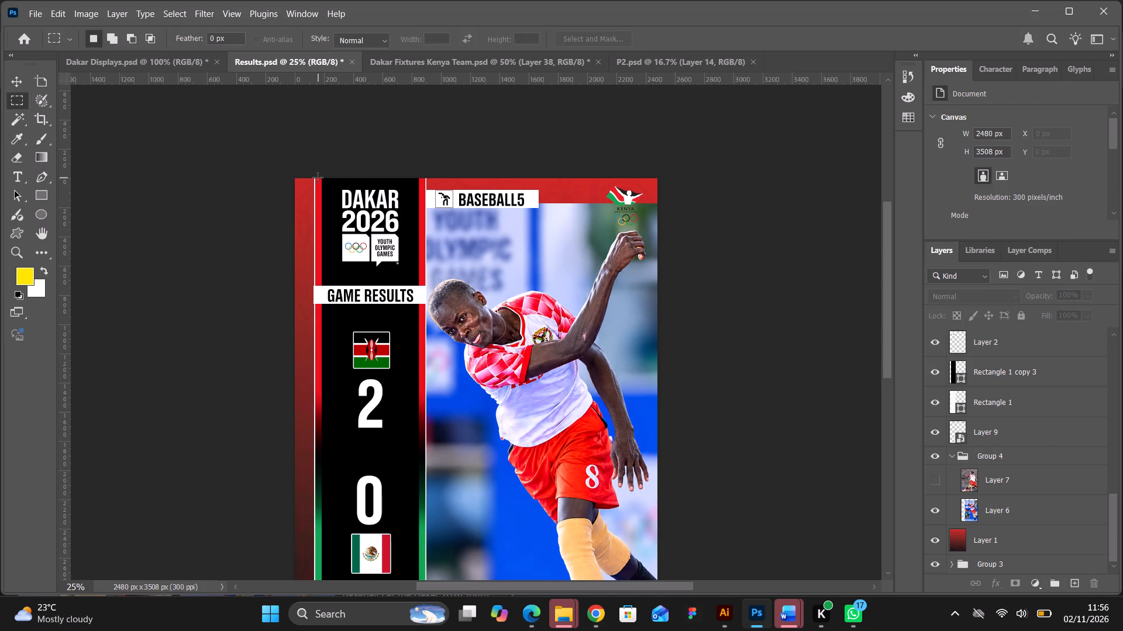
left_click_drag(319, 179, 662, 208)
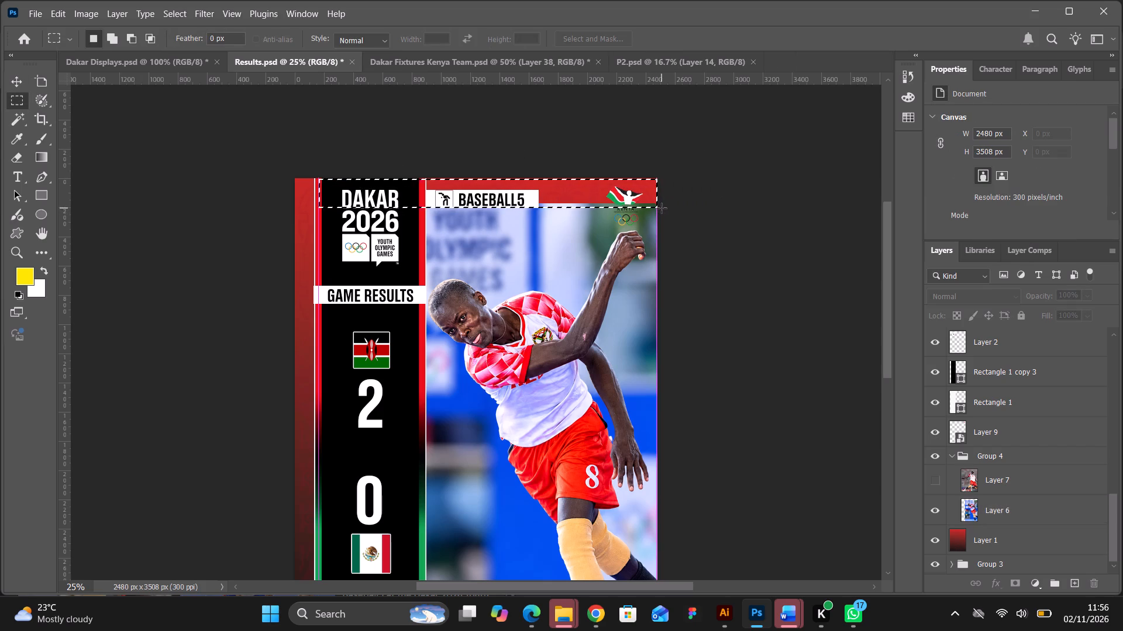
left_click(88, 13)
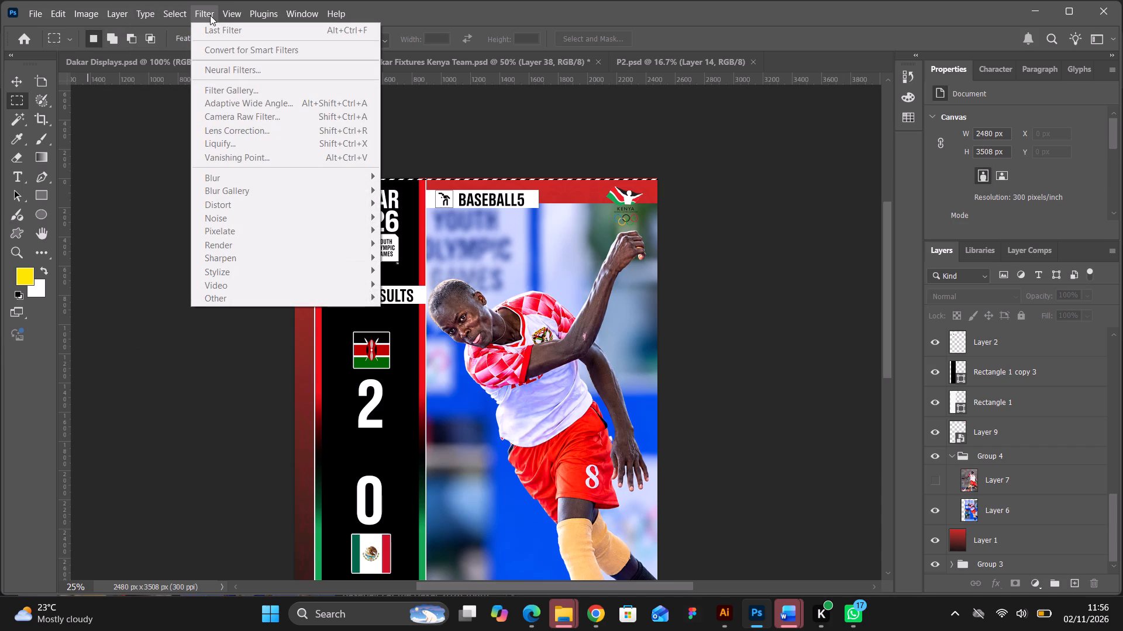
double_click(998, 507)
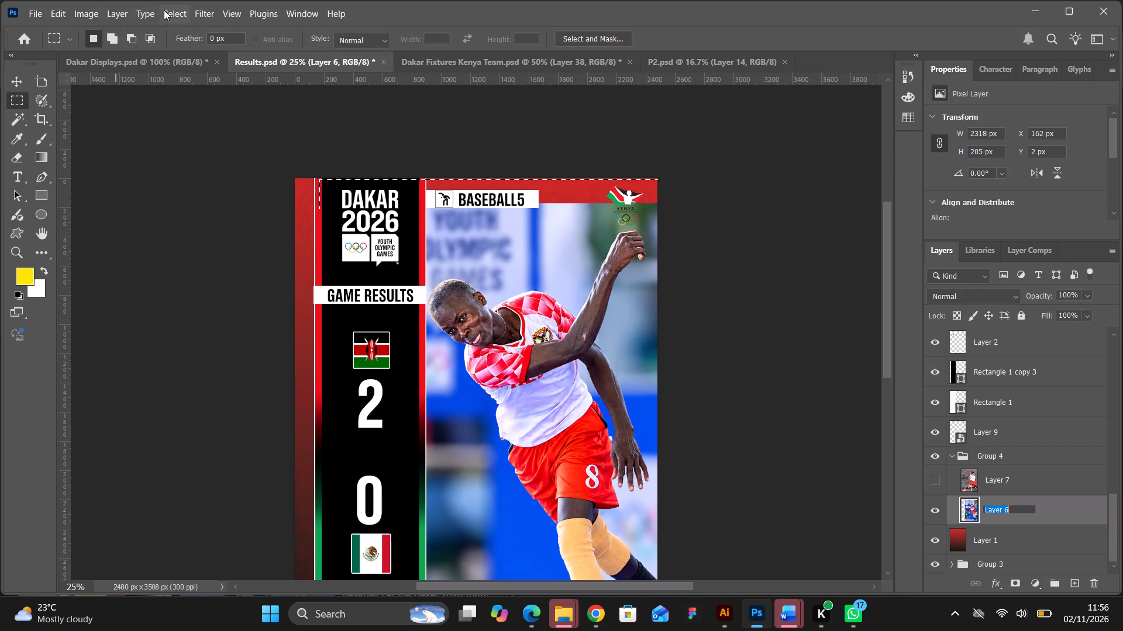
left_click(168, 9)
left_click(170, 12)
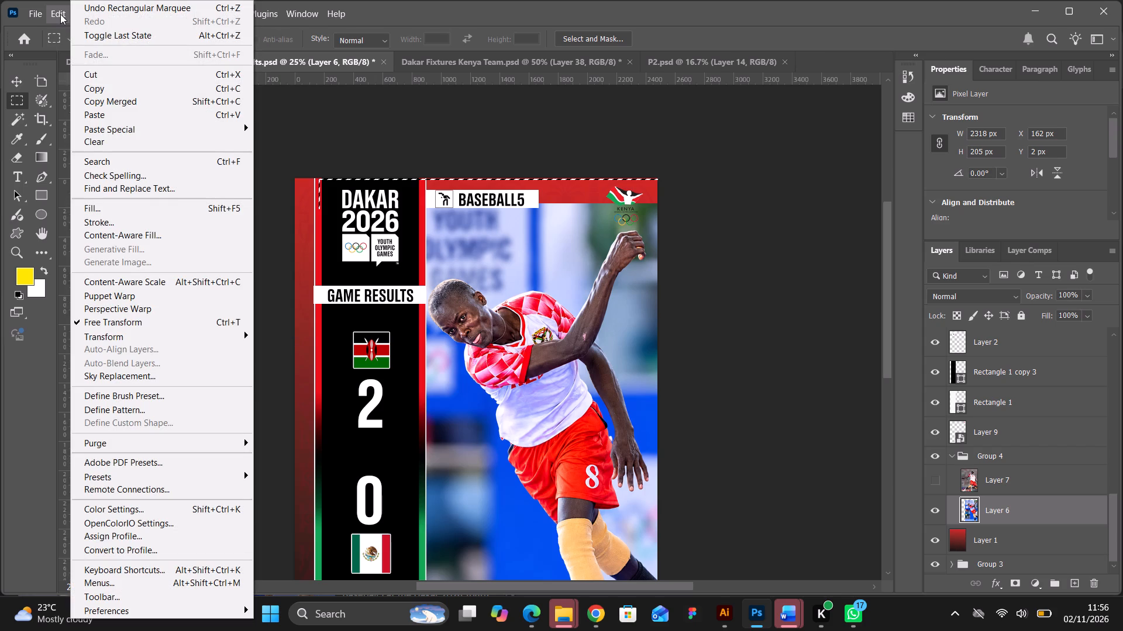
left_click(111, 212)
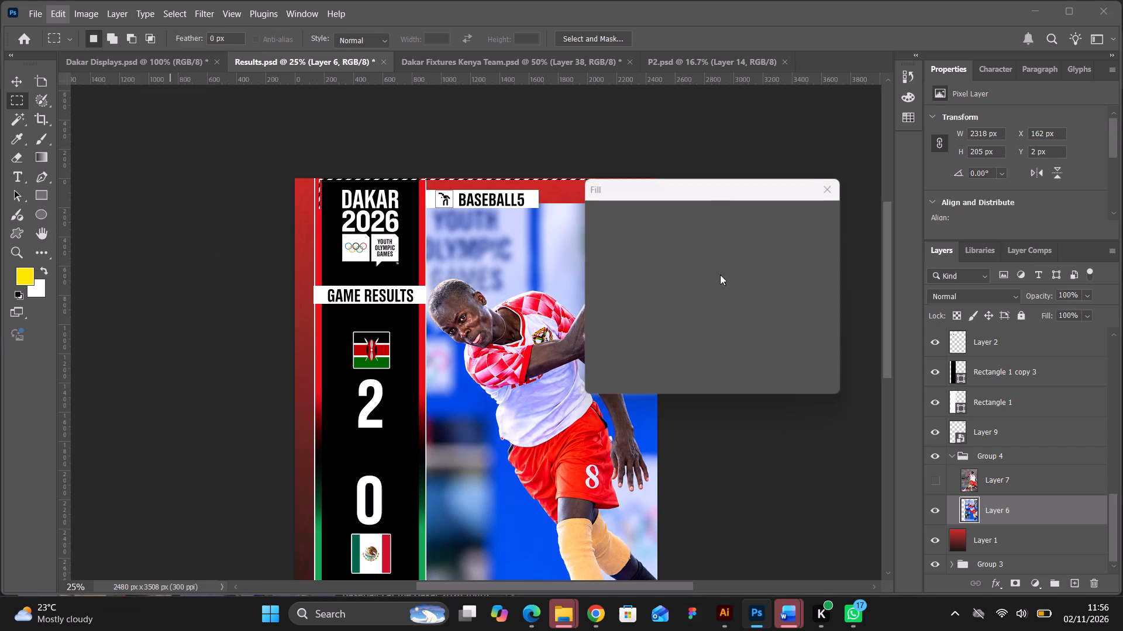
left_click(793, 219)
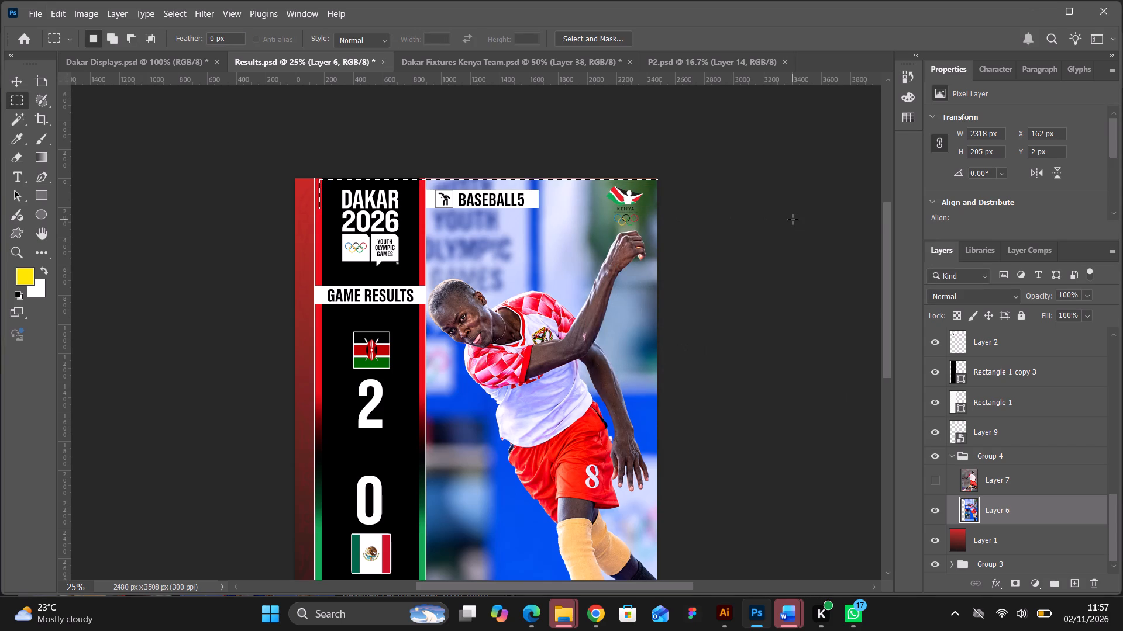
key("ctrl+d")
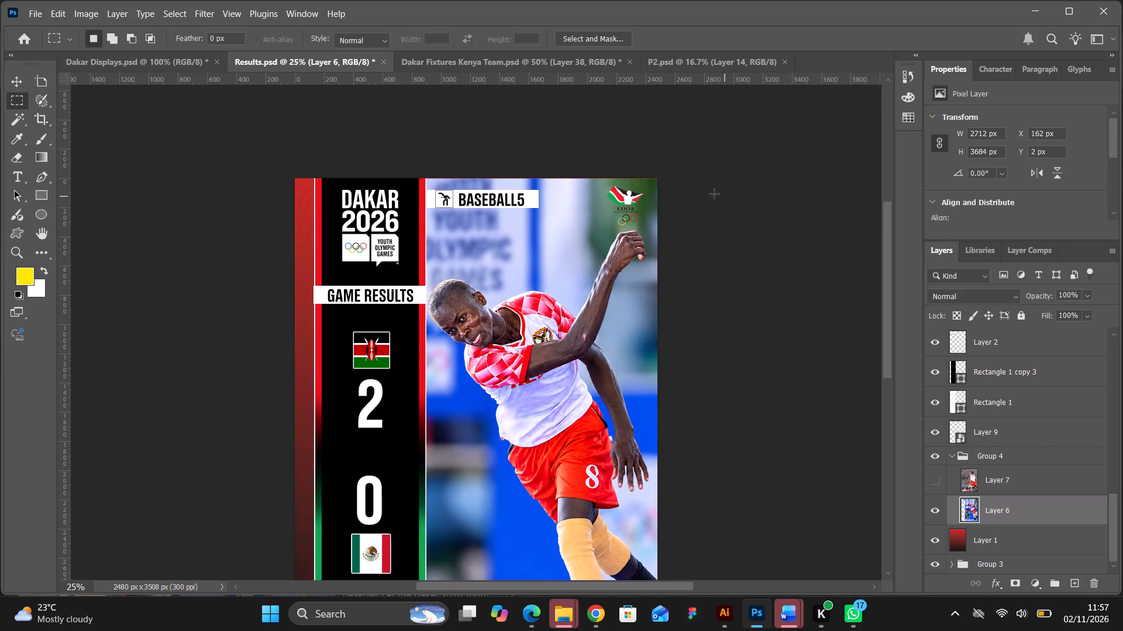
Nudge the extended Layer 6 photo up slightly to cover the thin red line along the poster's top edge.
left_click(21, 84)
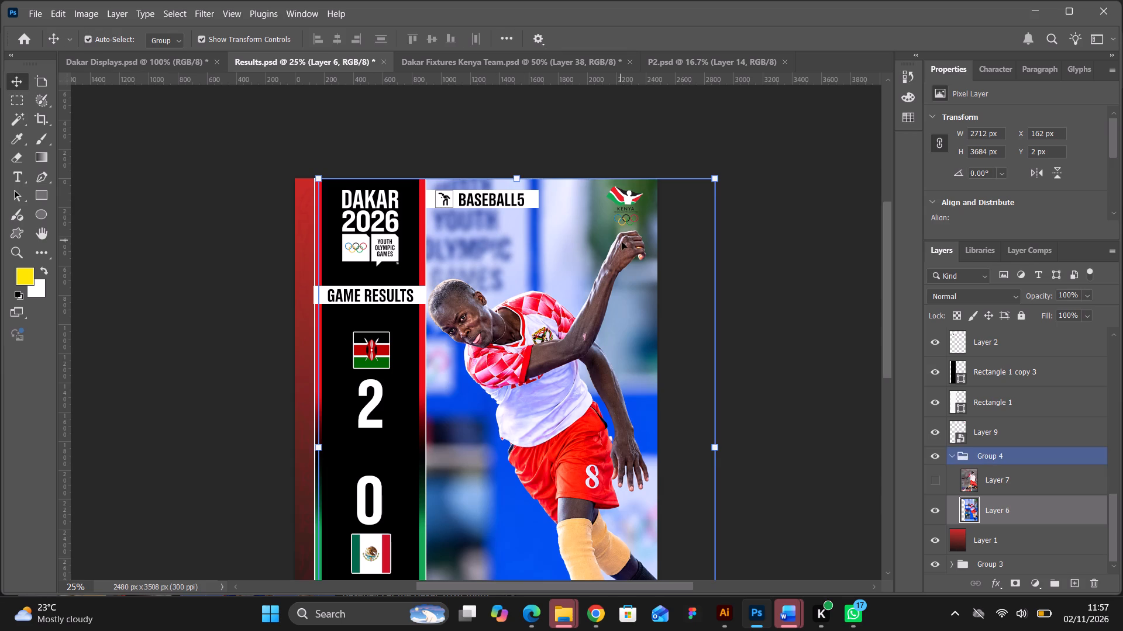
key("Up")
key("Up")
left_click(772, 165)
scroll(777, 166, "down", 2)
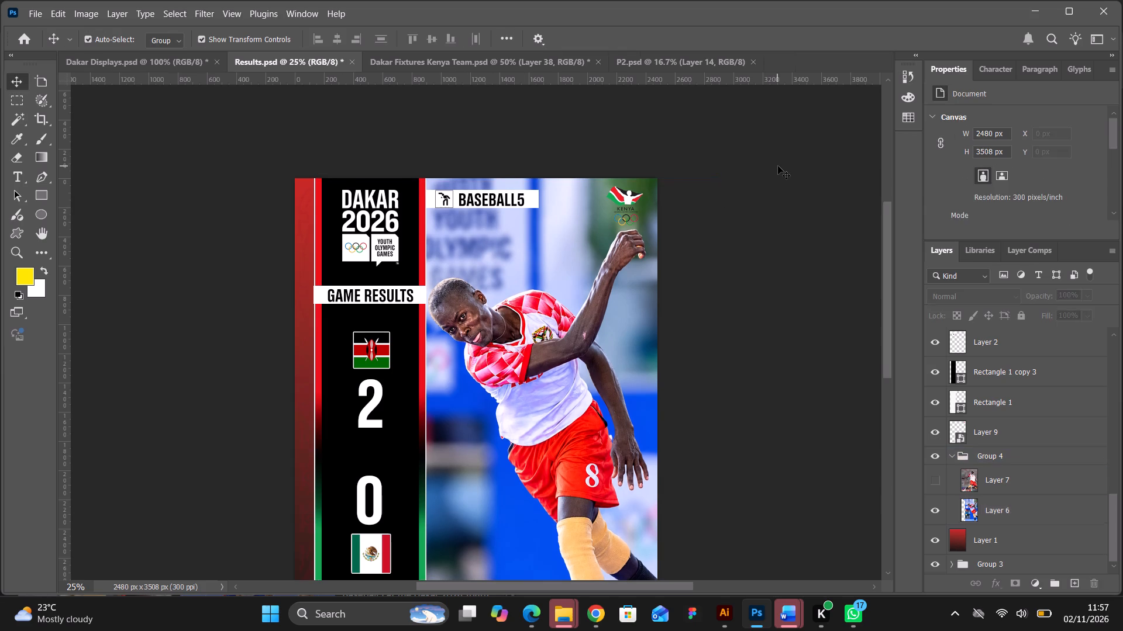
scroll(778, 166, "down", 13)
left_click(778, 166)
scroll(778, 166, "up", 6)
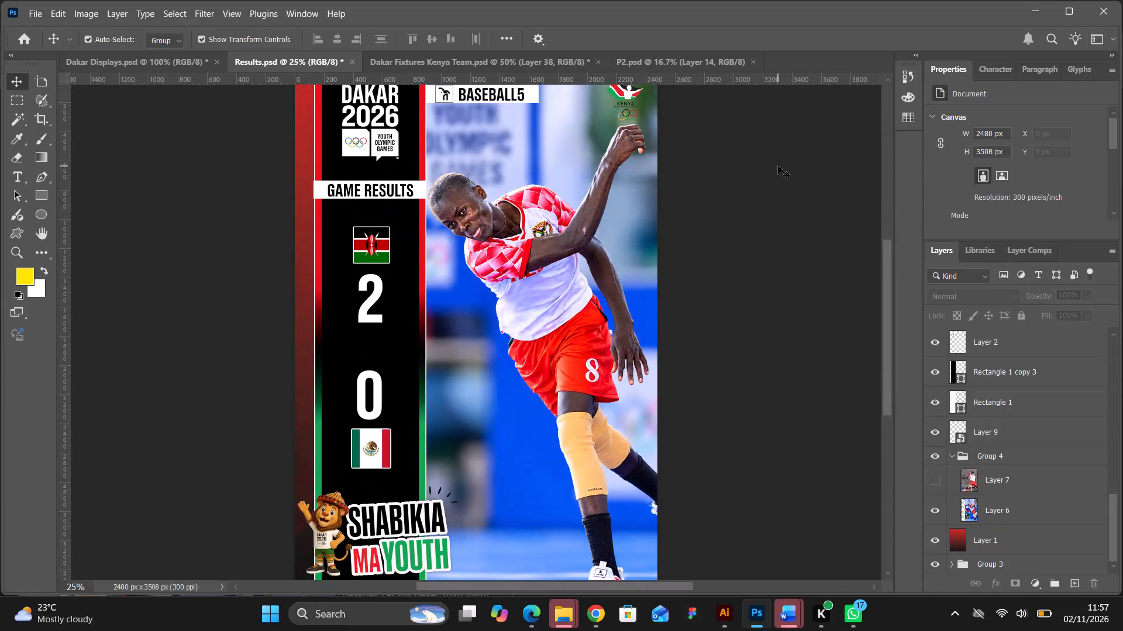
scroll(778, 166, "up", 5)
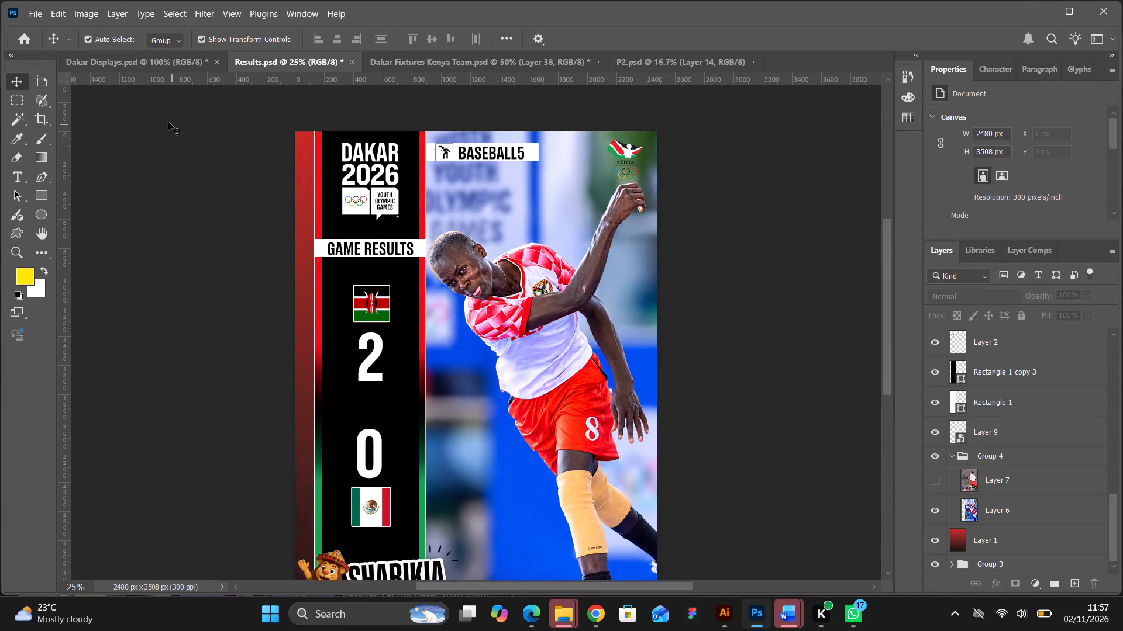
Hide the Mexico flag on Layer 8 to show the France flag beneath it.
left_click(374, 507)
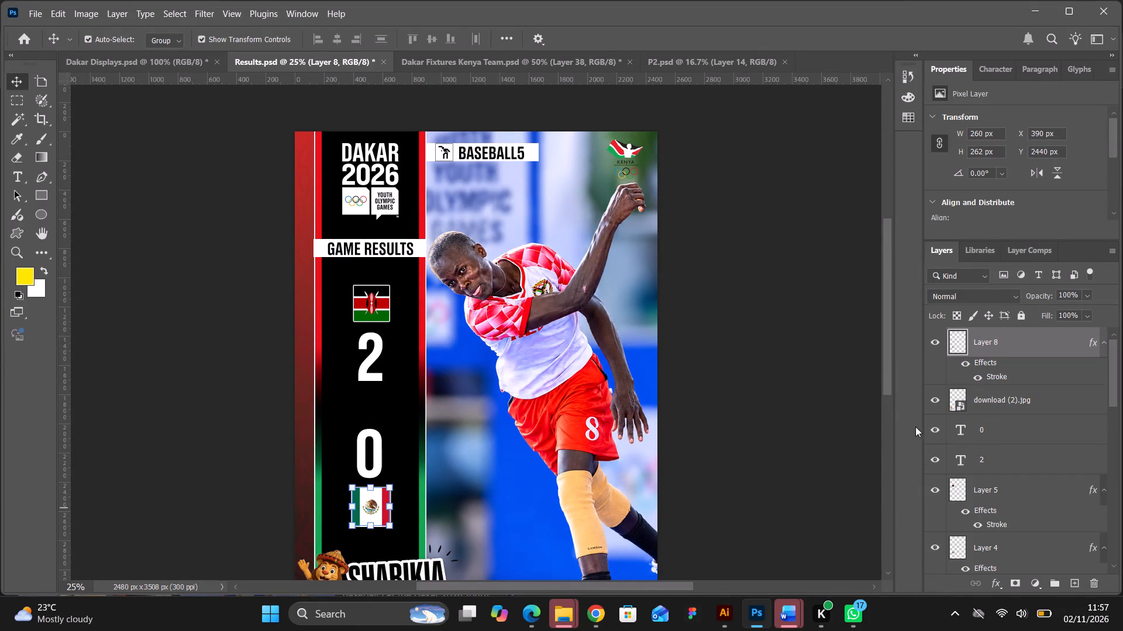
left_click(934, 345)
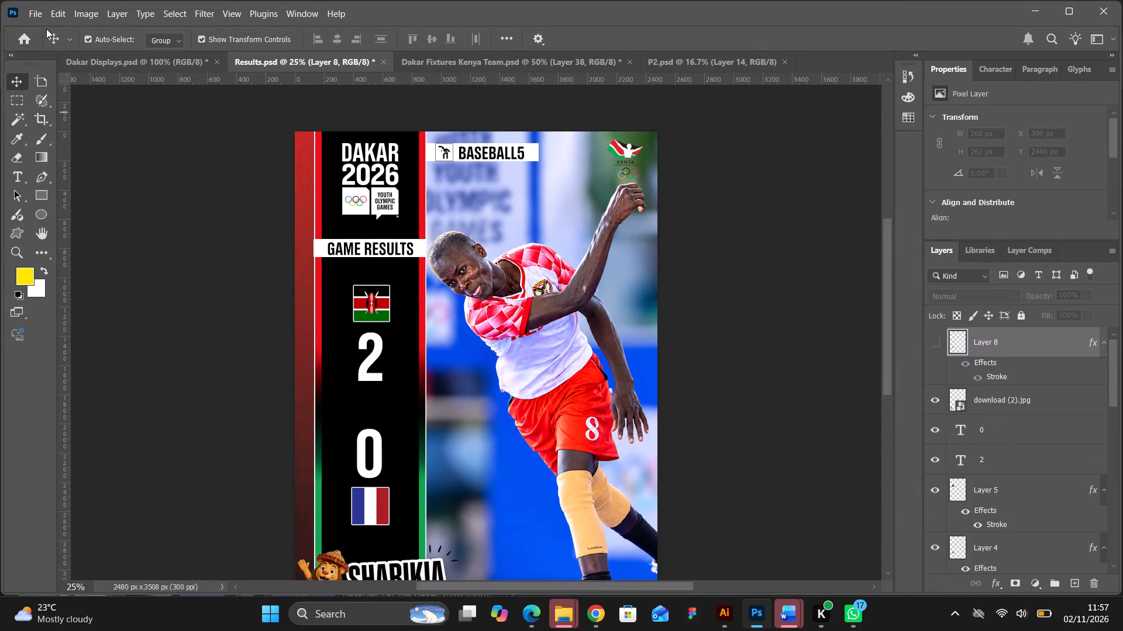
Export the poster as a 2480 × 3508 px PNG named kenya vs France.png in the Dakar folder, replacing the existing file.
left_click(42, 17)
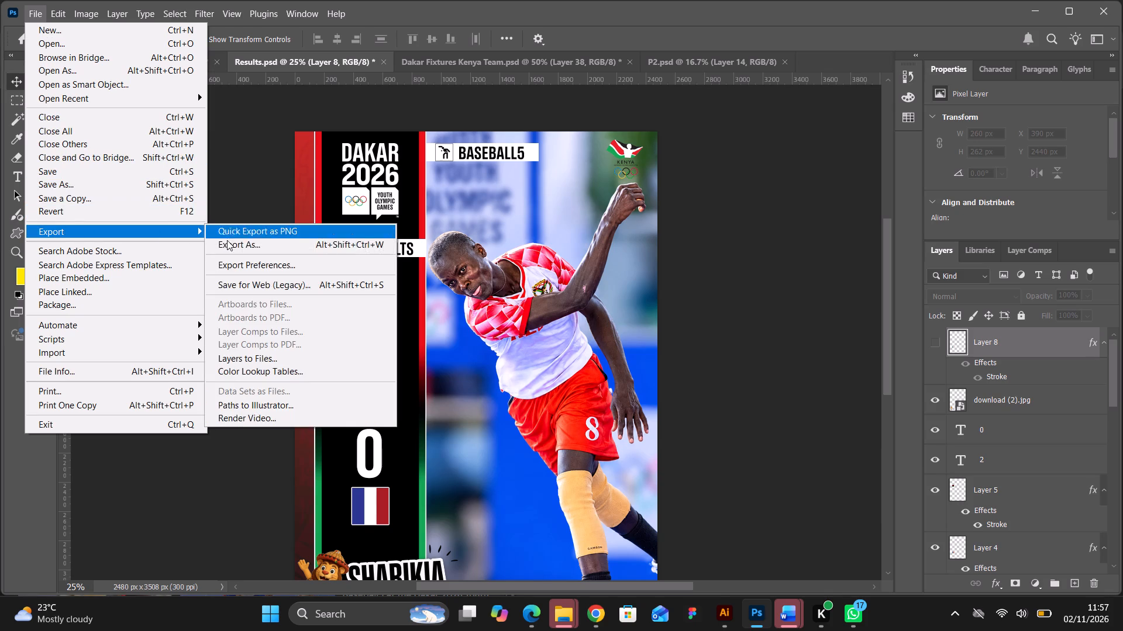
left_click(235, 241)
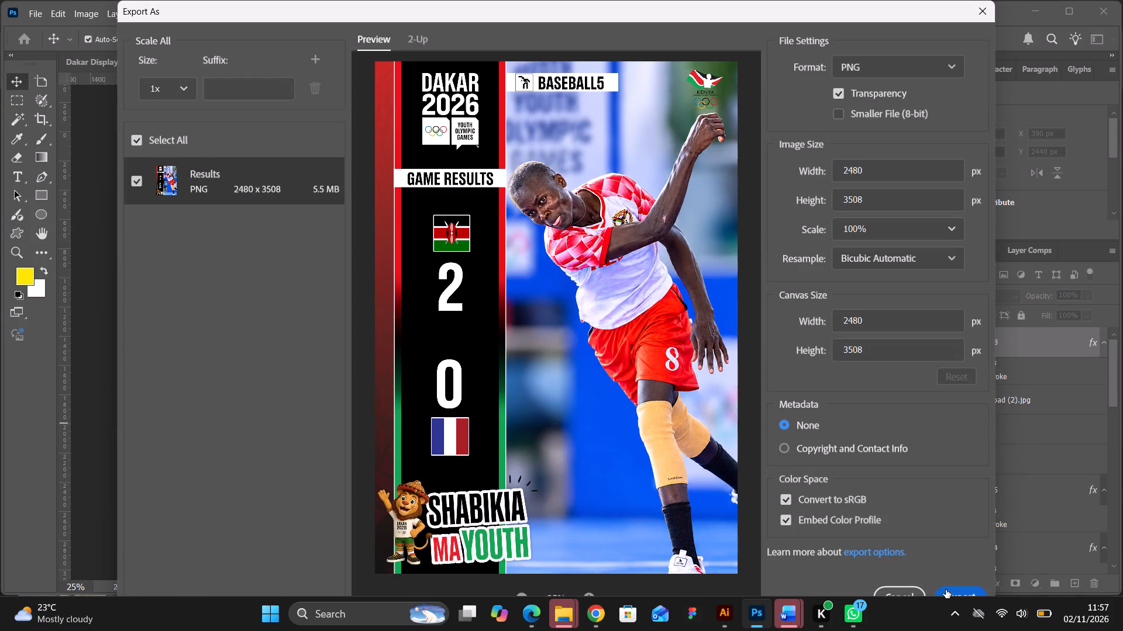
left_click(949, 591)
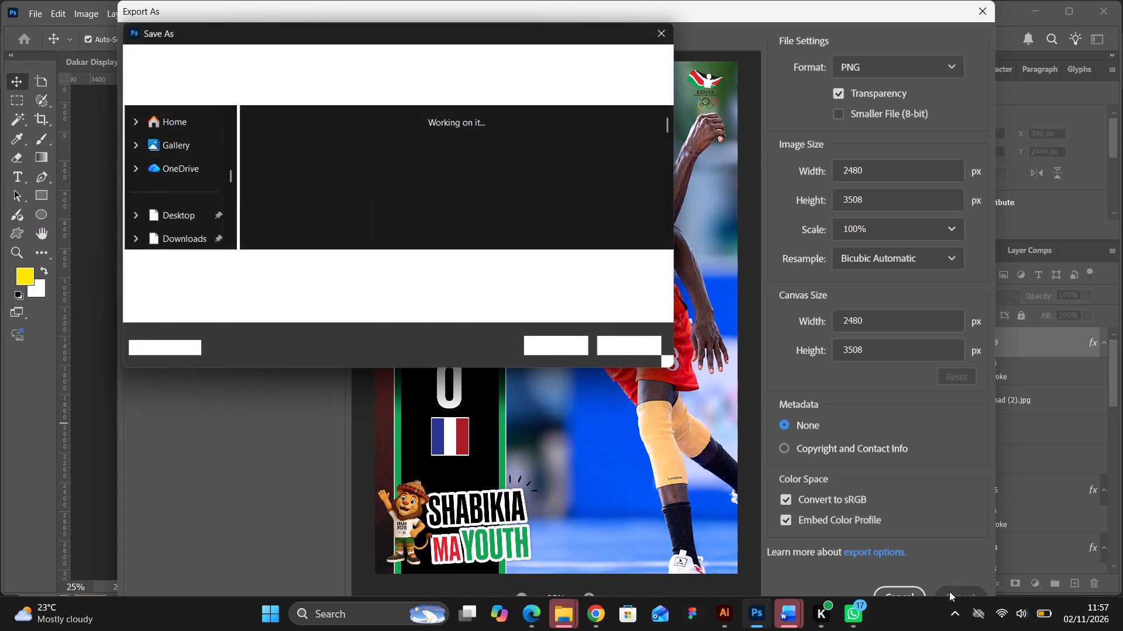
type("kenya")
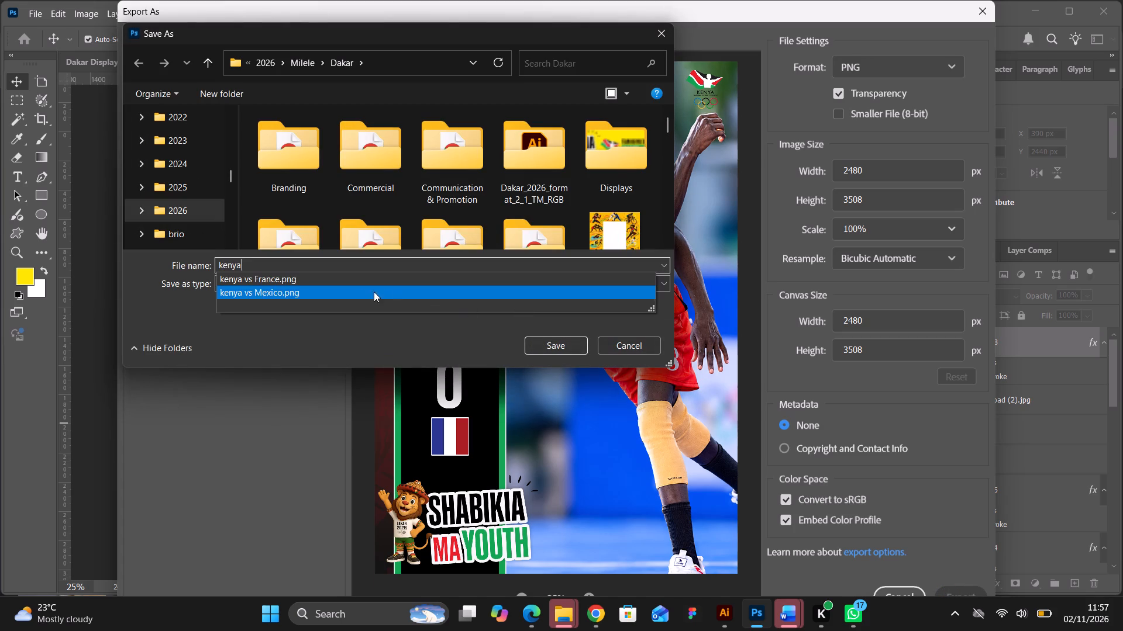
left_click(354, 280)
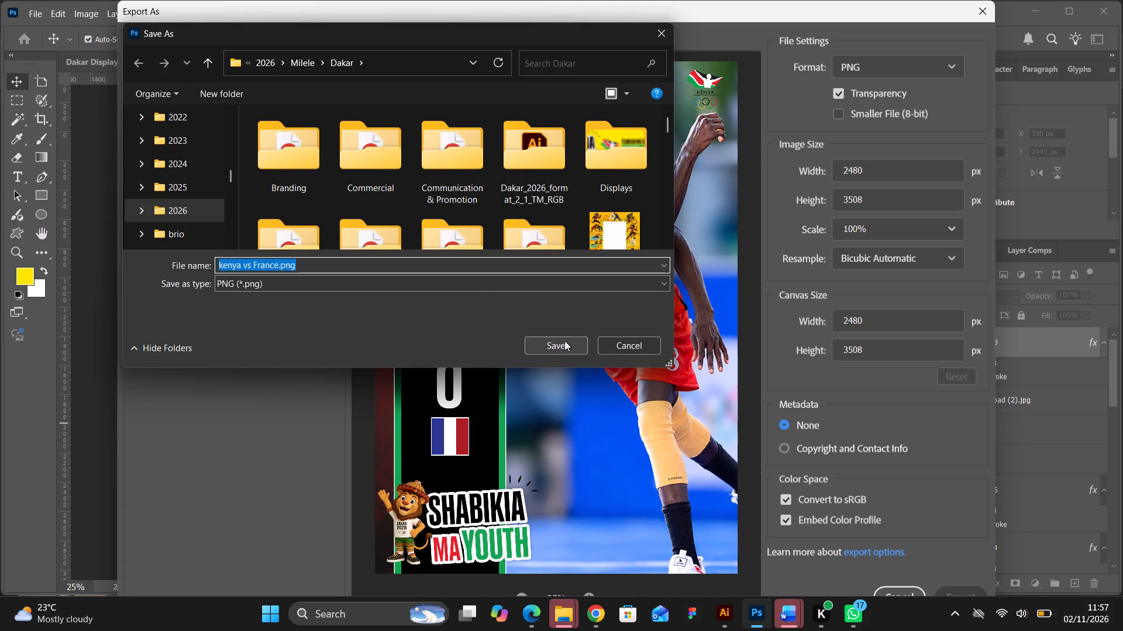
left_click(564, 345)
left_click(591, 308)
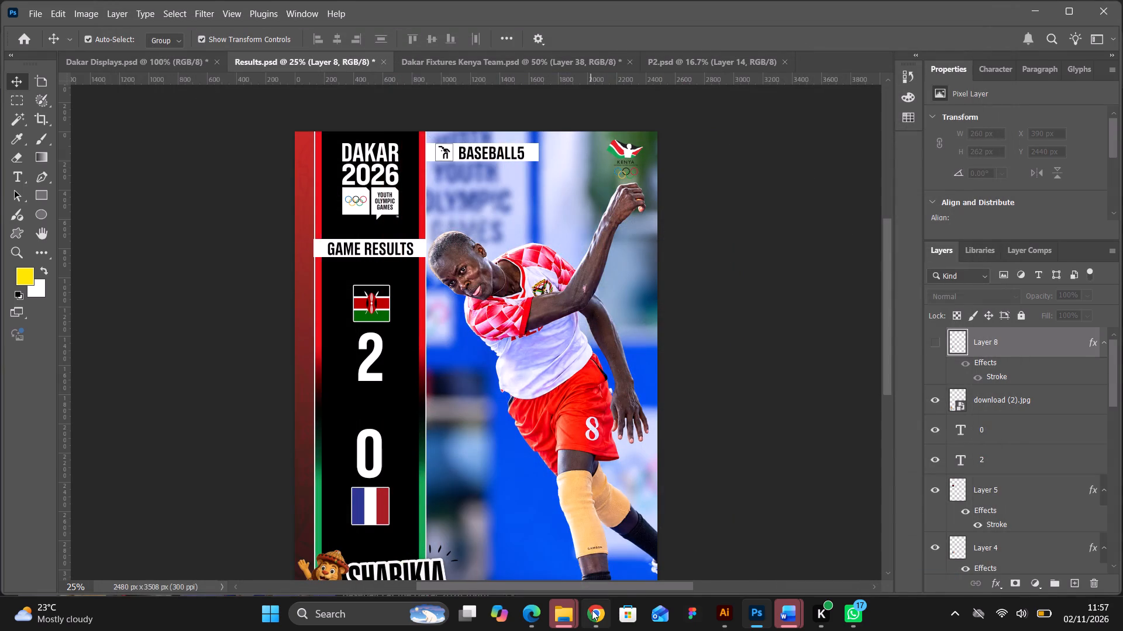
Switch to Chrome and browse the image results for Team Kenya Baseball5 photos, previewing the France match and Team of the Day posters.
left_click(592, 610)
scroll(448, 290, "down", 3)
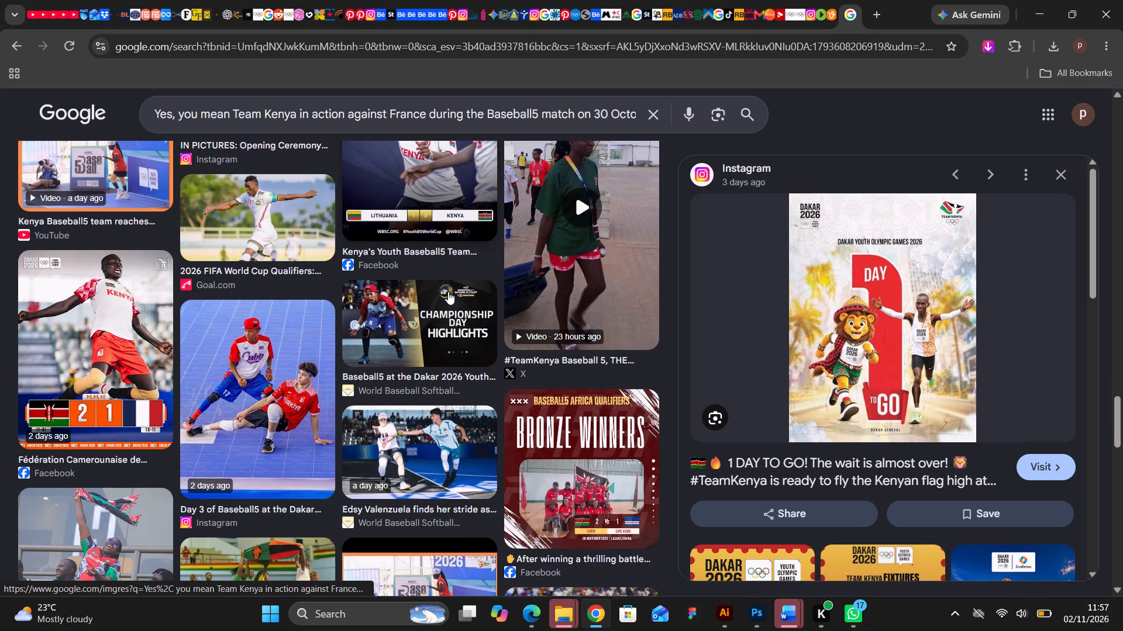
scroll(448, 292, "down", 2)
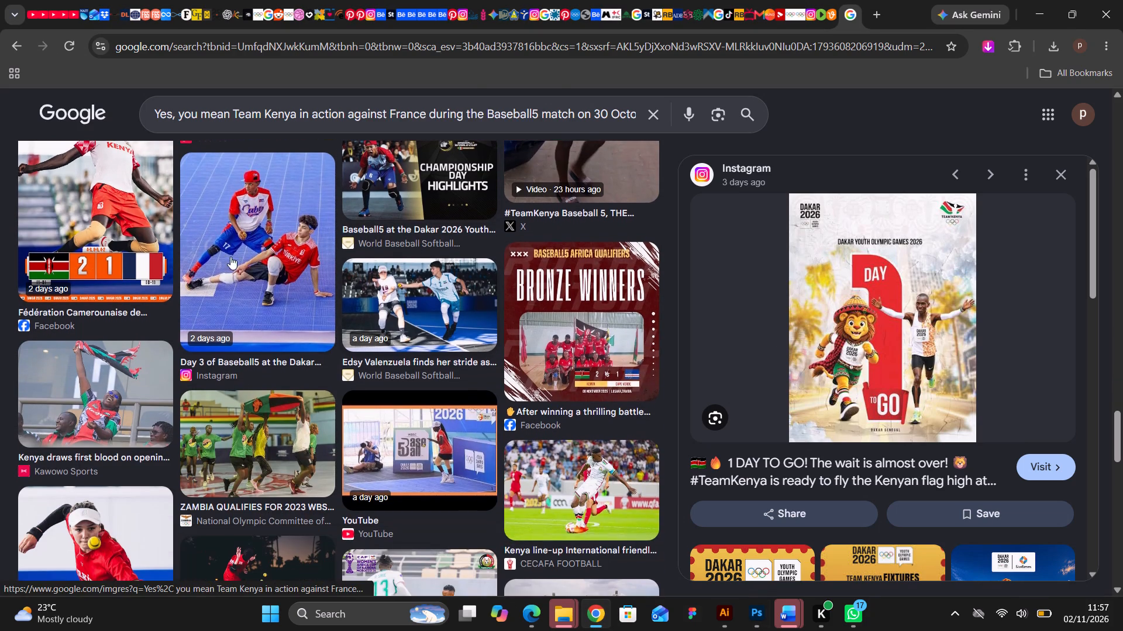
left_click(112, 209)
scroll(909, 358, "down", 2)
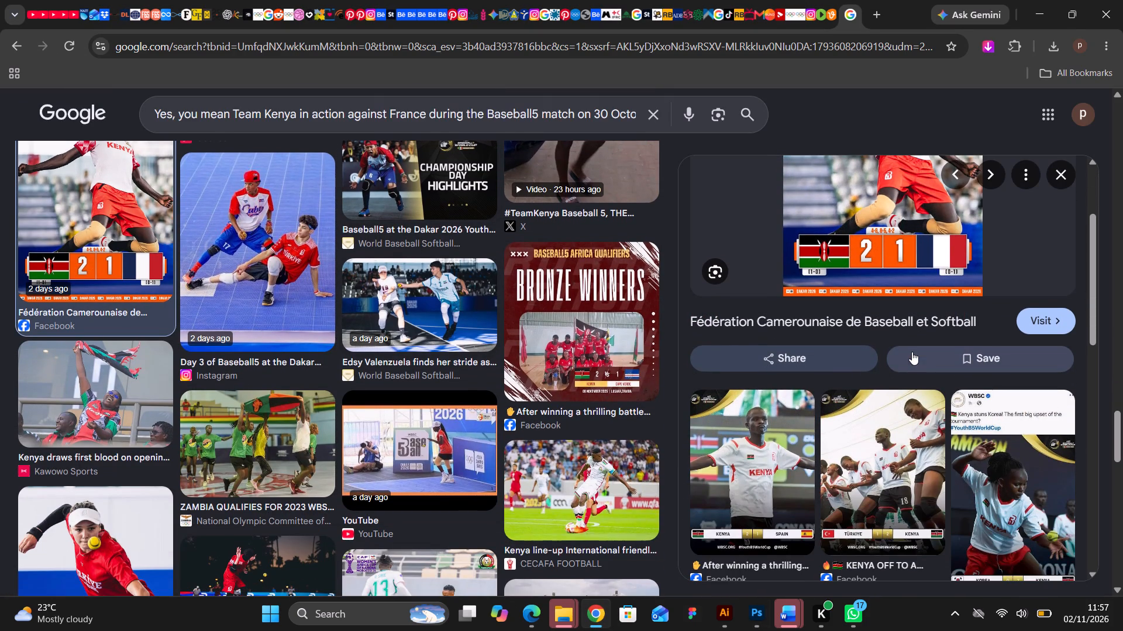
scroll(910, 349, "down", 3)
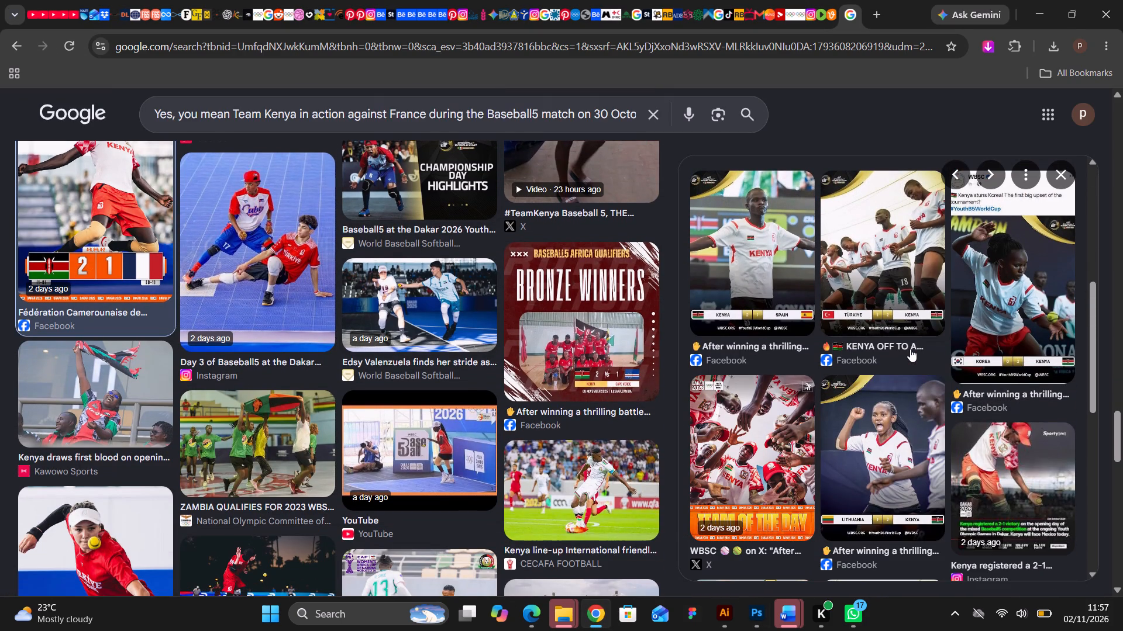
scroll(910, 349, "down", 2)
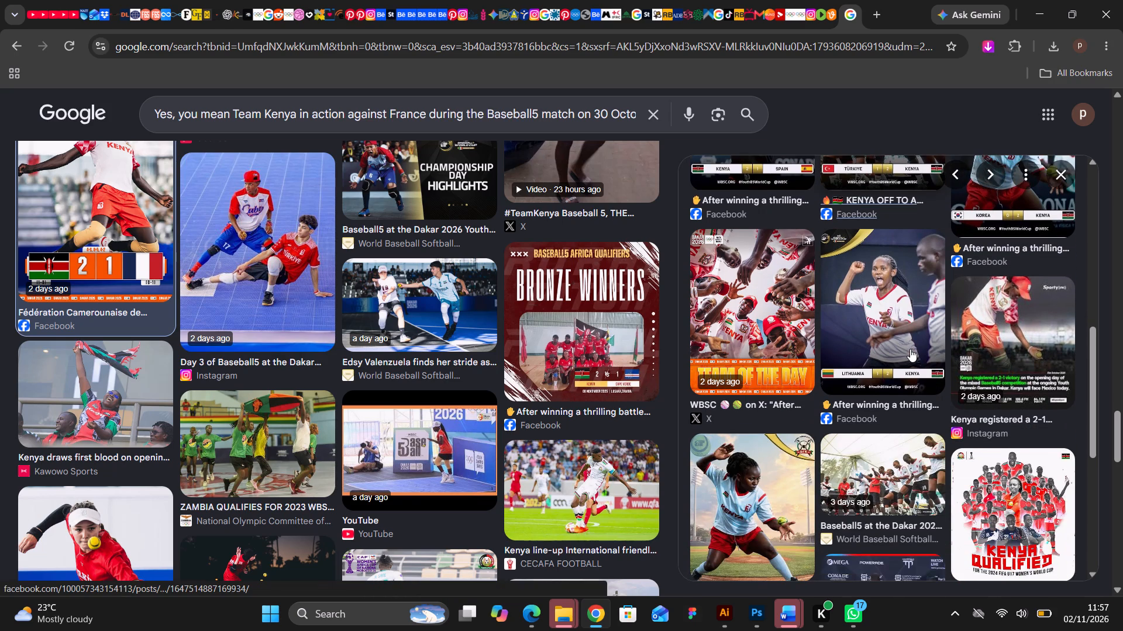
scroll(910, 349, "down", 1)
scroll(910, 349, "up", 1)
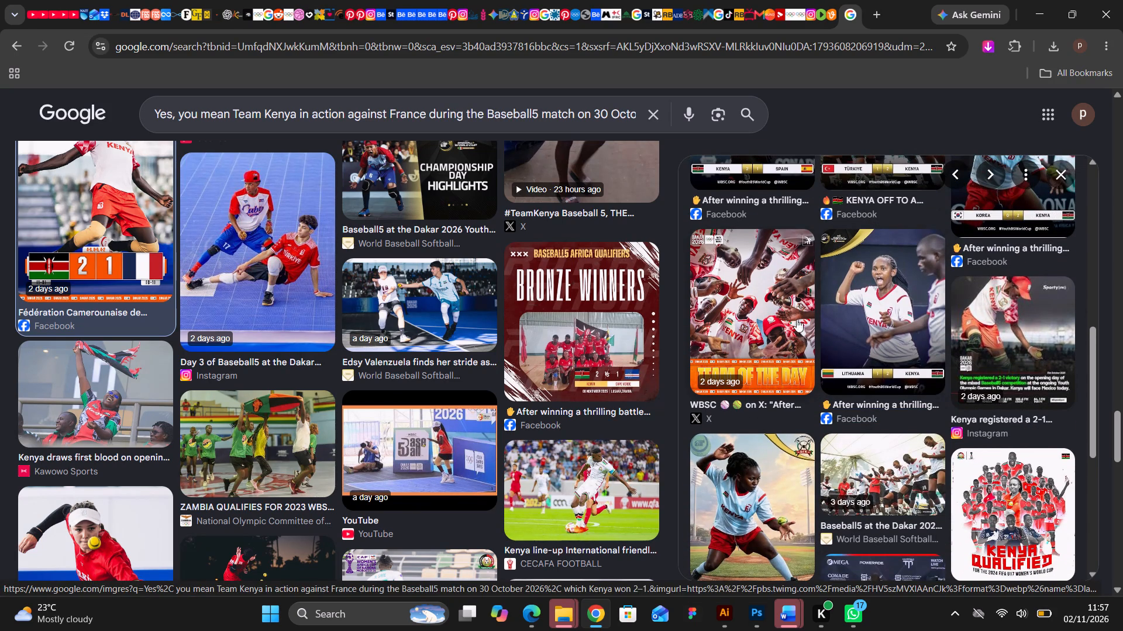
left_click(781, 323)
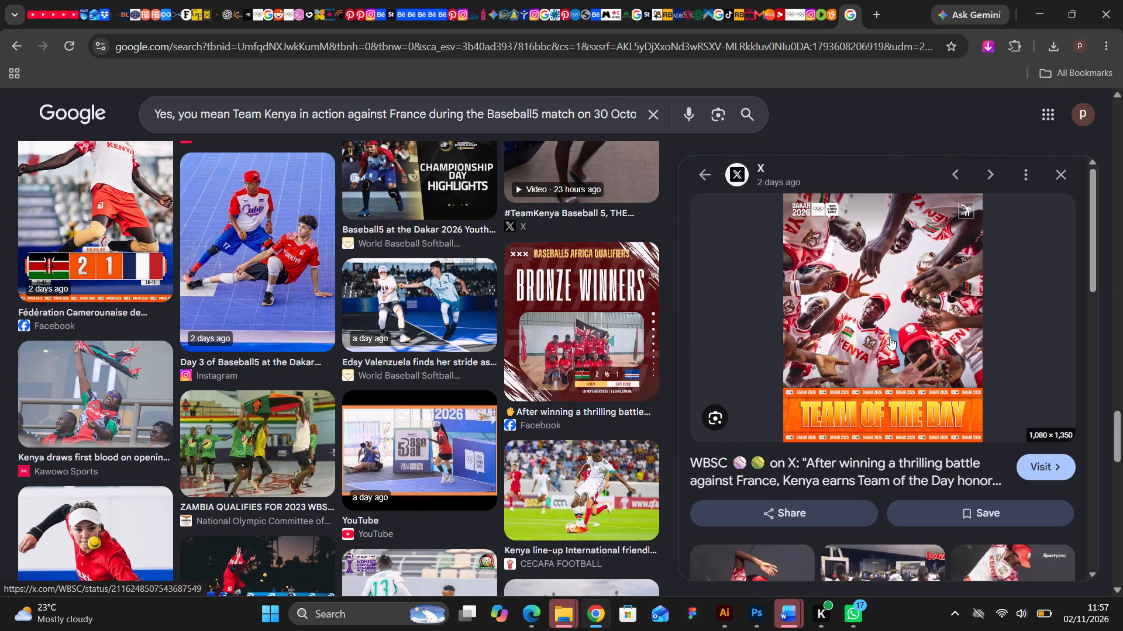
scroll(890, 337, "down", 3)
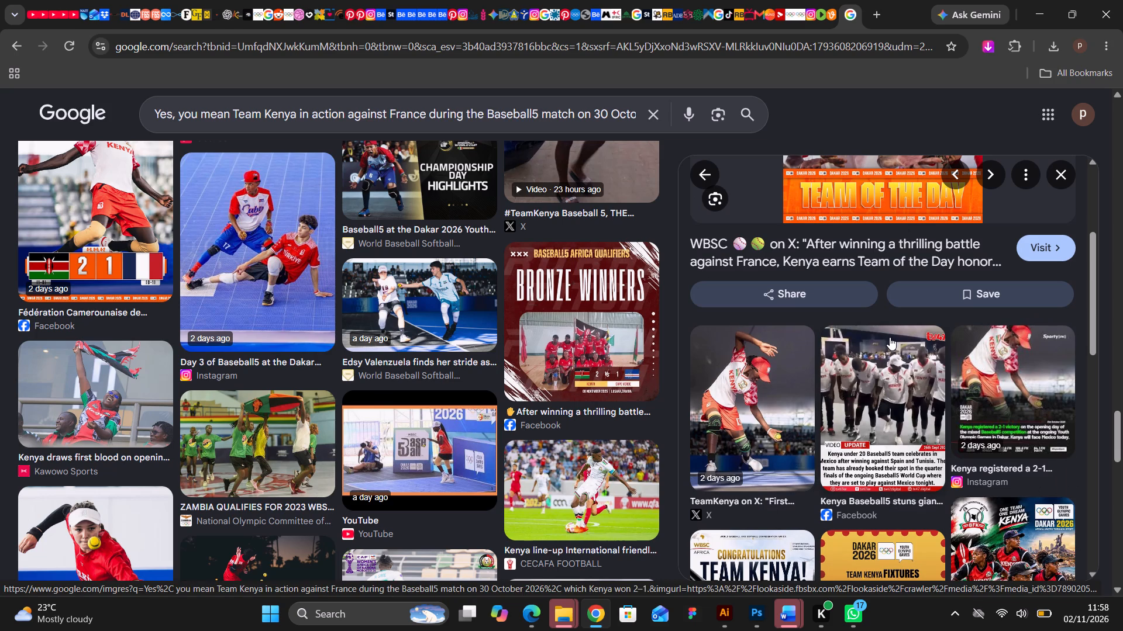
scroll(890, 337, "down", 2)
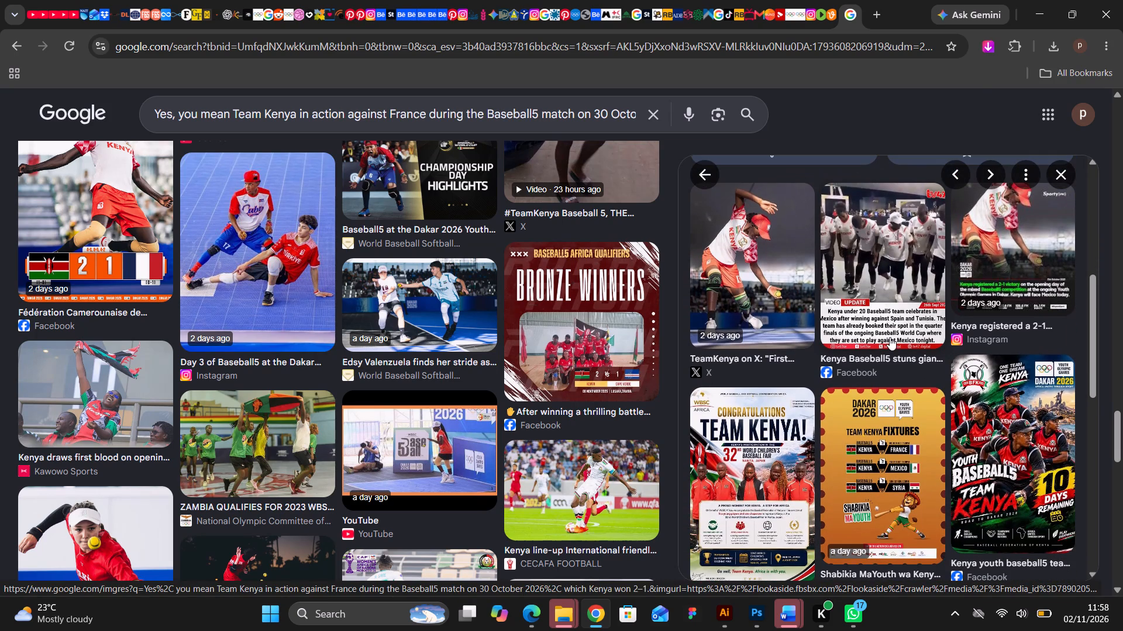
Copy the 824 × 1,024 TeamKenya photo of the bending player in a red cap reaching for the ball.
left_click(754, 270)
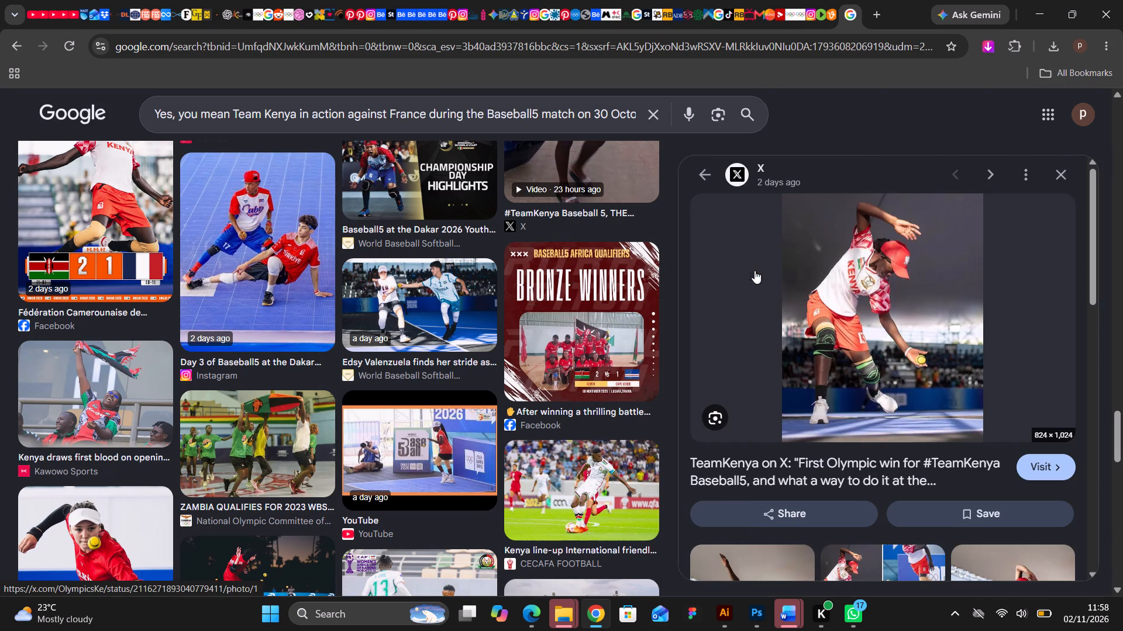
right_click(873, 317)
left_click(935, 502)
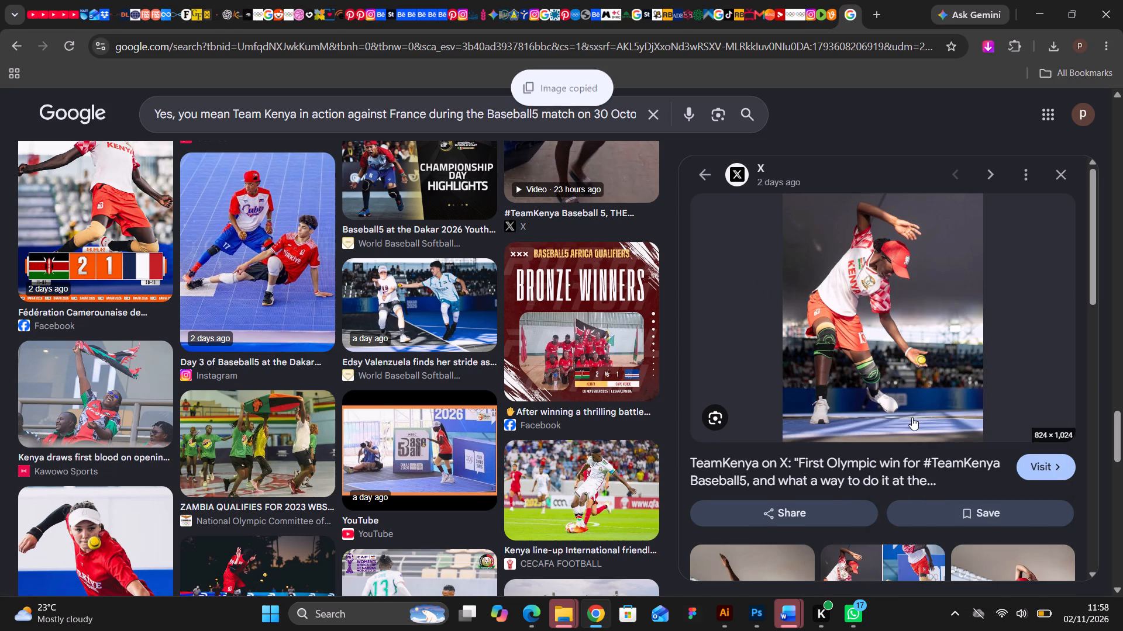
scroll(910, 412, "down", 4)
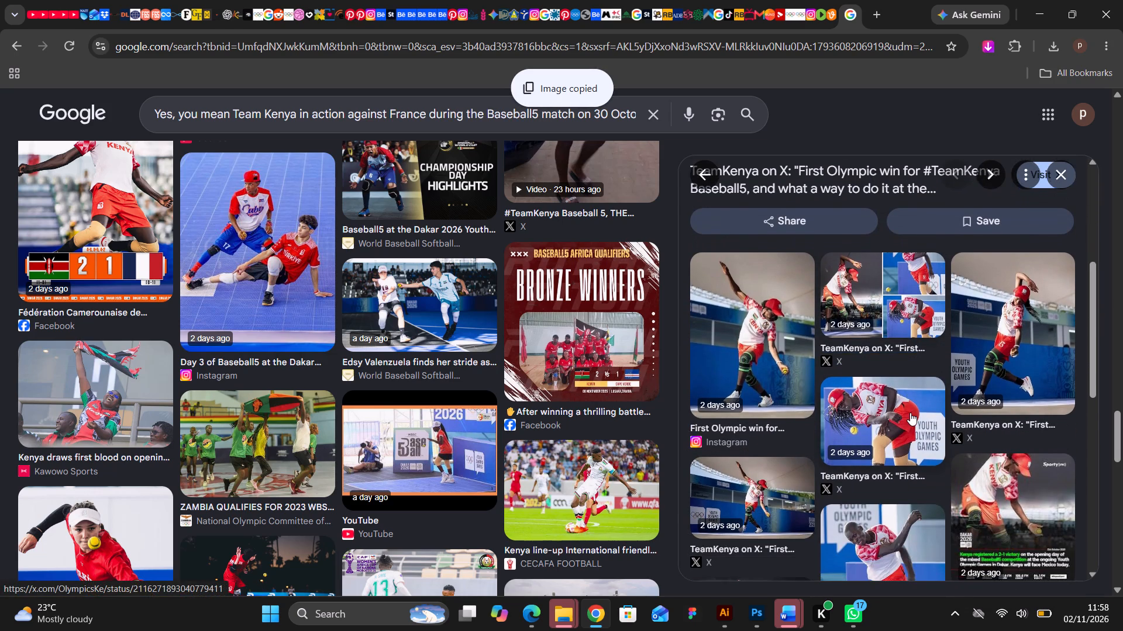
scroll(910, 412, "down", 2)
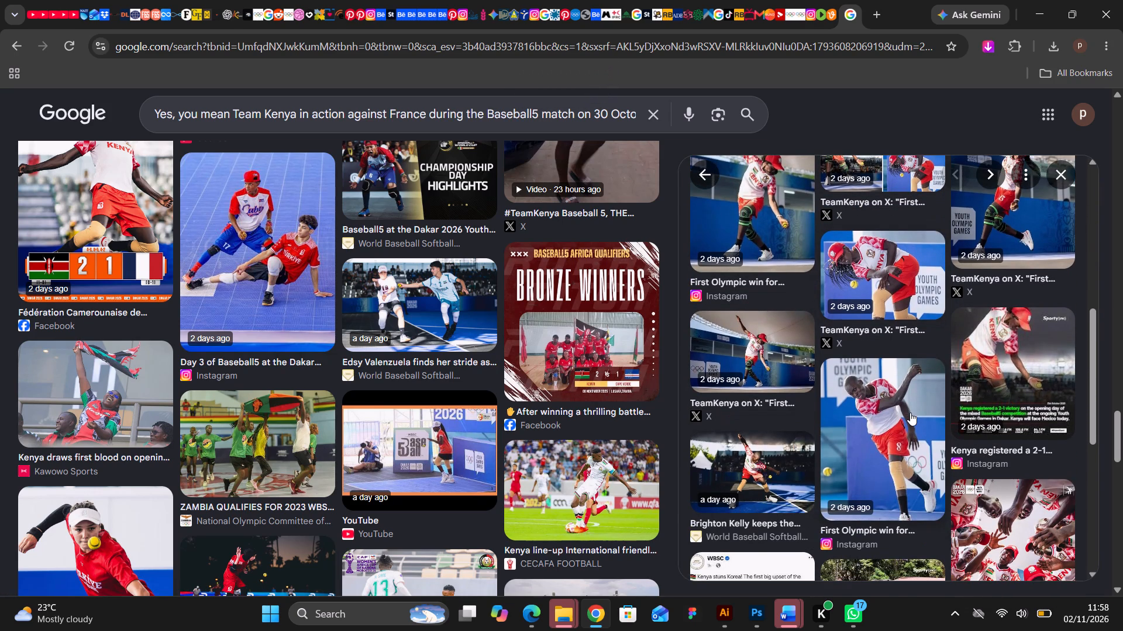
scroll(910, 412, "up", 1)
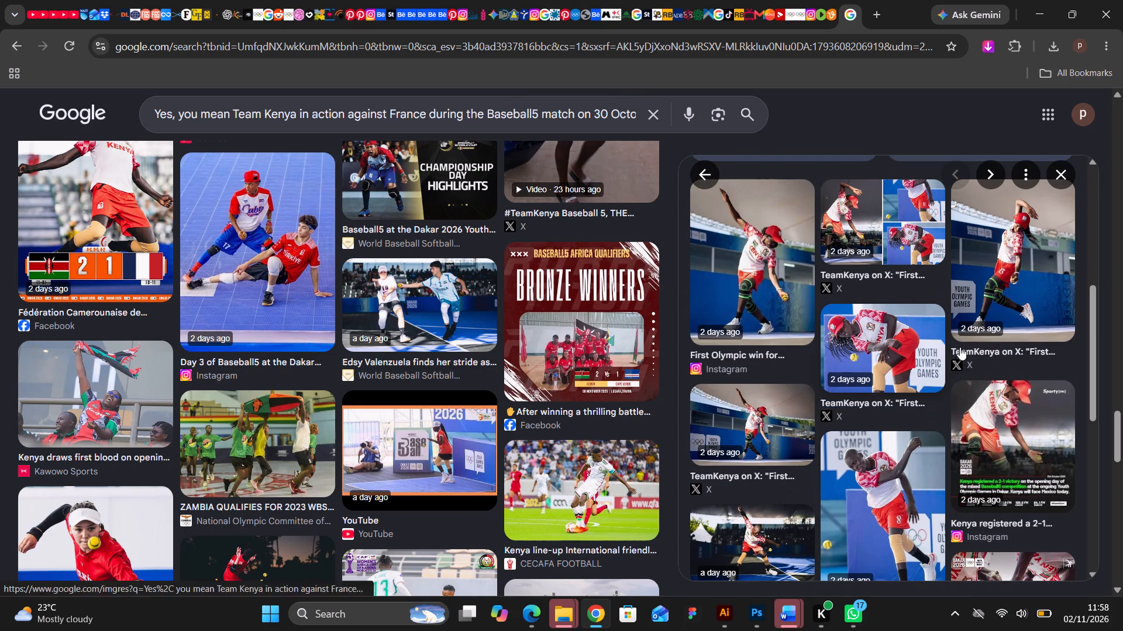
left_click(986, 307)
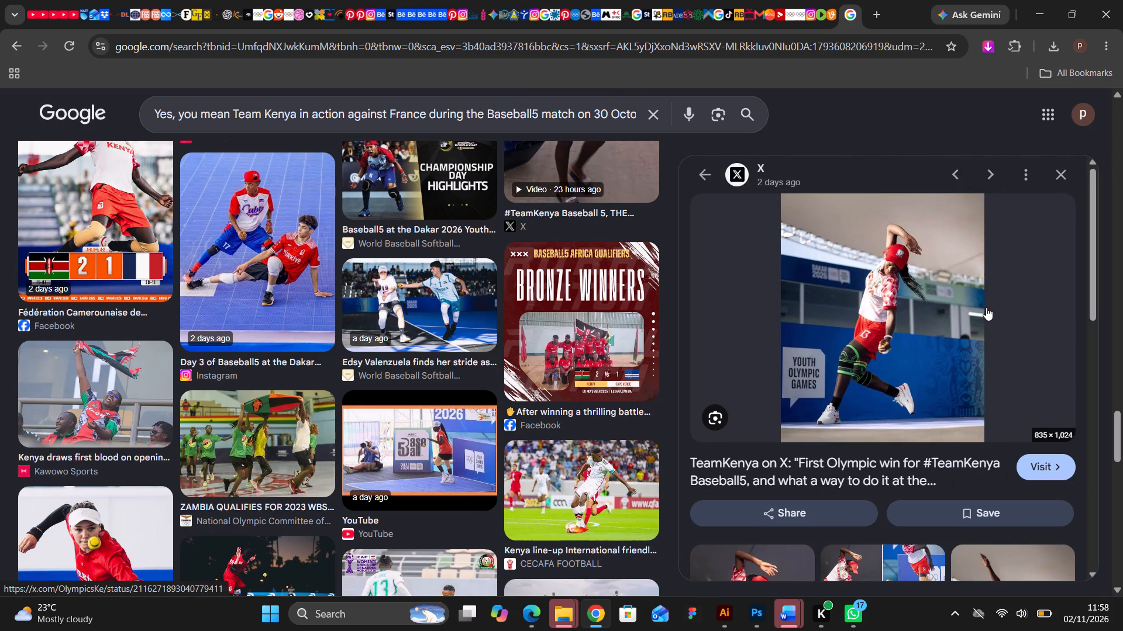
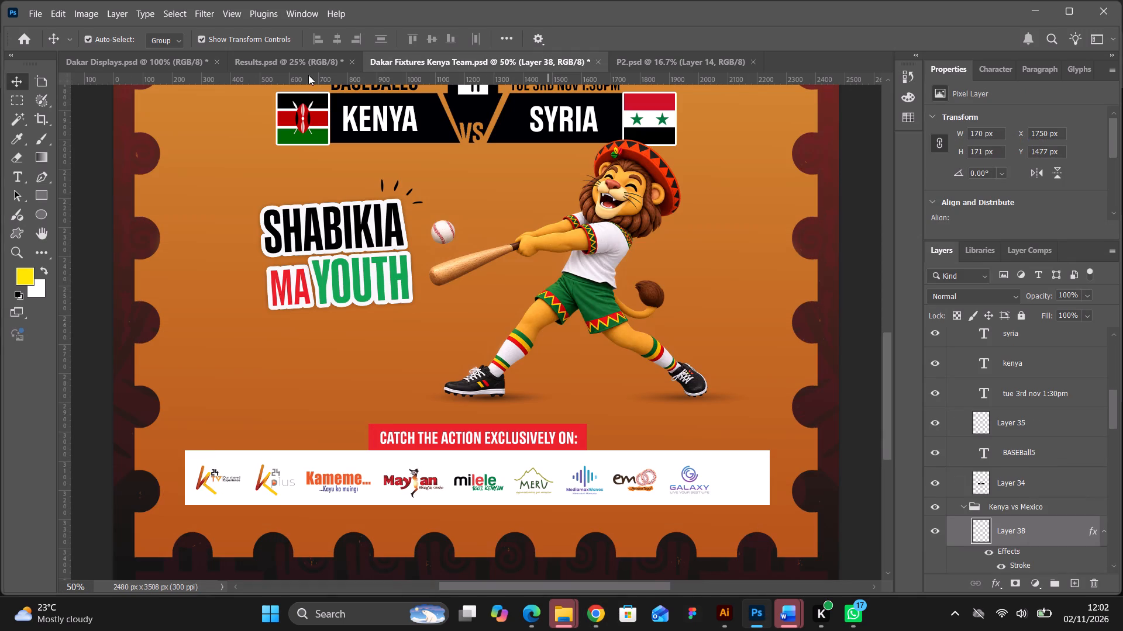
left_click(308, 72)
left_click(737, 327)
left_click(581, 317)
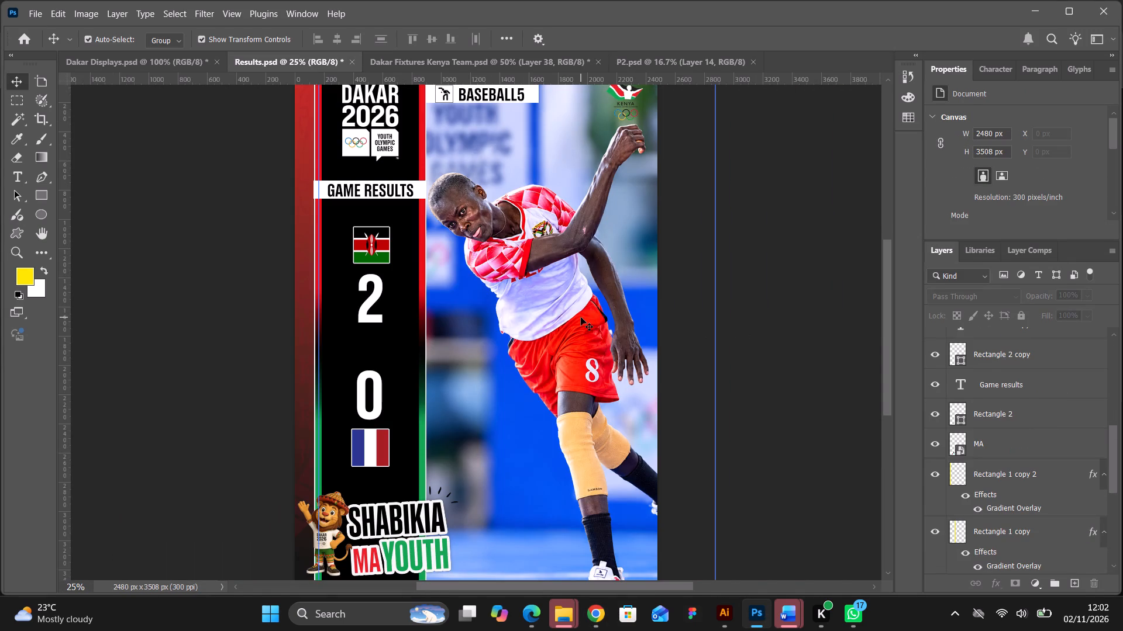
left_click(936, 541)
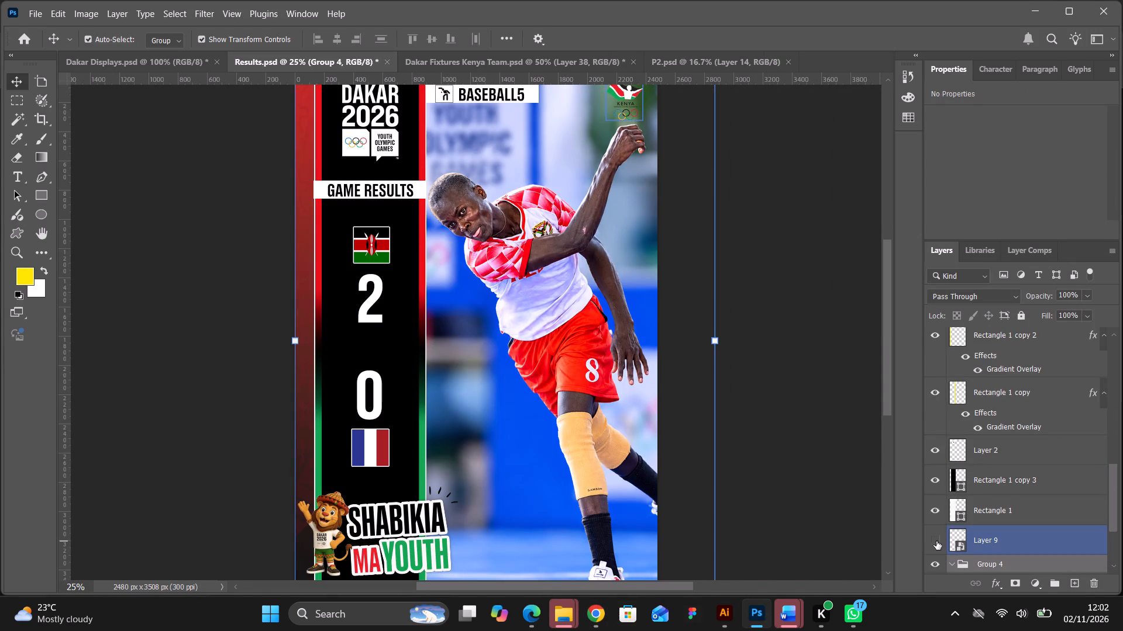
left_click(938, 542)
scroll(991, 479, "up", 2)
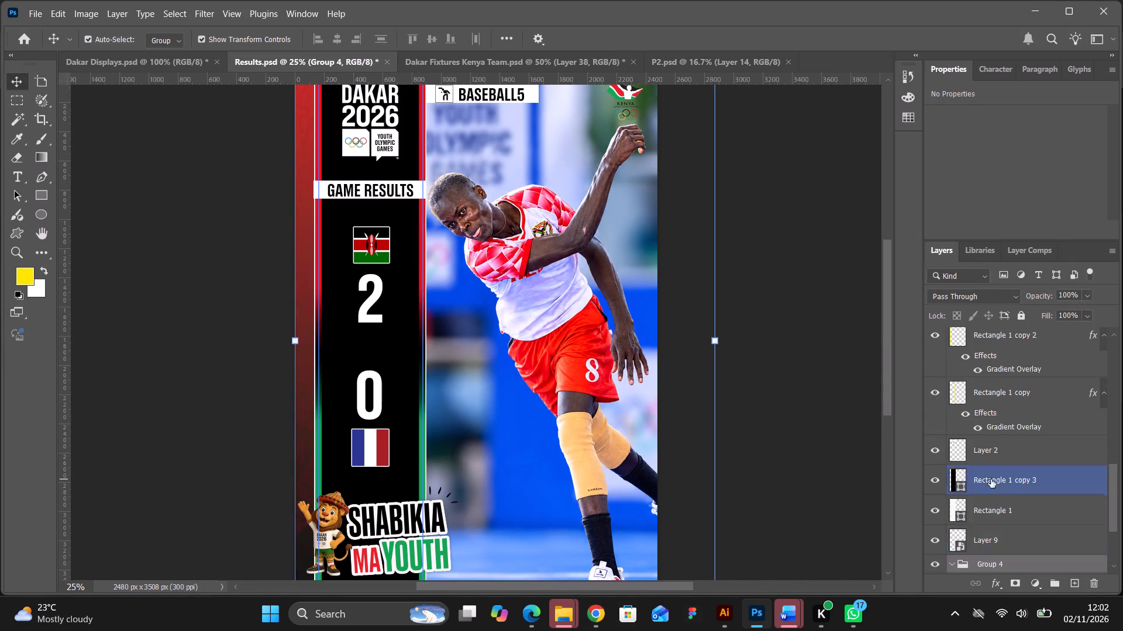
scroll(991, 479, "up", 9)
scroll(992, 471, "down", 14)
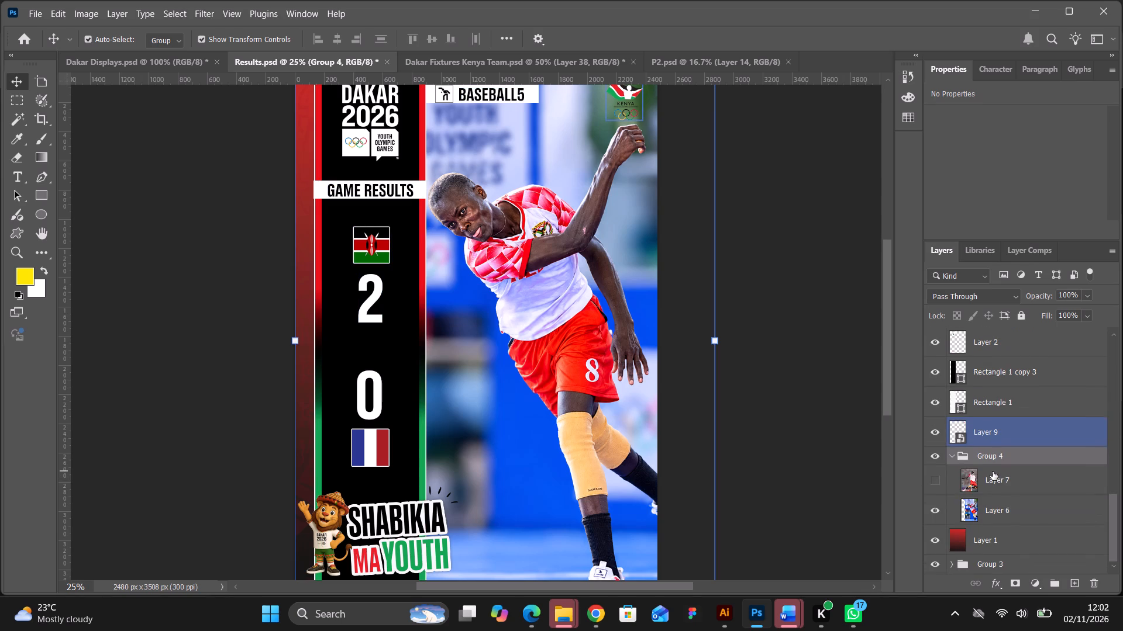
left_click(1014, 511)
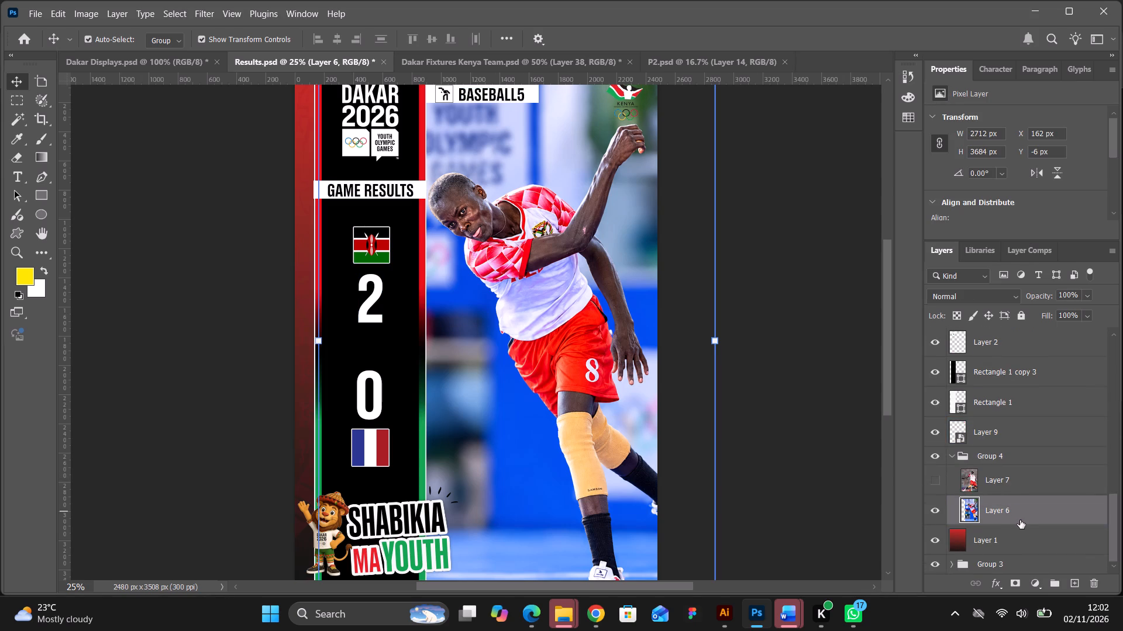
left_click(1017, 486)
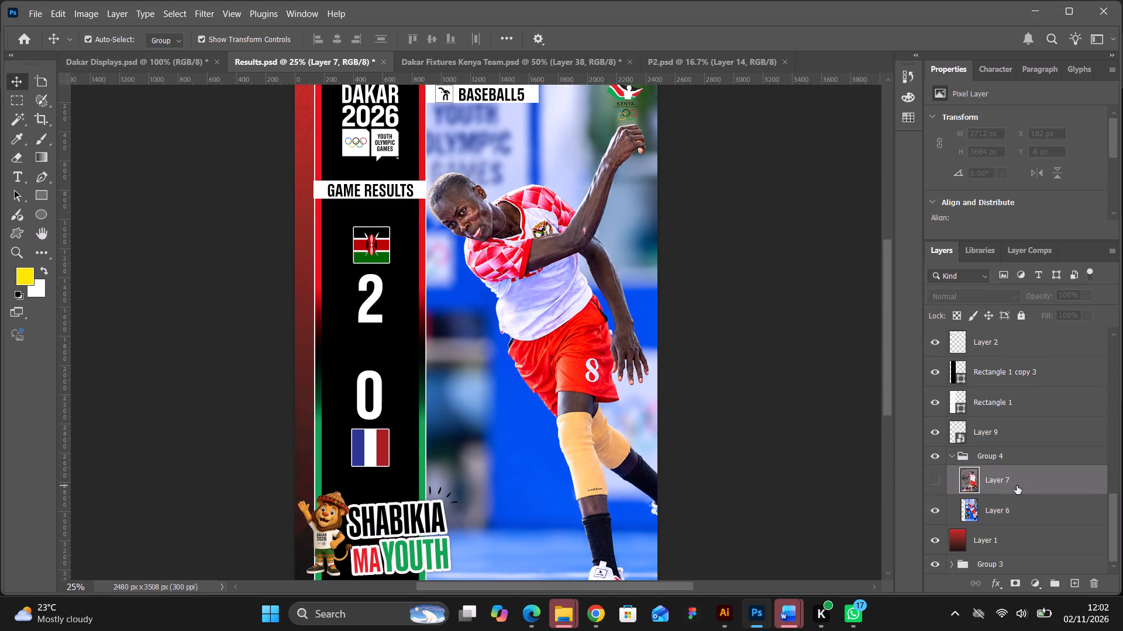
key("ctrl+v")
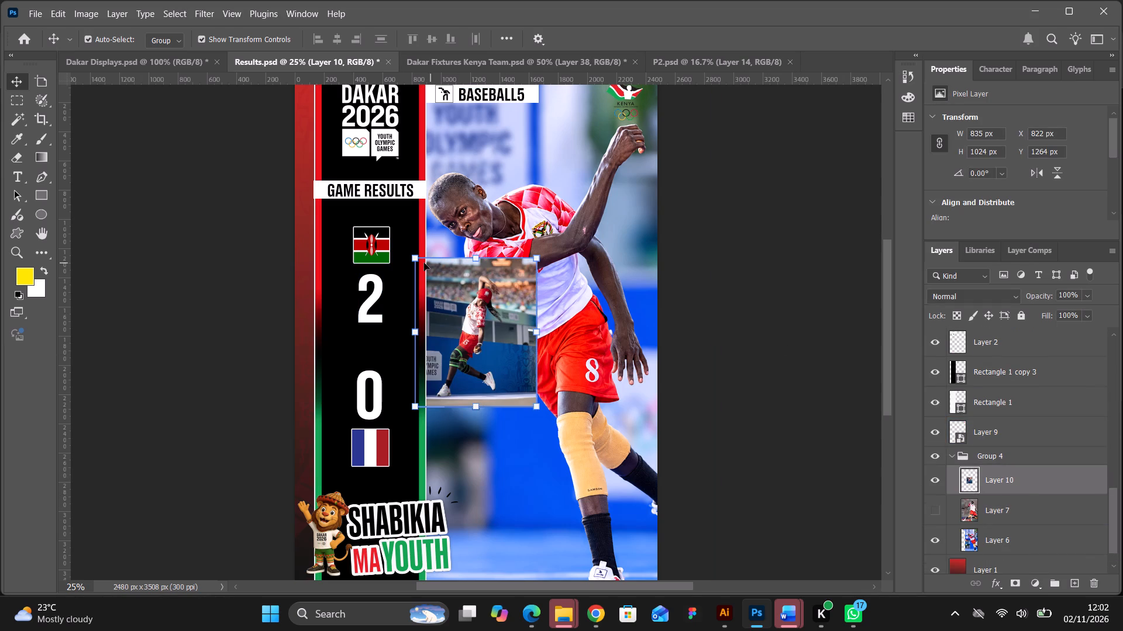
Scale up the pasted player photo proportionally from opposite corners to fill the poster's photo area.
left_click_drag(419, 262, 352, 138)
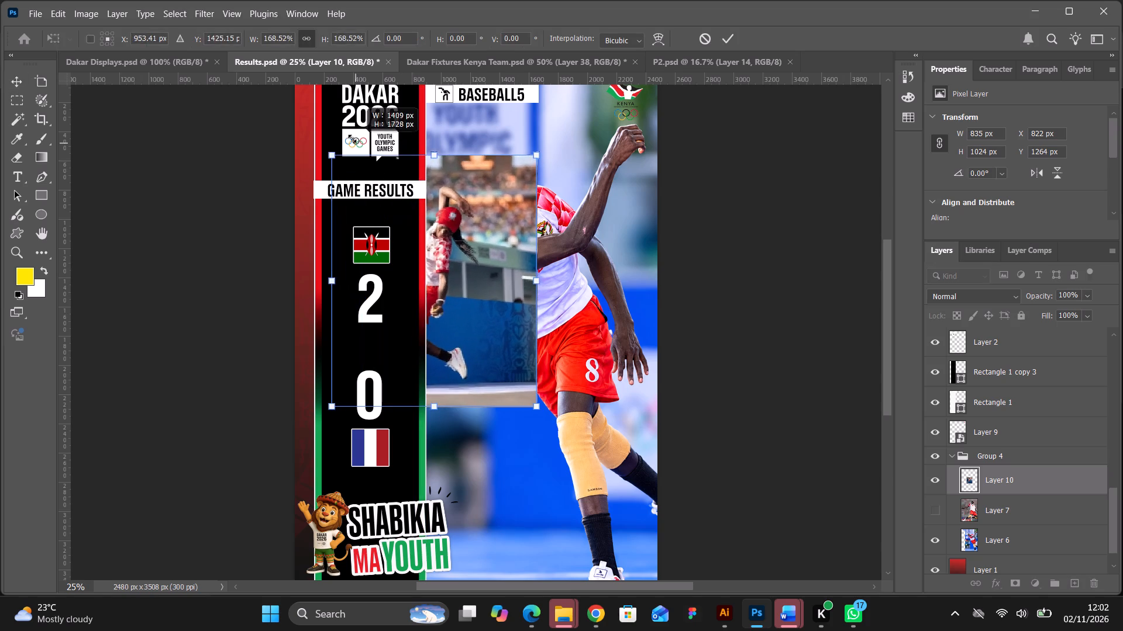
left_click_drag(352, 138, 341, 122)
scroll(503, 281, "down", 10)
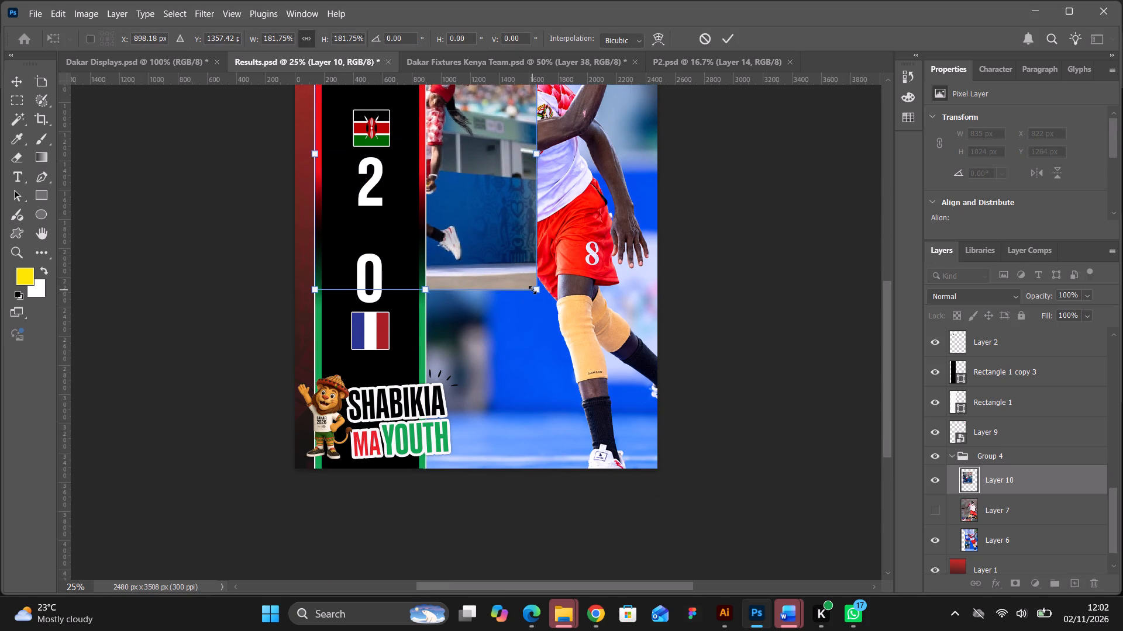
left_click_drag(532, 290, 683, 493)
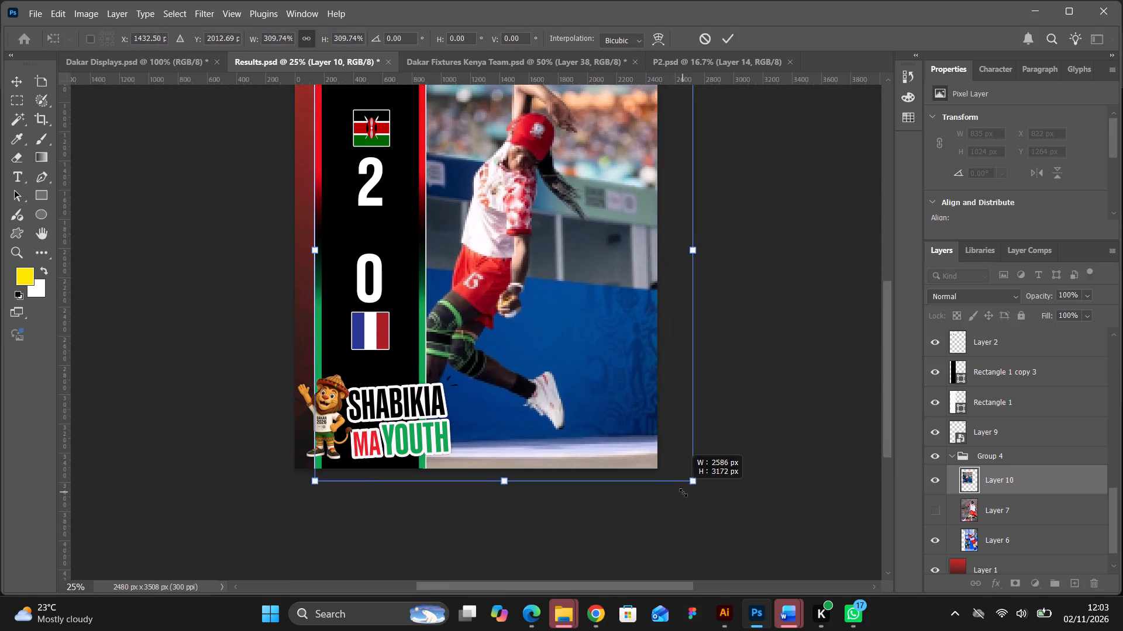
Enlarge the player photo on Layer 10 proportionally to about 3006 × 3685 px, covering the poster's photo area up to its top edge.
left_click_drag(683, 493, 691, 500)
scroll(700, 374, "up", 20)
scroll(700, 374, "up", 2)
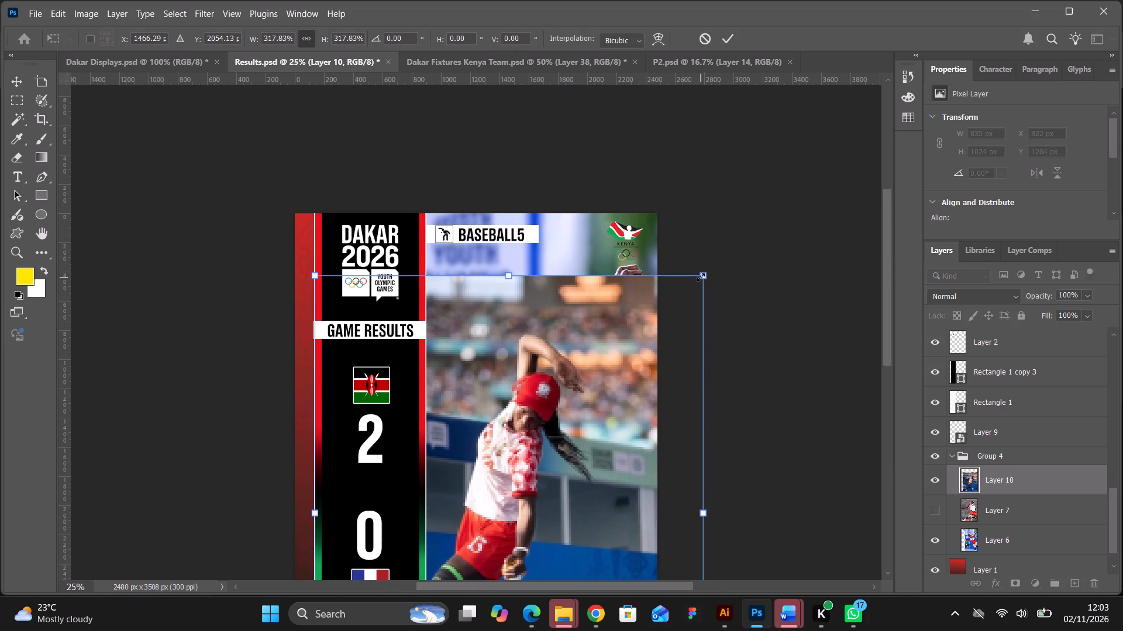
left_click_drag(701, 275, 743, 205)
left_click(725, 44)
scroll(798, 273, "down", 17)
scroll(787, 265, "up", 12)
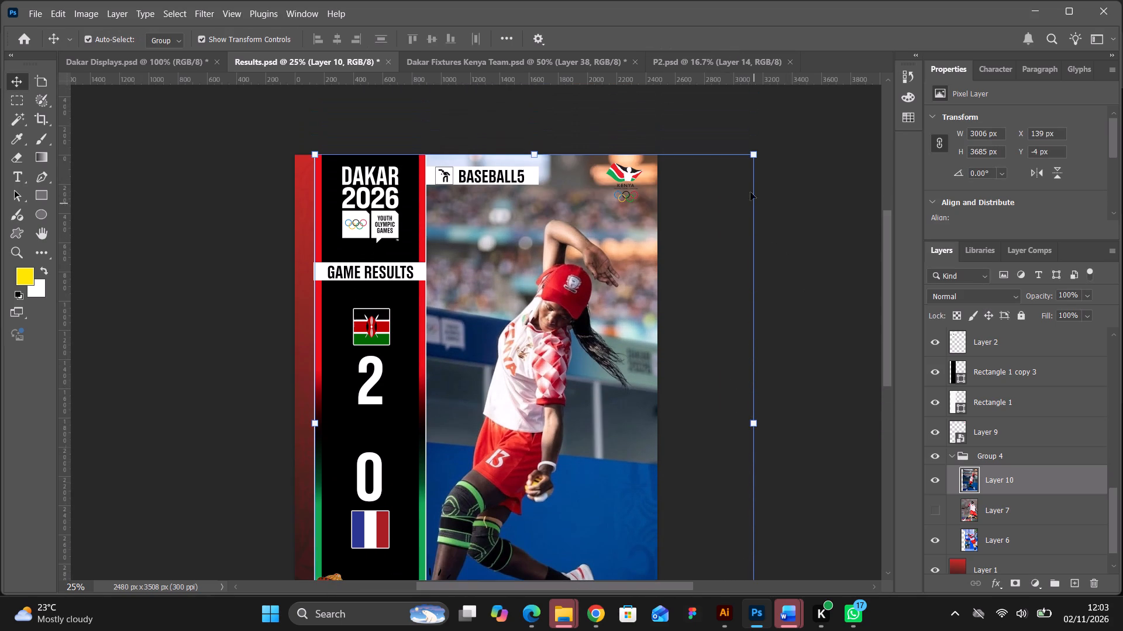
left_click(785, 130)
scroll(751, 223, "down", 5)
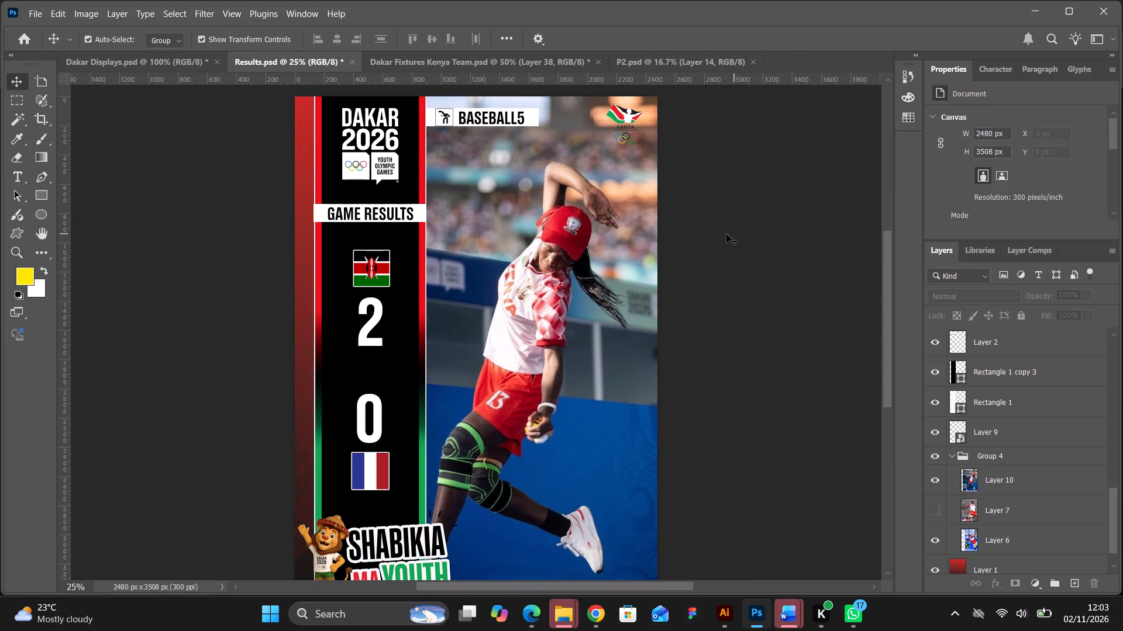
Shift Group 4 horizontally to the right so the player sits farther from the black score column.
left_click(617, 271)
left_click_drag(618, 294, 639, 294)
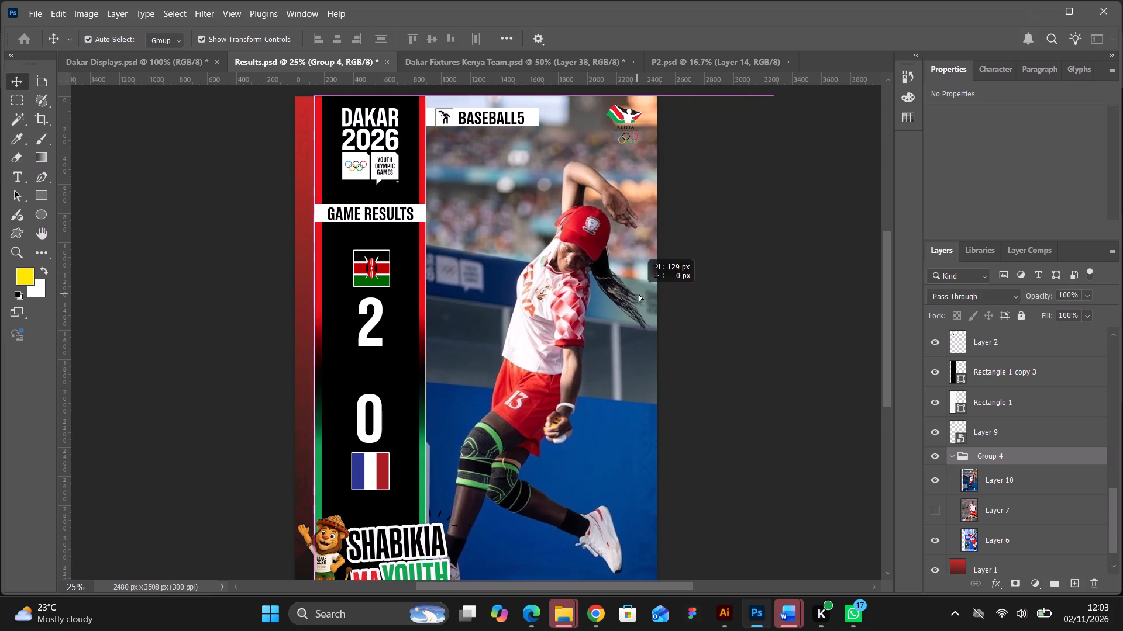
left_click_drag(639, 294, 645, 293)
left_click(829, 236)
Examine the results poster from top to bottom to check the placement of the player photo.
scroll(829, 236, "down", 7)
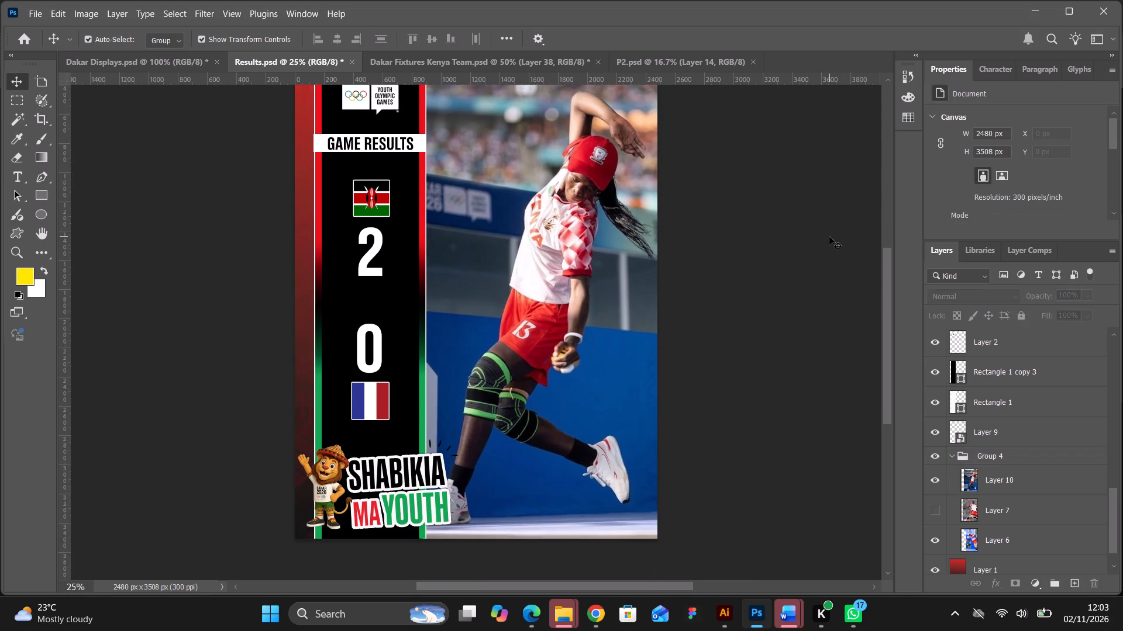
scroll(829, 237, "down", 3)
scroll(830, 238, "up", 14)
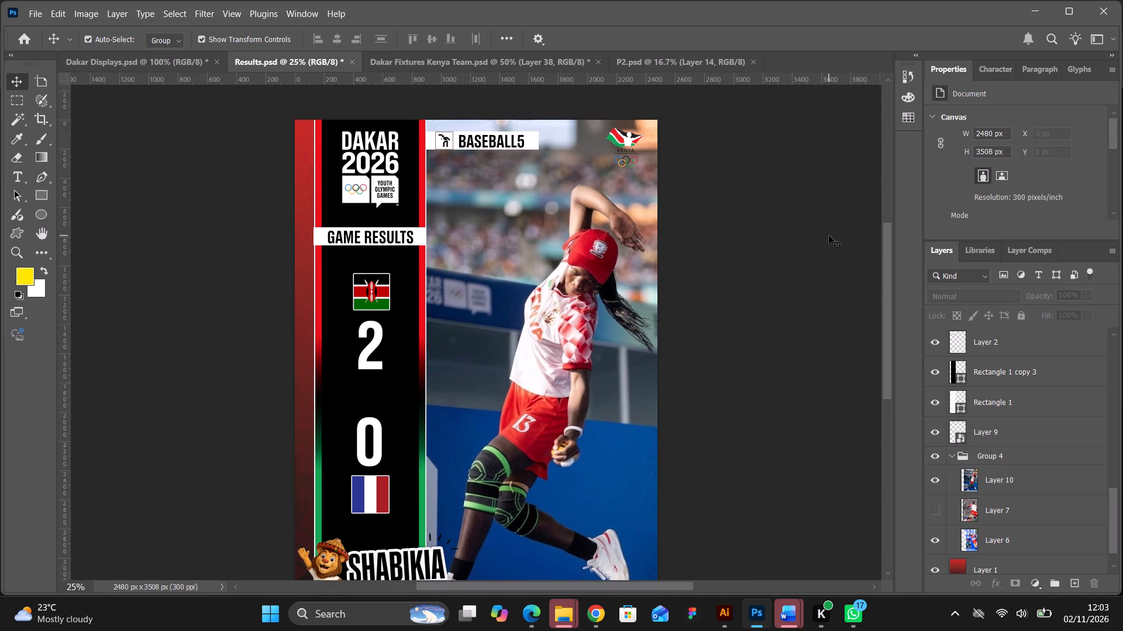
scroll(829, 235, "up", 2)
scroll(829, 235, "down", 6)
scroll(829, 235, "up", 3)
scroll(832, 240, "down", 3)
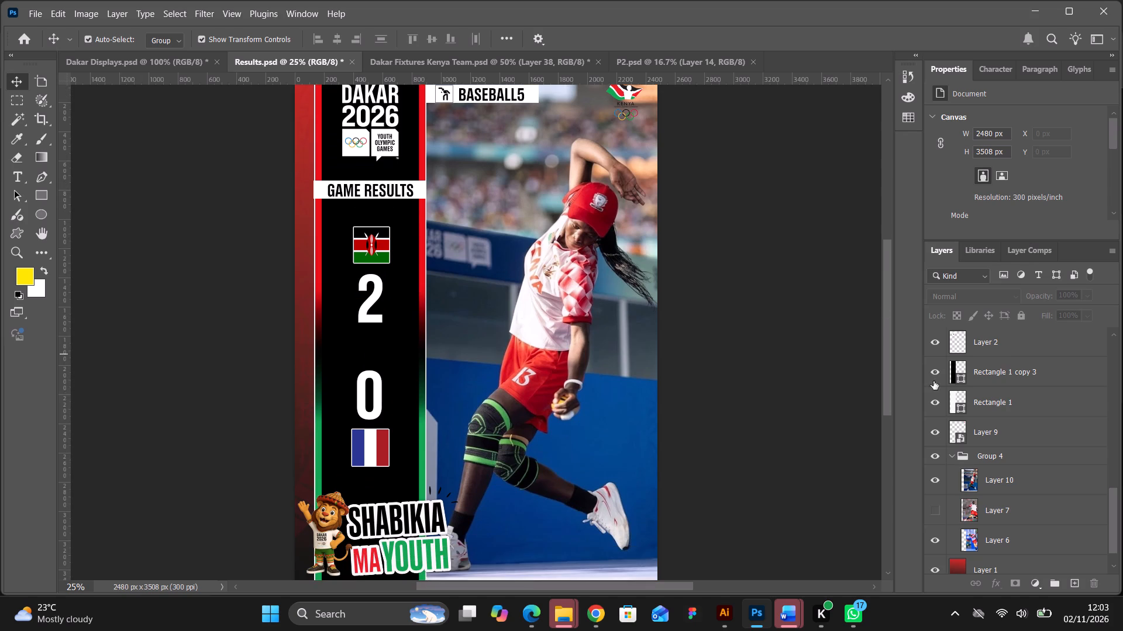
Hide Layer 10 in Group 4 to bring back the male player's photo, and dismiss the WhatsApp notification.
left_click(934, 477)
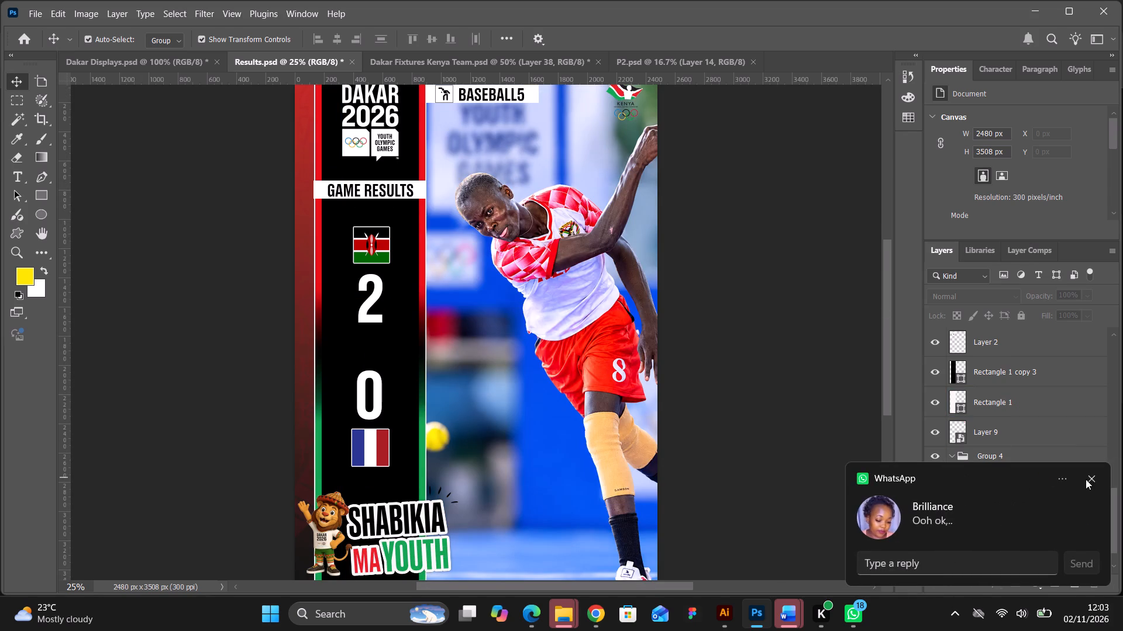
left_click(1092, 478)
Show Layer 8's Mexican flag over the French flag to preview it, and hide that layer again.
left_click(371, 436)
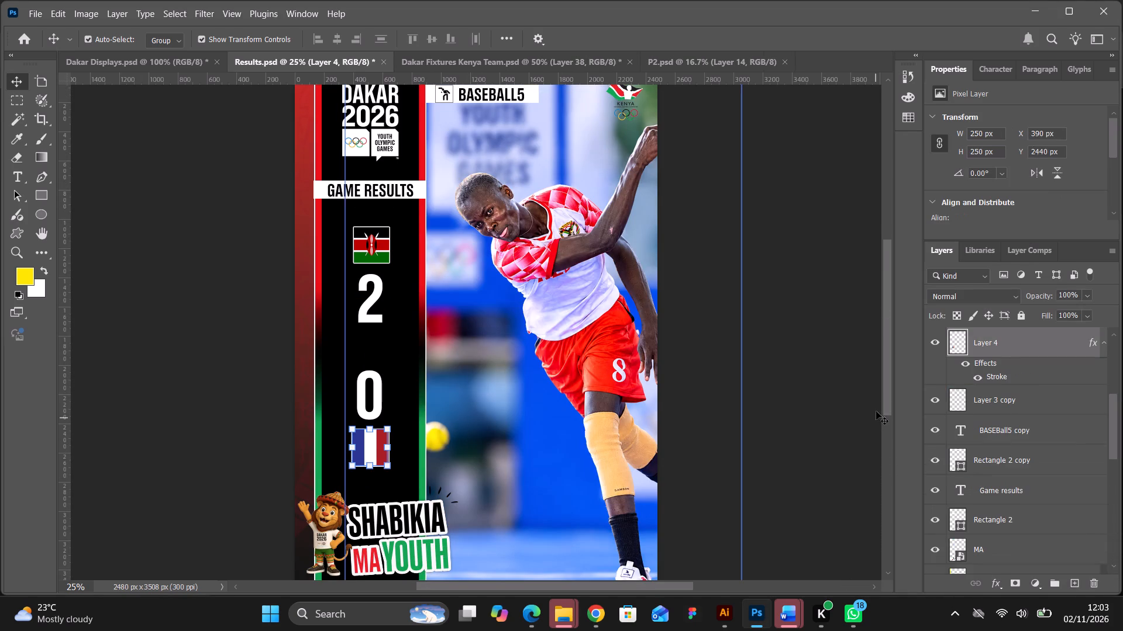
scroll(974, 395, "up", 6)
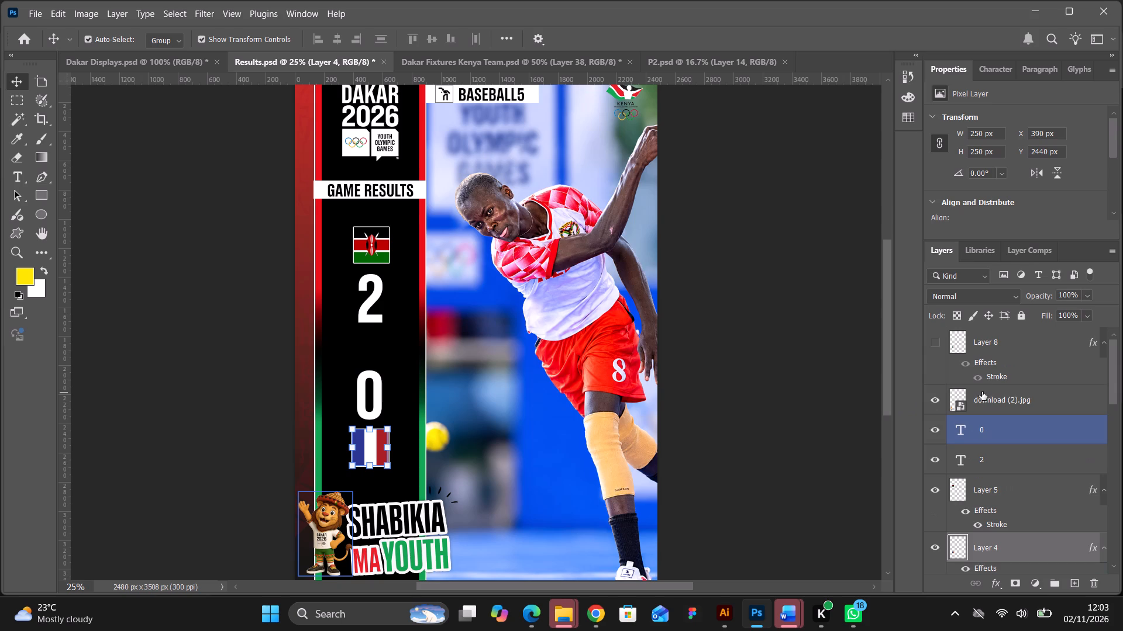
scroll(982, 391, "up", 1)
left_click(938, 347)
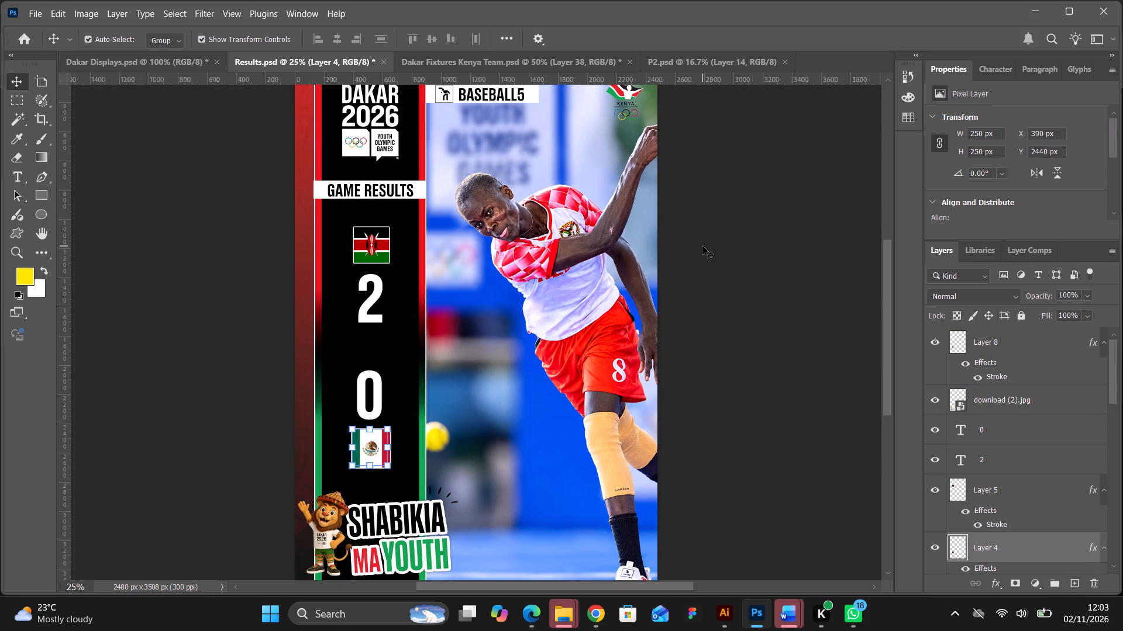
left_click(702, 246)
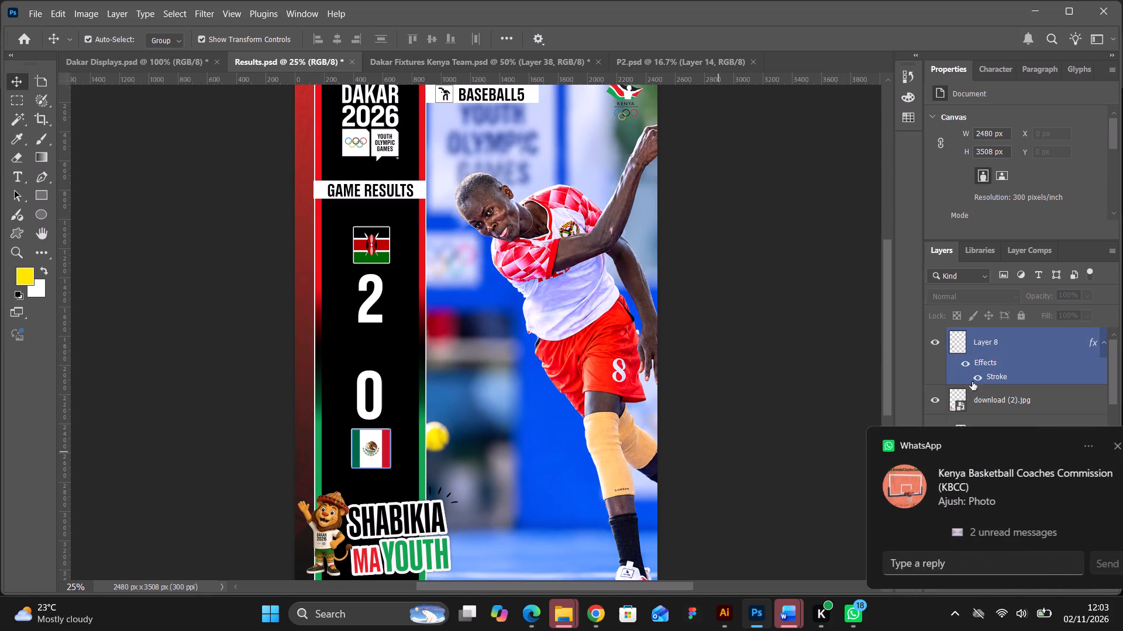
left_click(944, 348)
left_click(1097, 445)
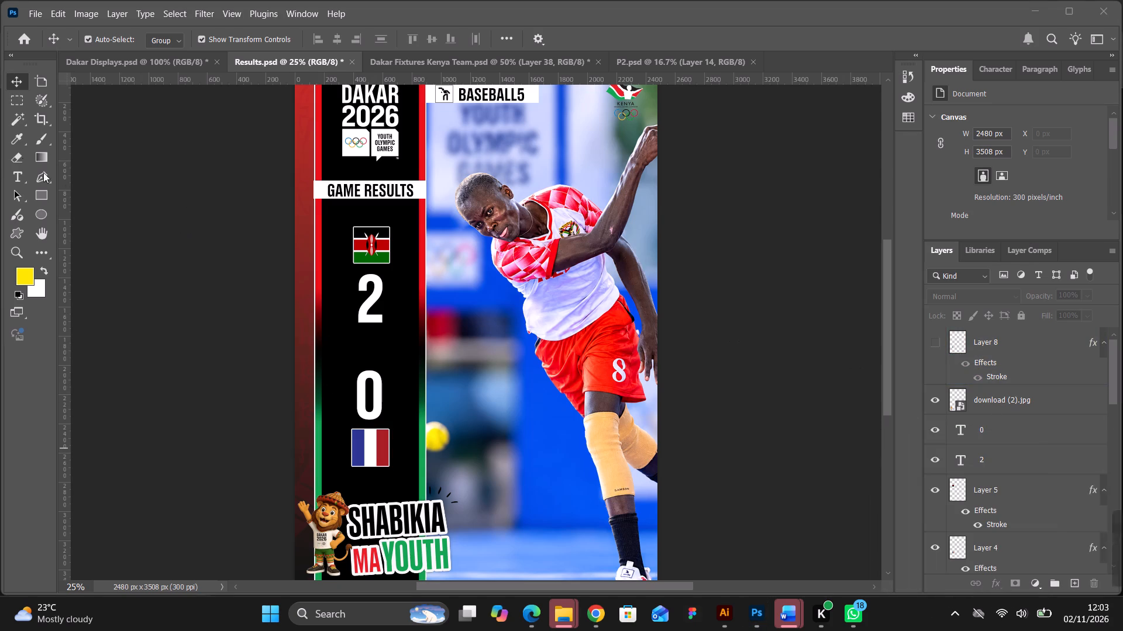
Add the text "kenya" in white Olympic Headline near the Kenyan flag and scale it to about 39%.
left_click(19, 181)
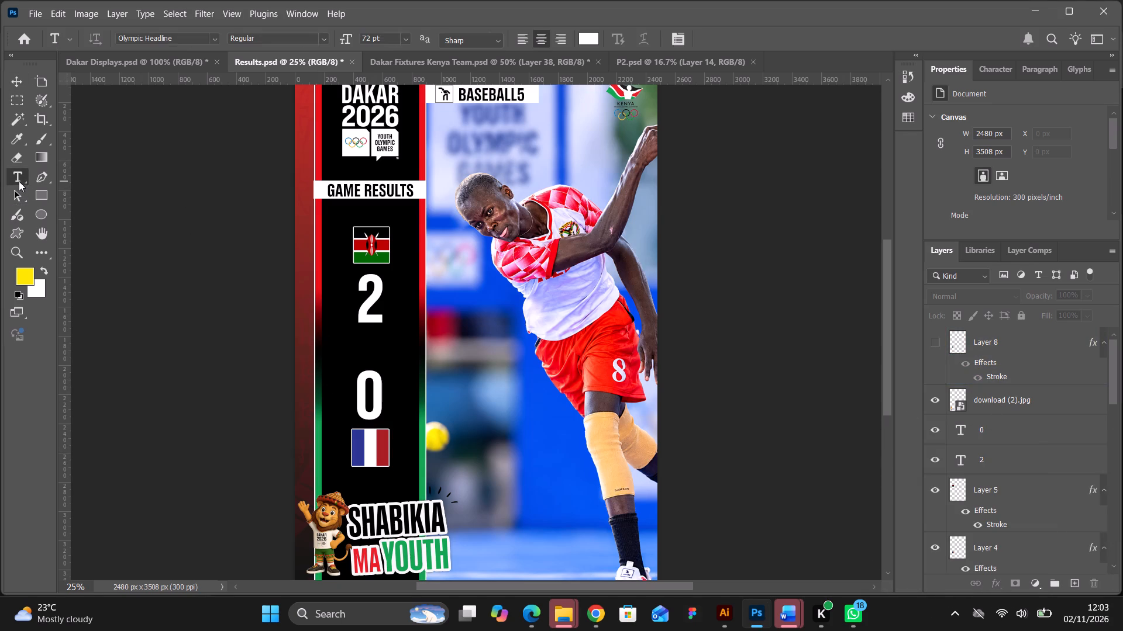
left_click(335, 276)
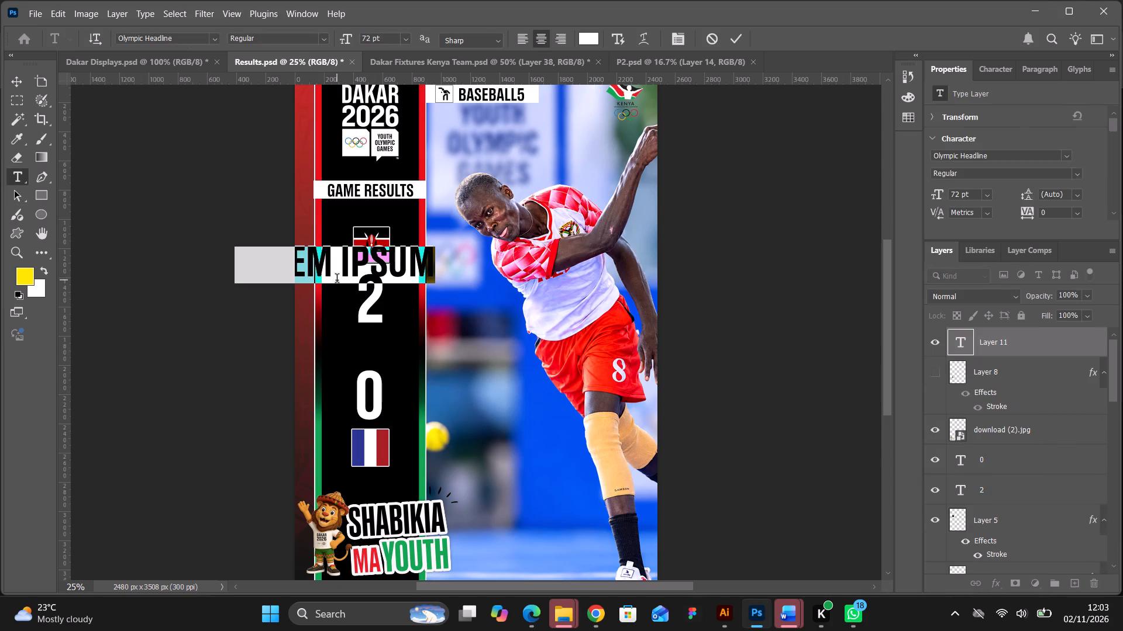
type("kenya")
left_click(19, 78)
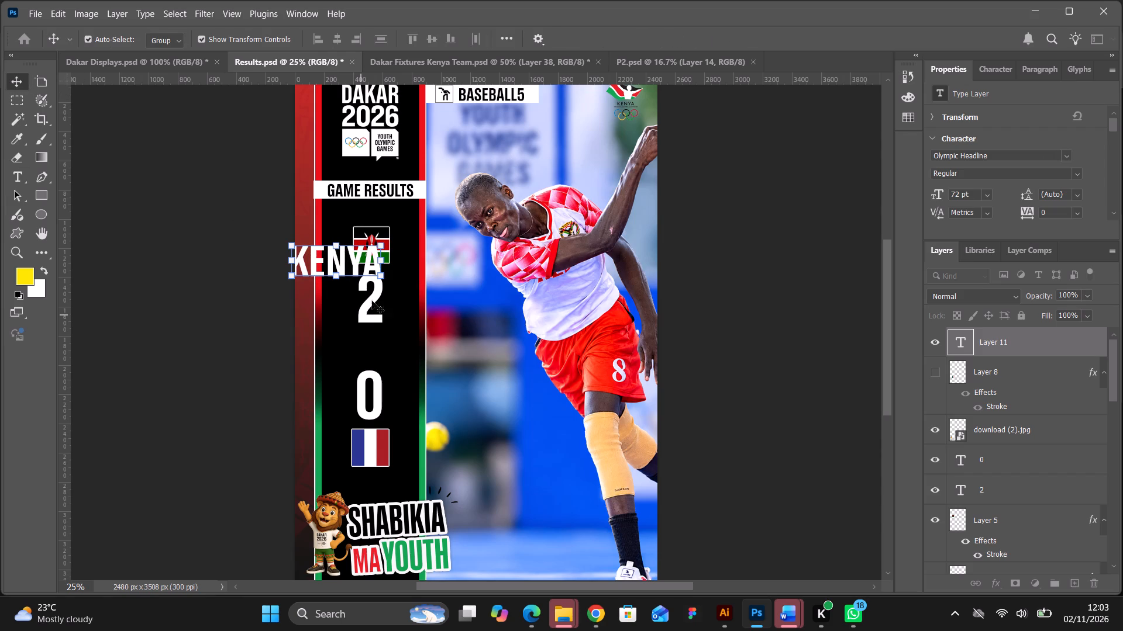
left_click_drag(381, 263, 330, 265)
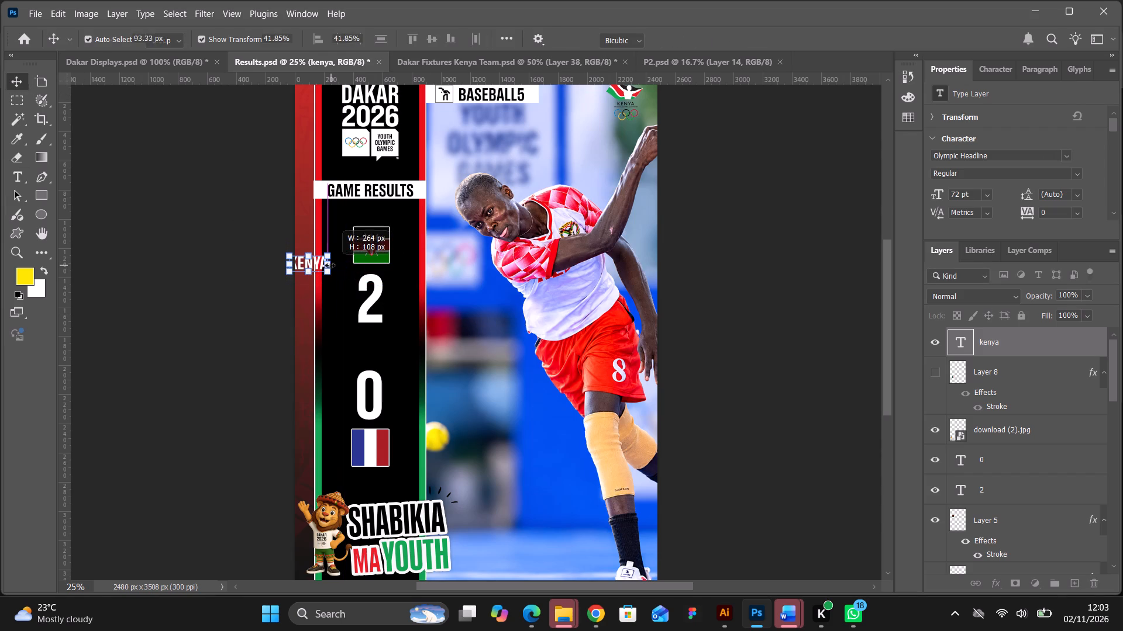
left_click_drag(330, 265, 324, 266)
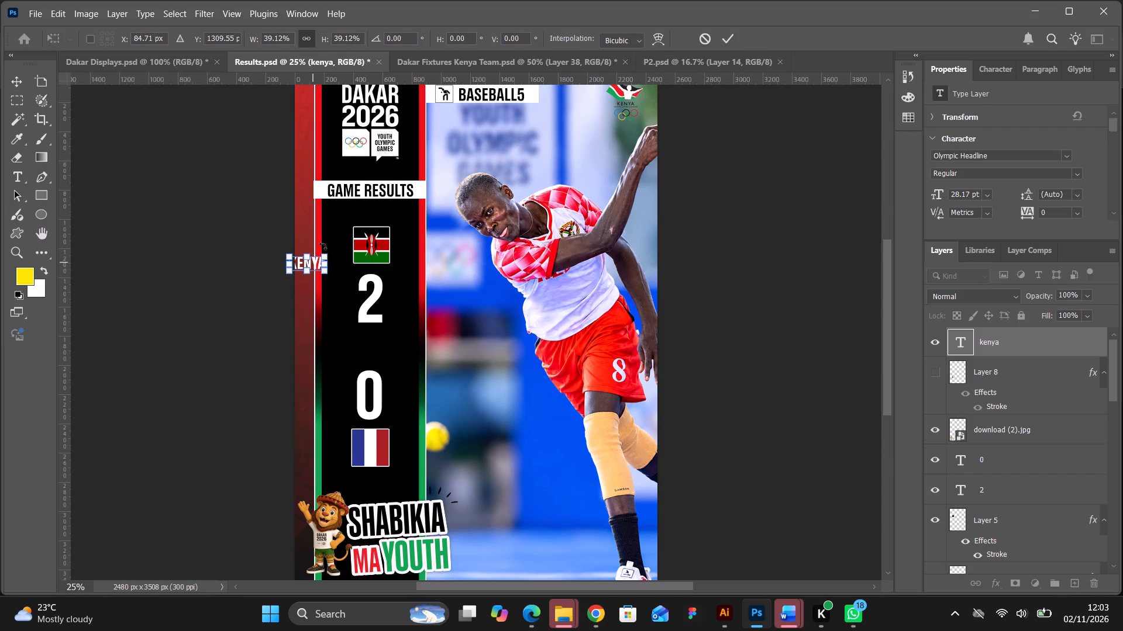
left_click(733, 37)
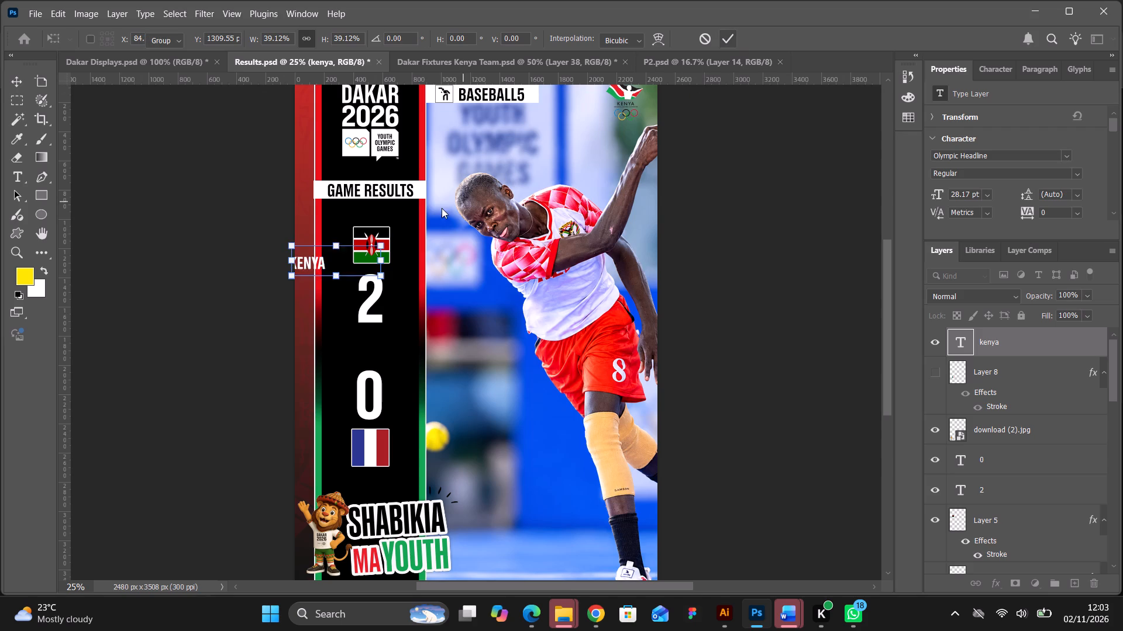
Move the KENYA label into the black results column, centred just above the Kenyan flag.
left_click(255, 261)
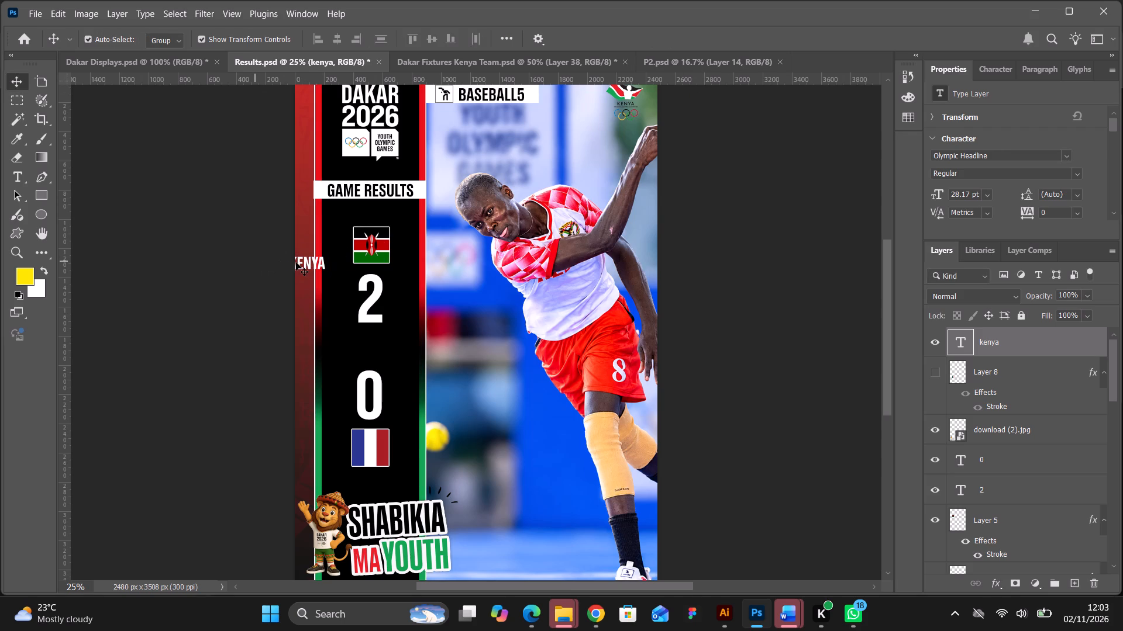
left_click_drag(301, 261, 367, 219)
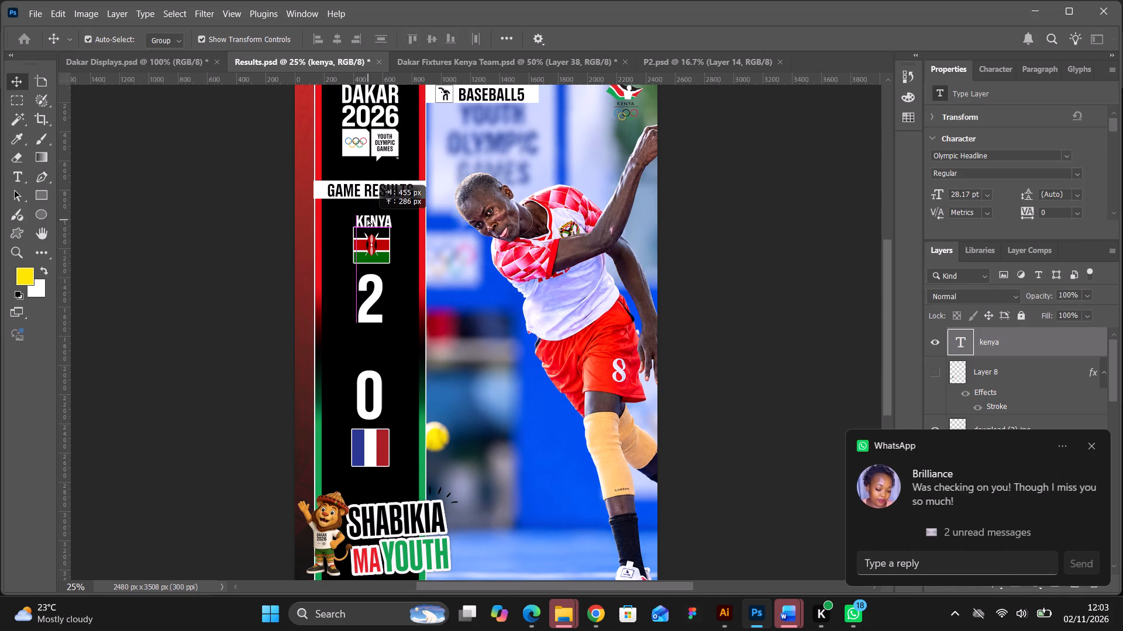
left_click_drag(367, 219, 366, 216)
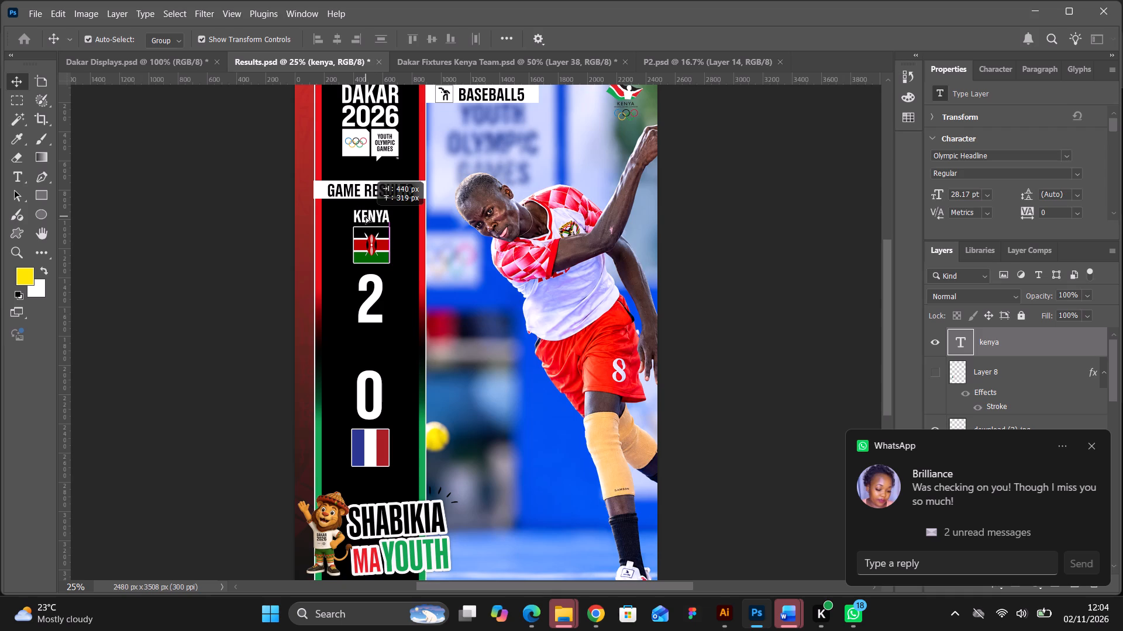
left_click(711, 304)
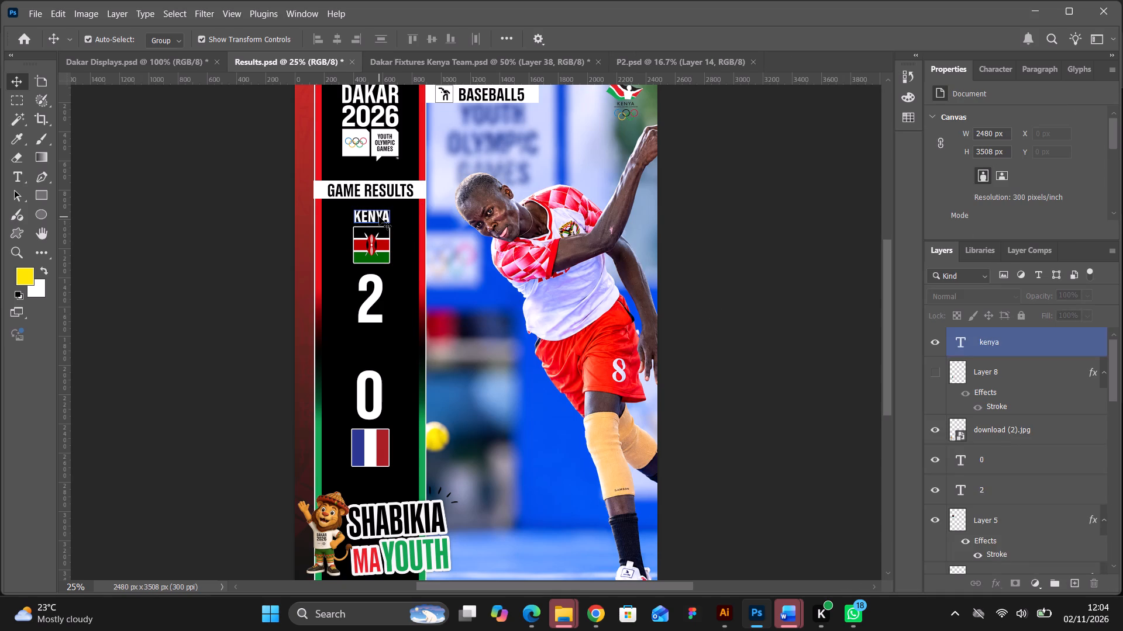
Duplicate the KENYA label, place the copy just below the French flag and change its text to "france".
left_click(379, 217)
key("ctrl+j")
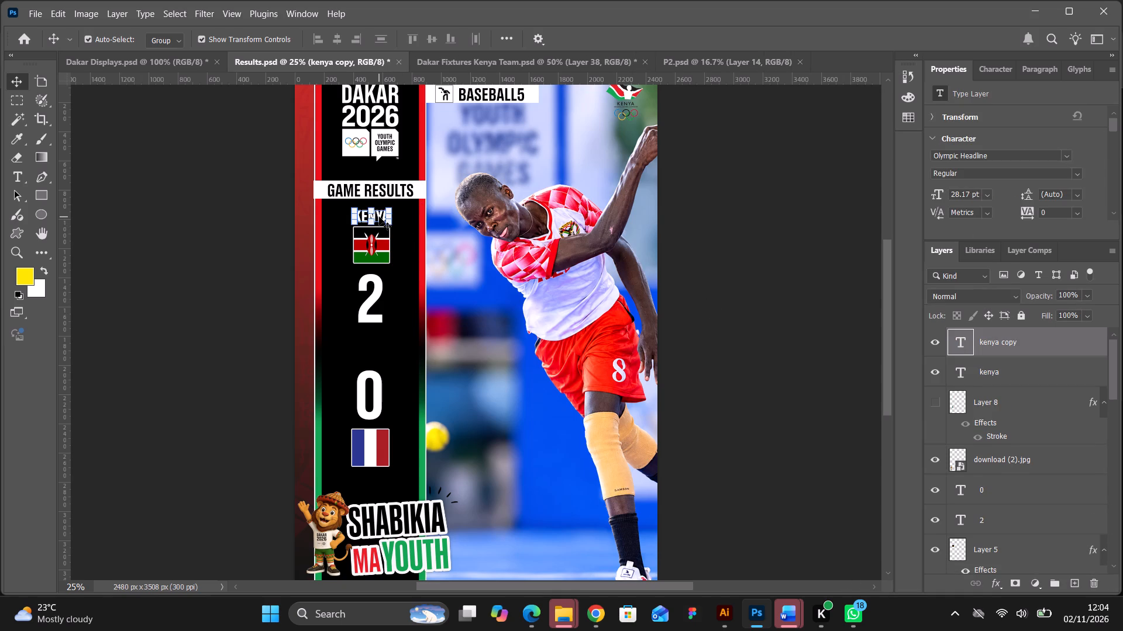
left_click_drag(379, 217, 378, 473)
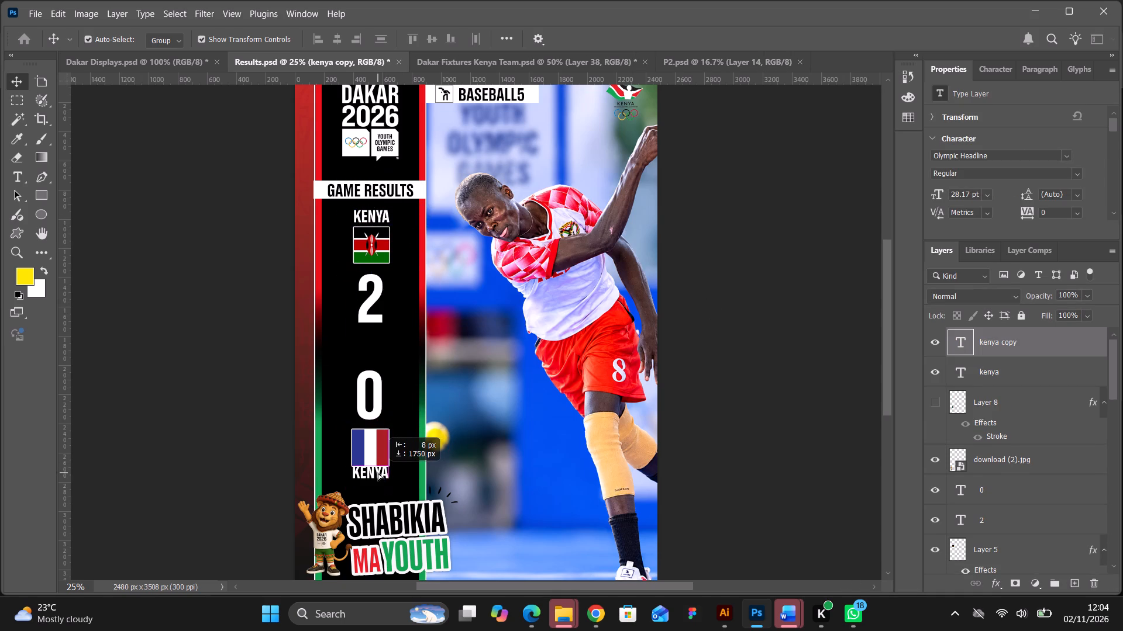
left_click_drag(378, 473, 376, 476)
double_click(376, 476)
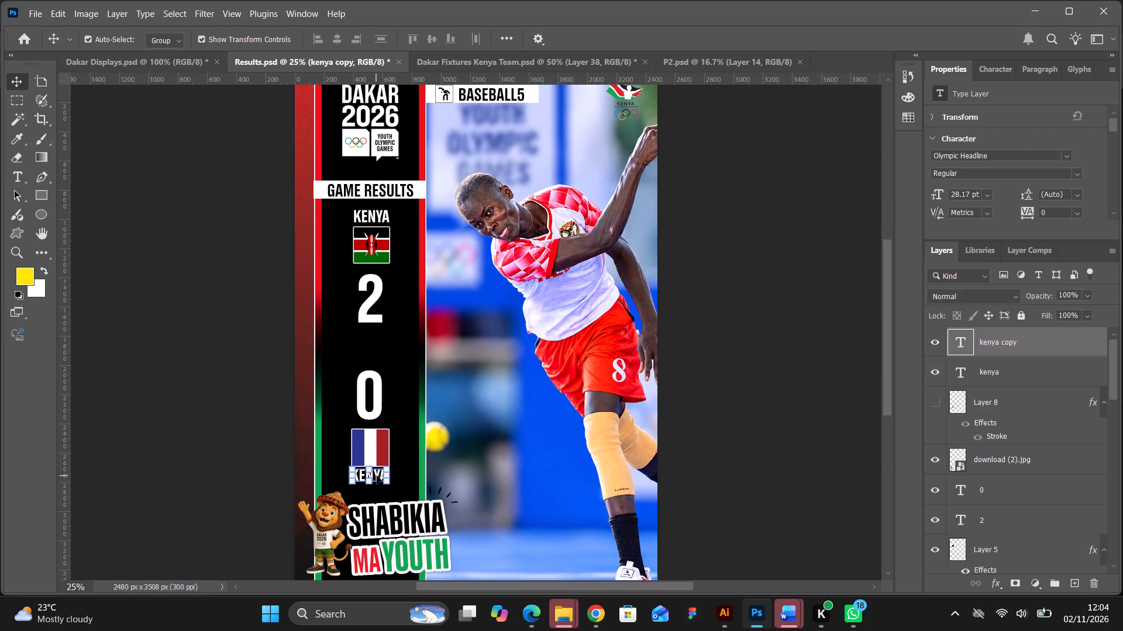
type("france")
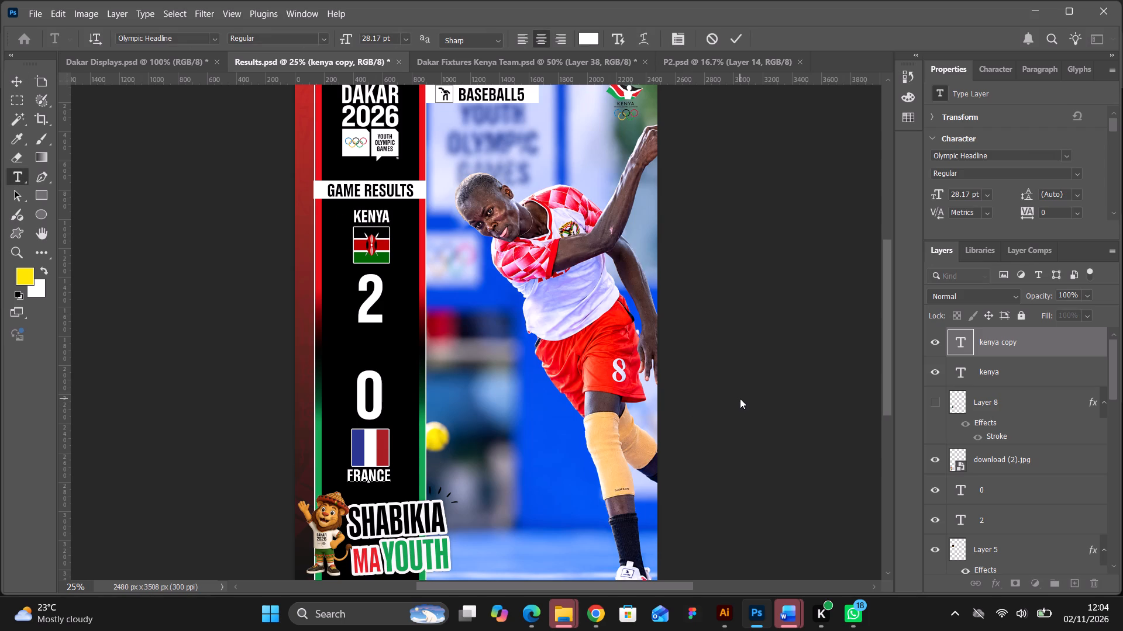
left_click(740, 398)
left_click(773, 314)
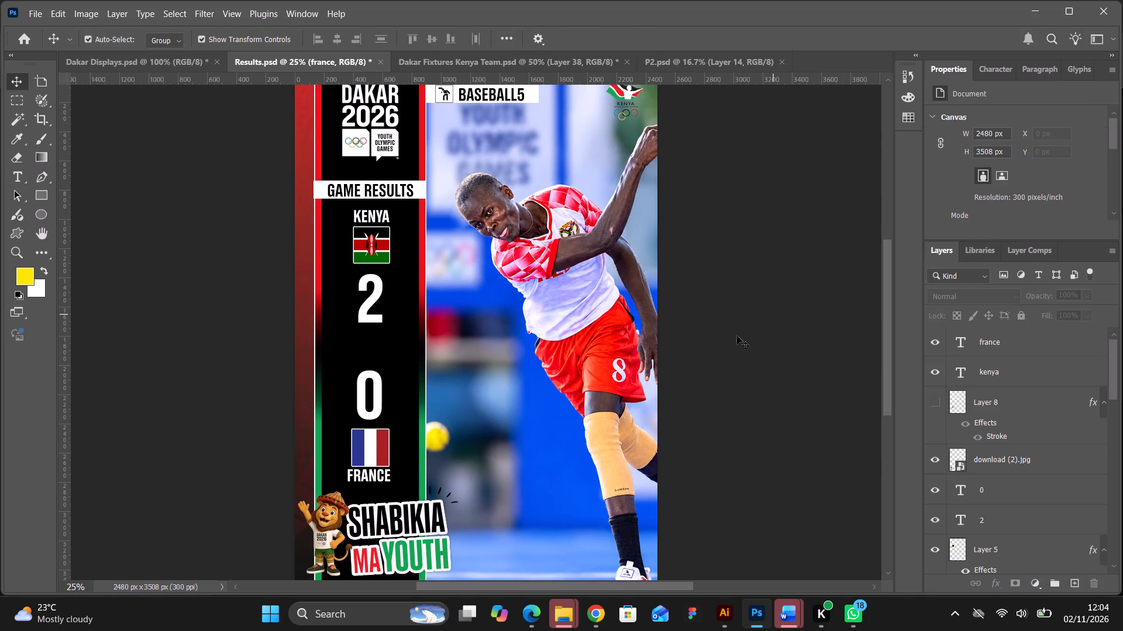
Nudge the FRANCE label slightly down and to the right beneath the French flag.
left_click(381, 470)
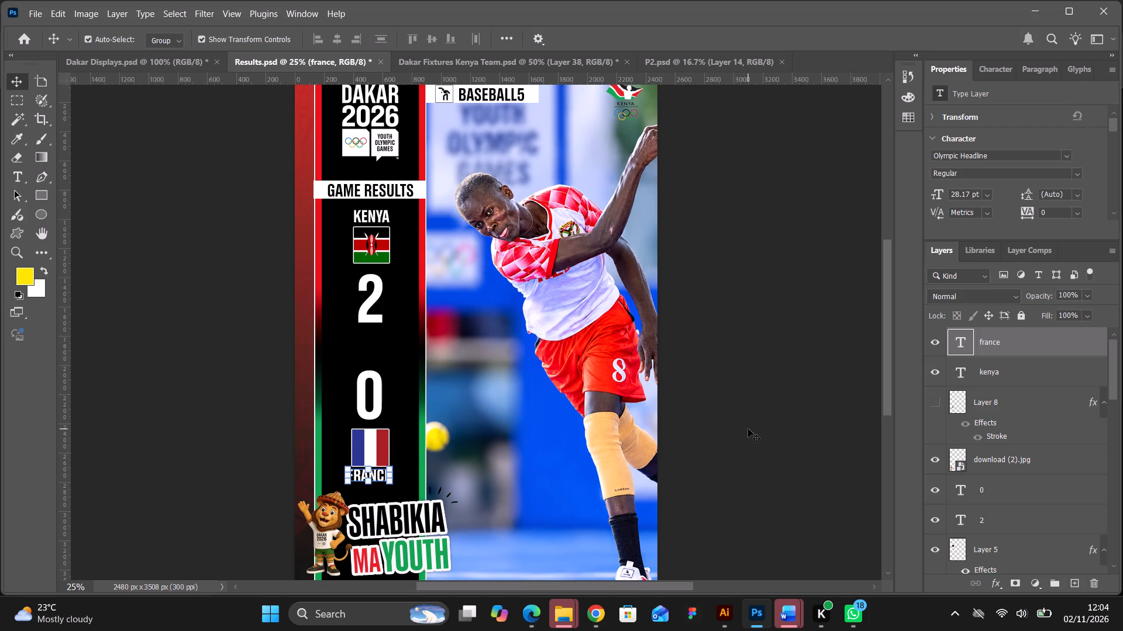
key("Down")
key("Down")
key("Down")
key("Down")
key("Right")
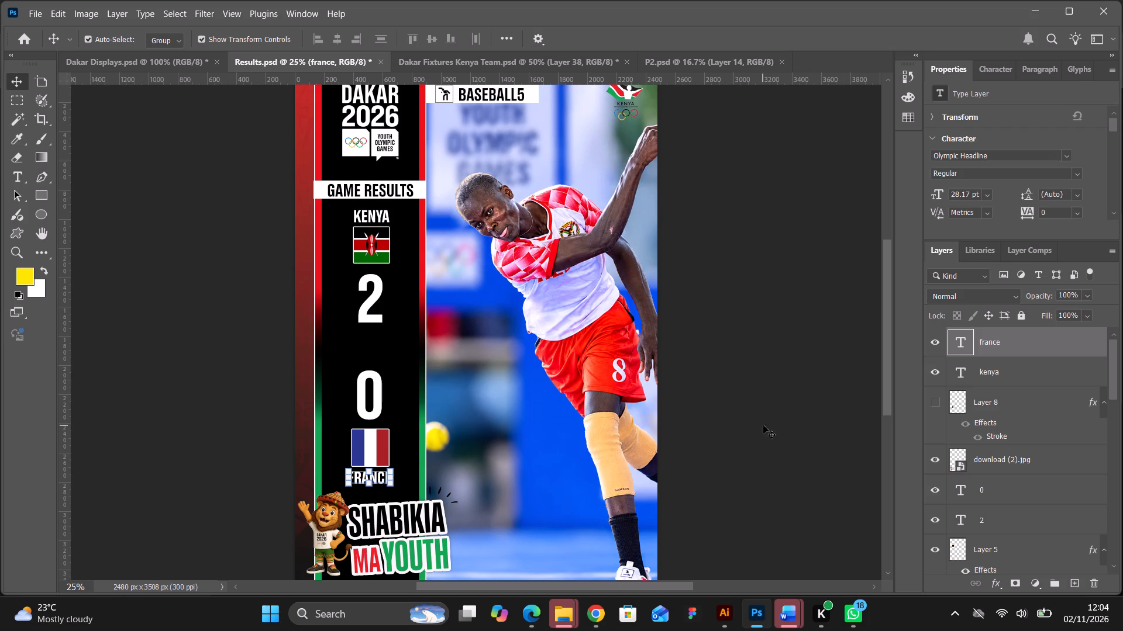
left_click(768, 424)
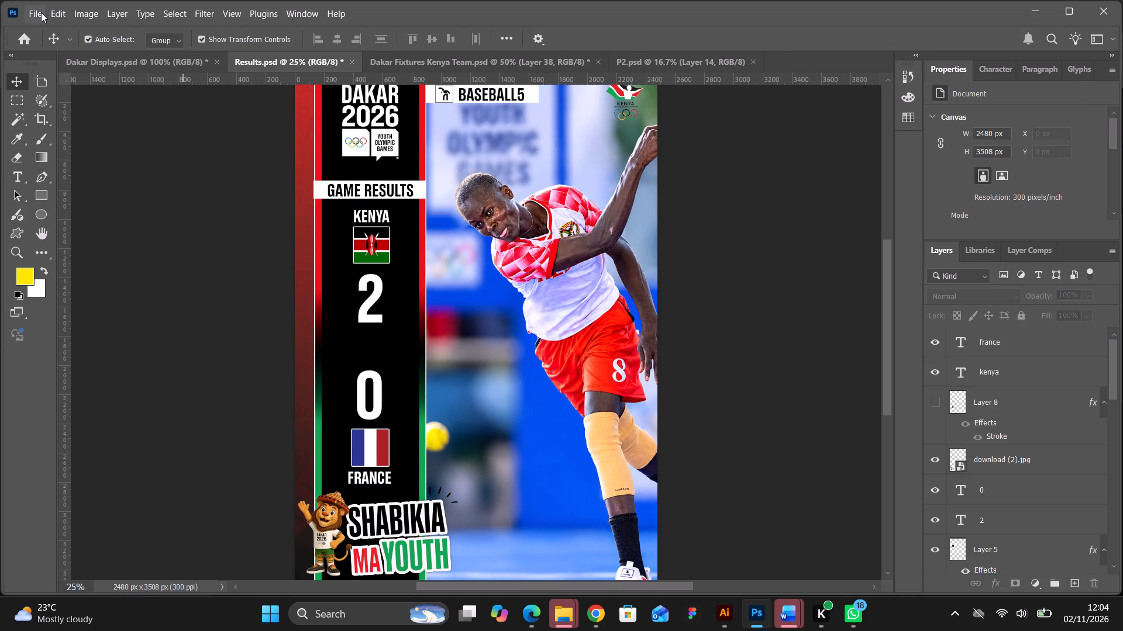
Move the KENYA label, the Kenyan flag and the score 2 together slightly down in the black results column.
left_click(369, 217)
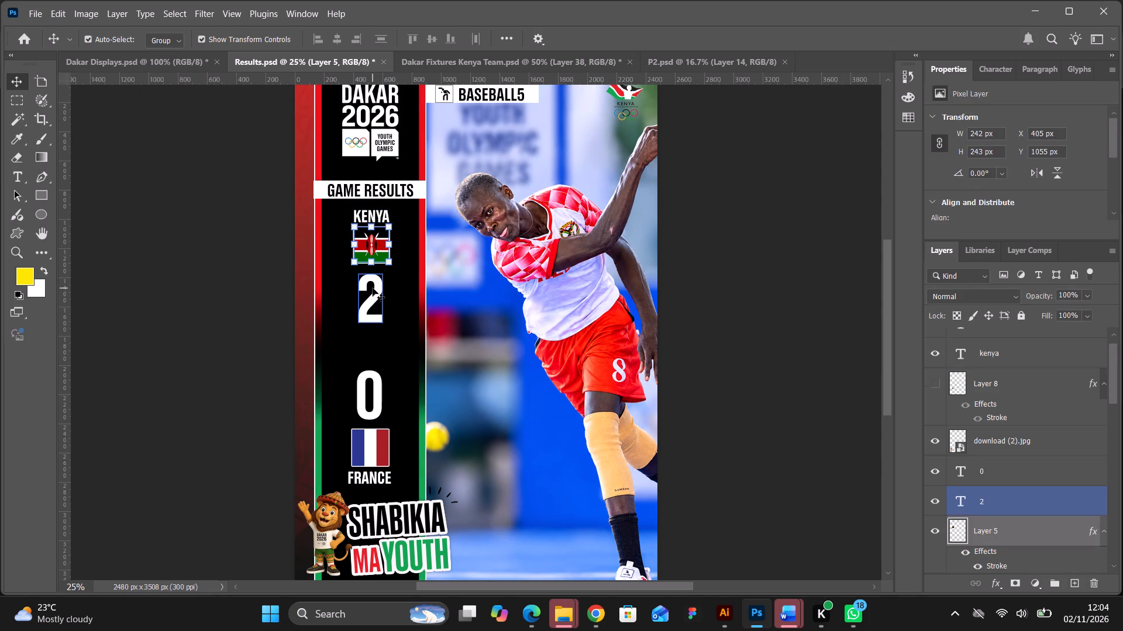
left_click(373, 288, "shift")
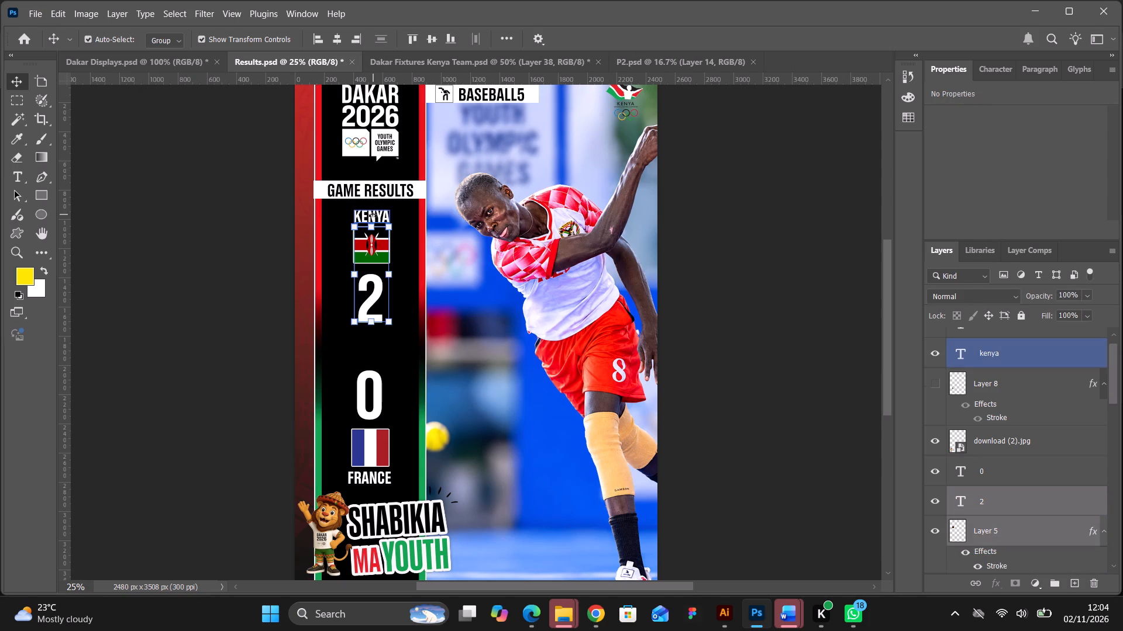
left_click(258, 216)
left_click(374, 213)
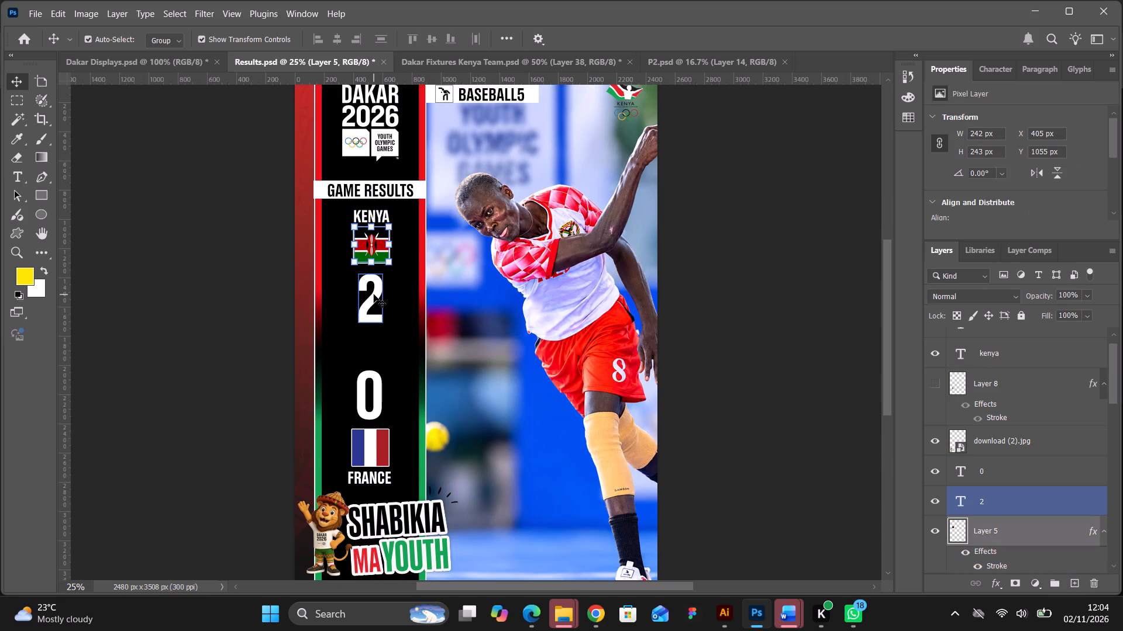
left_click(374, 294)
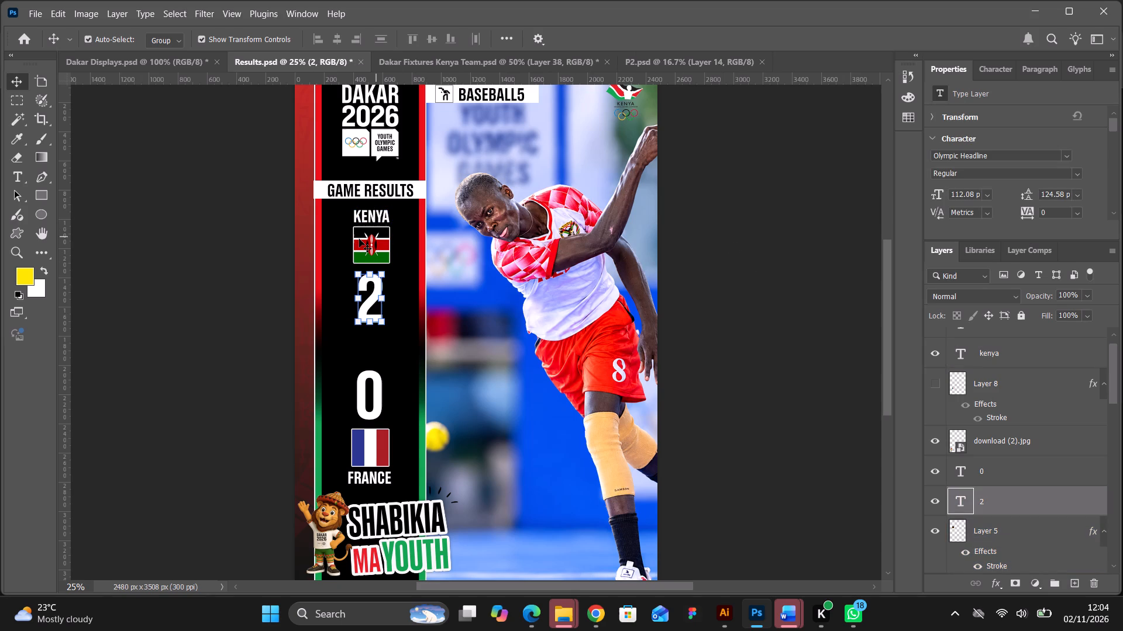
left_click(359, 239, "shift")
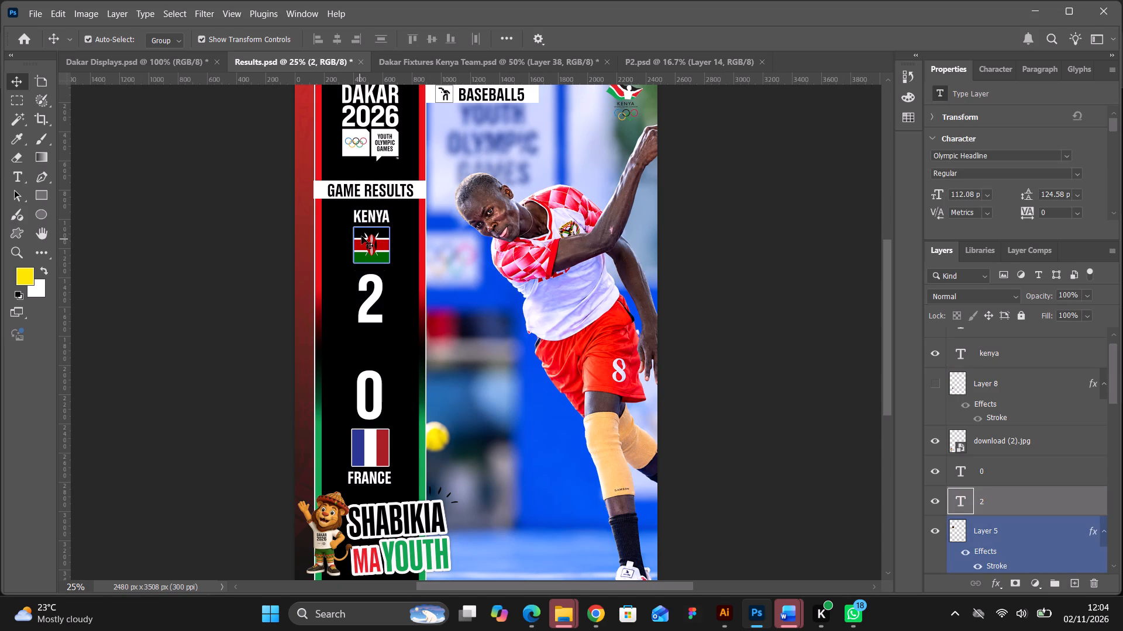
left_click(705, 225)
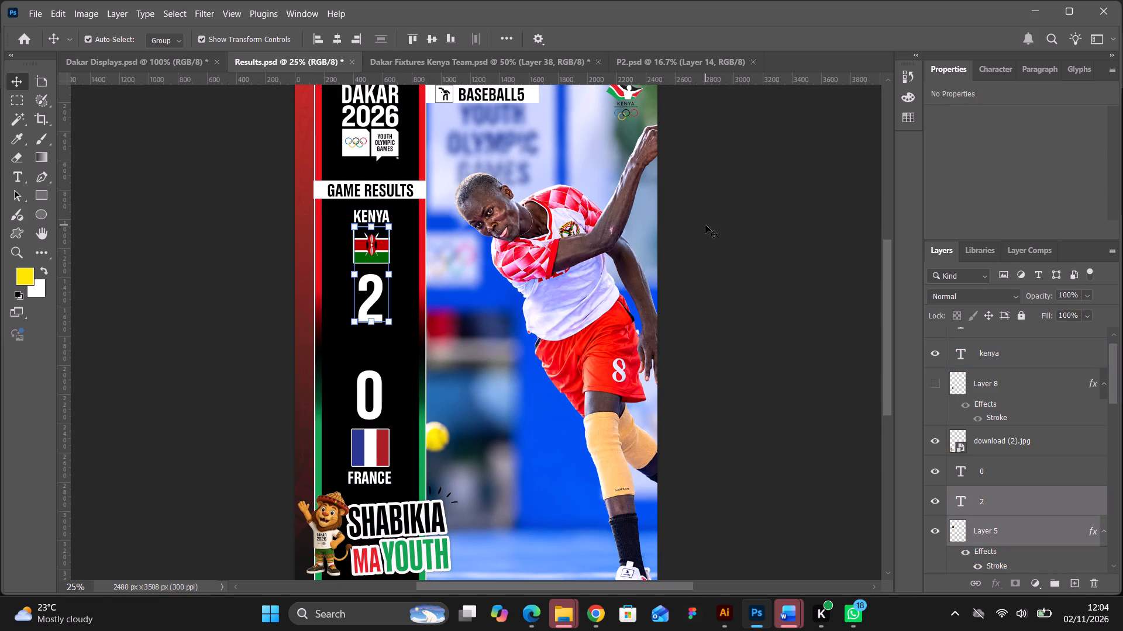
left_click(384, 212)
left_click(380, 249, "shift")
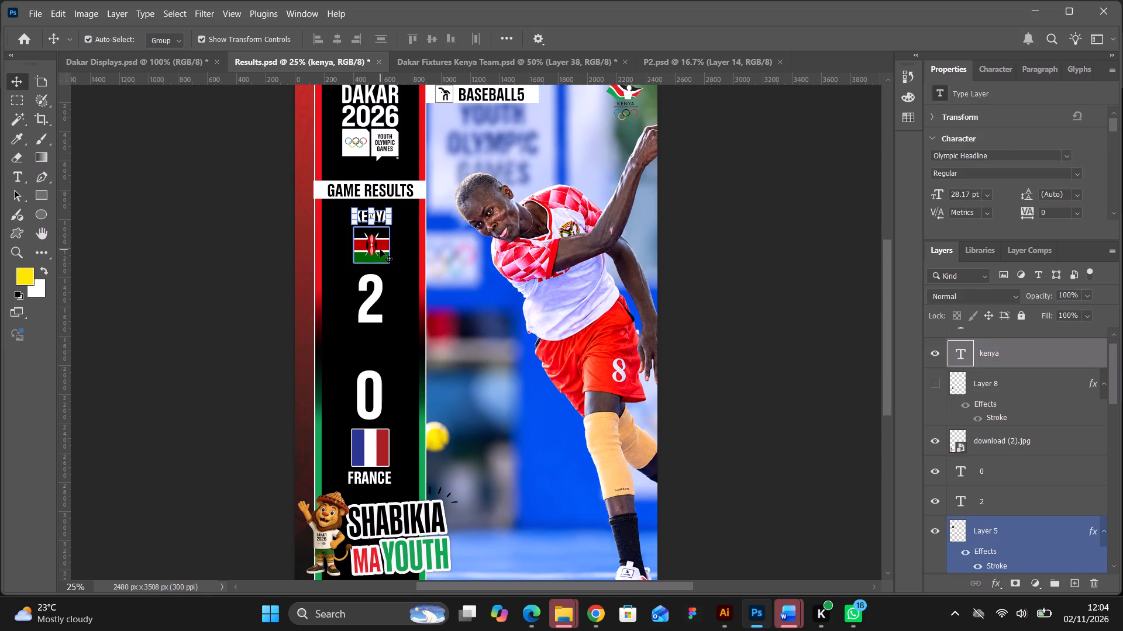
left_click(377, 293, "shift")
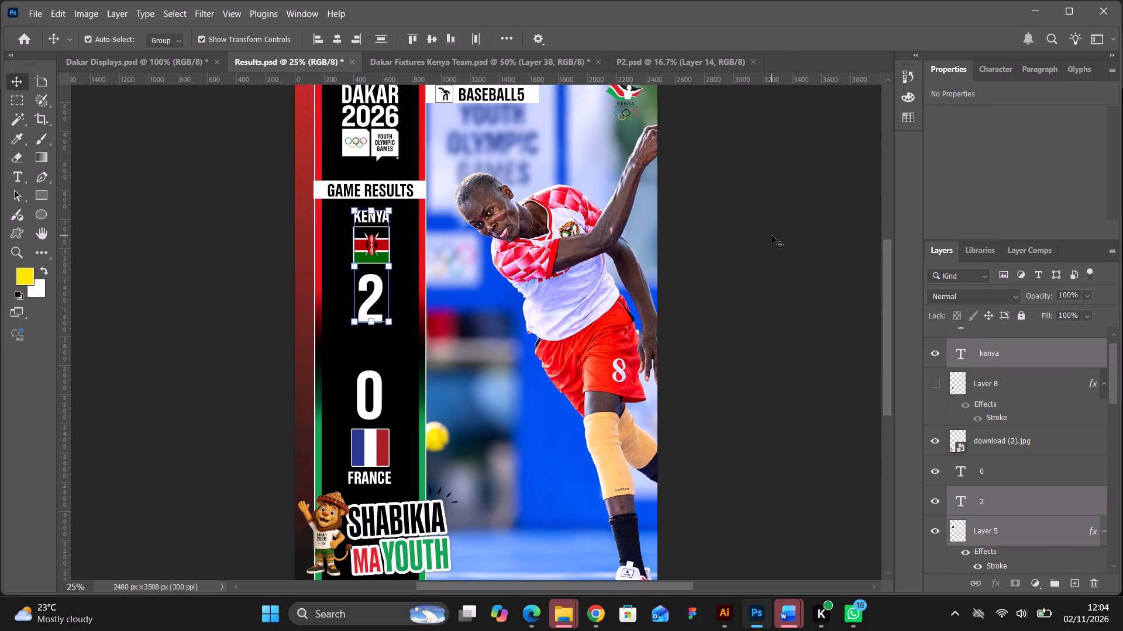
key("Down")
key("Down")
key("Down")
key("Down")
key("Down")
key("Down")
key("Down")
key("Down")
key("Down")
key("Down")
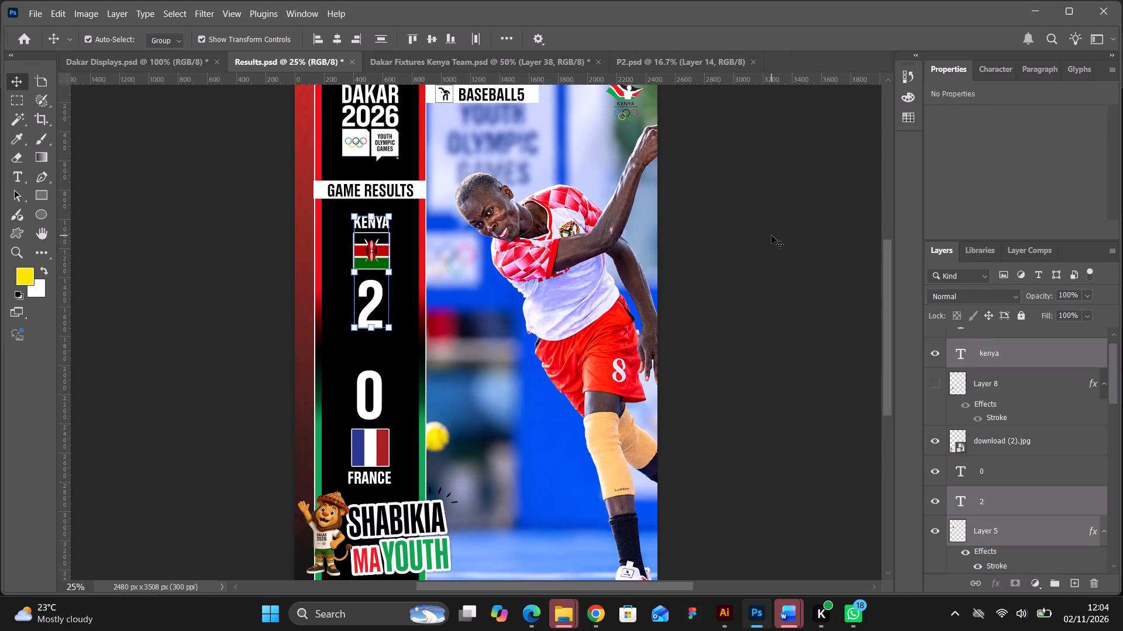
key("Down")
key("Down")
key("Down")
key("Down")
key("Down")
key("Down")
key("Down")
key("Down")
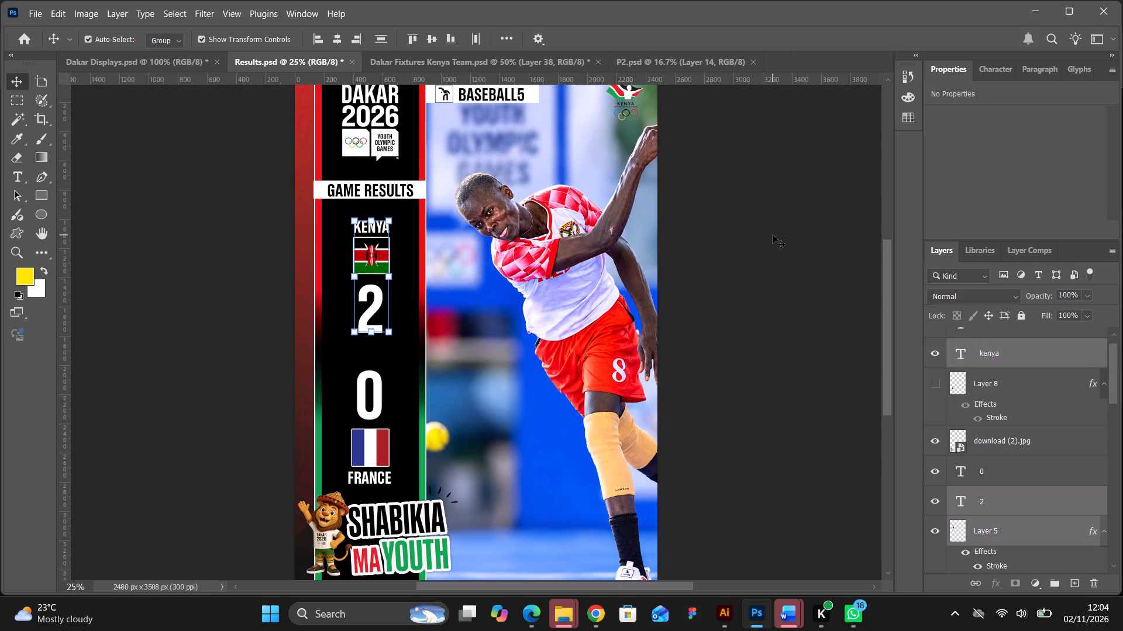
left_click(773, 235)
left_click(773, 235)
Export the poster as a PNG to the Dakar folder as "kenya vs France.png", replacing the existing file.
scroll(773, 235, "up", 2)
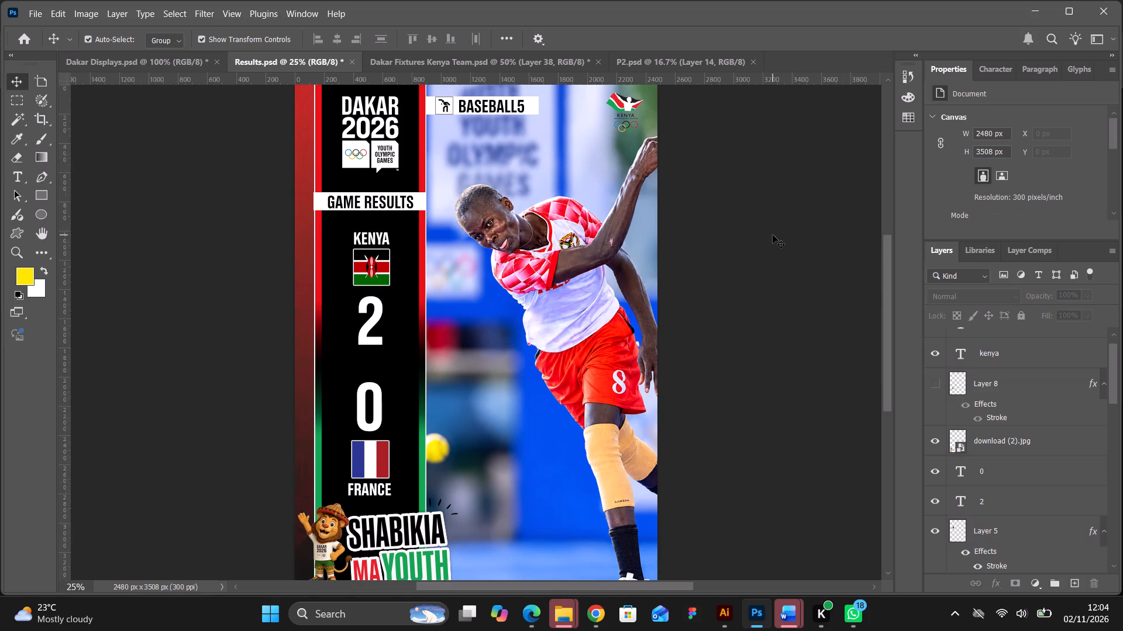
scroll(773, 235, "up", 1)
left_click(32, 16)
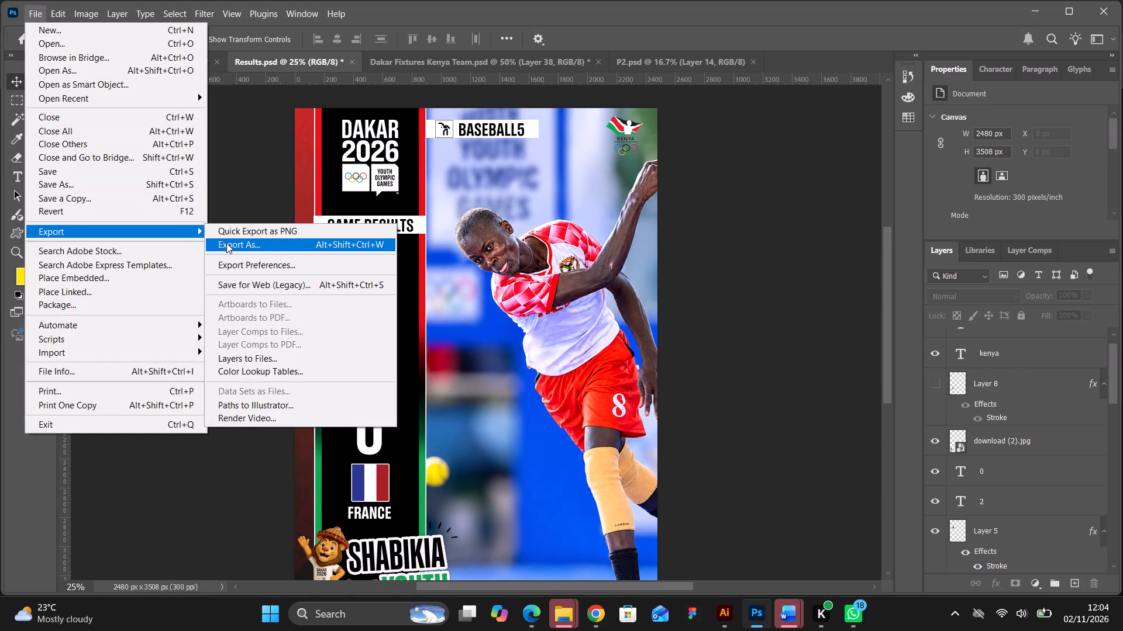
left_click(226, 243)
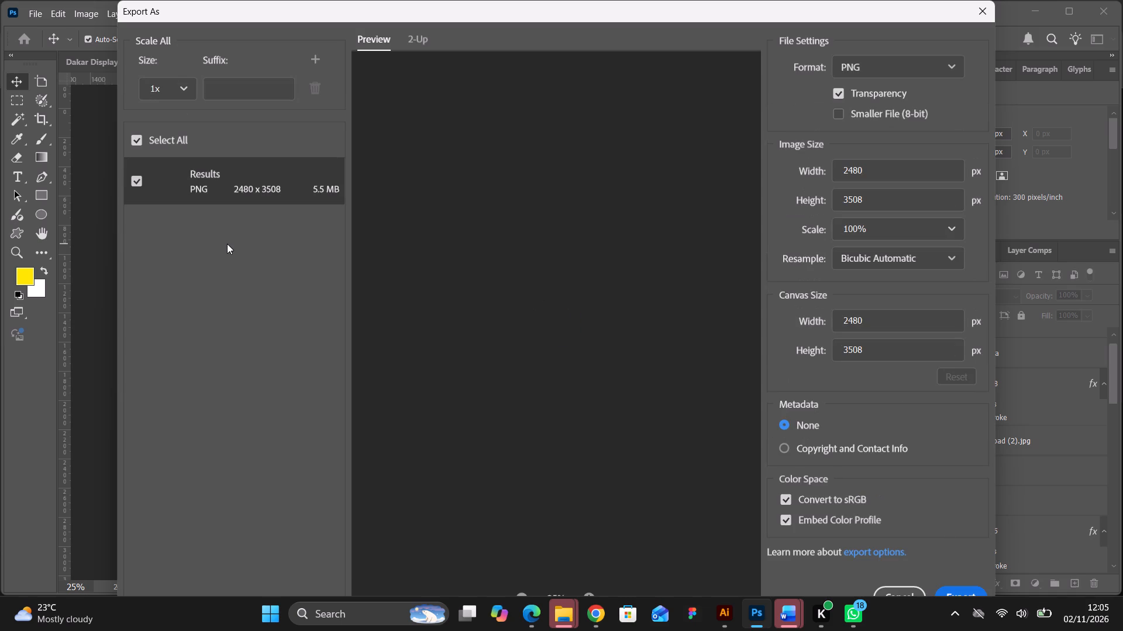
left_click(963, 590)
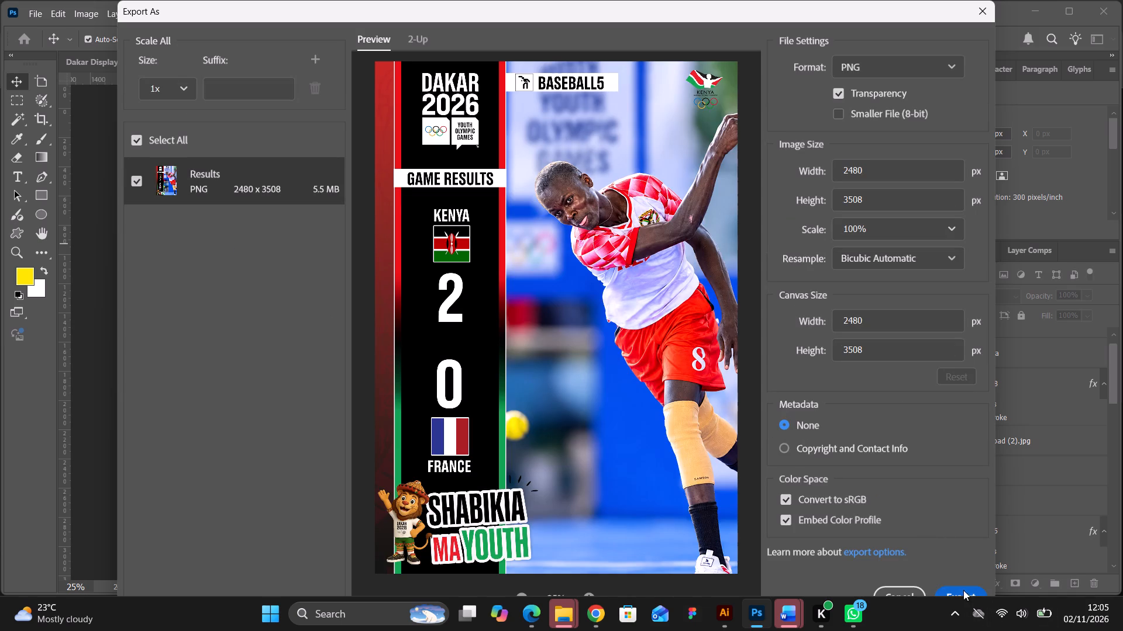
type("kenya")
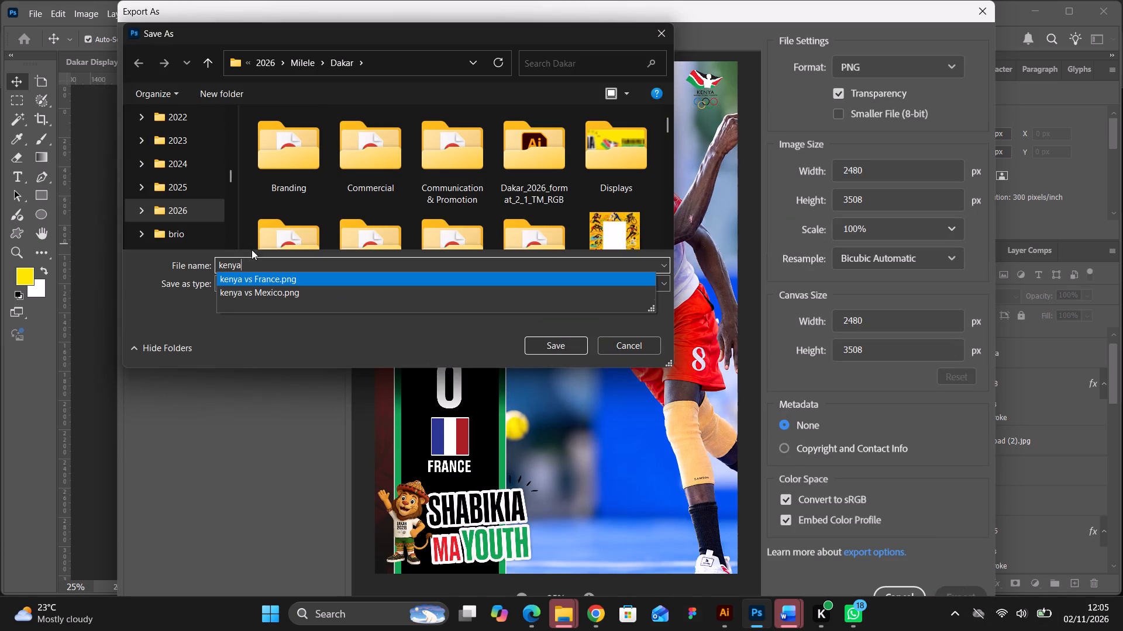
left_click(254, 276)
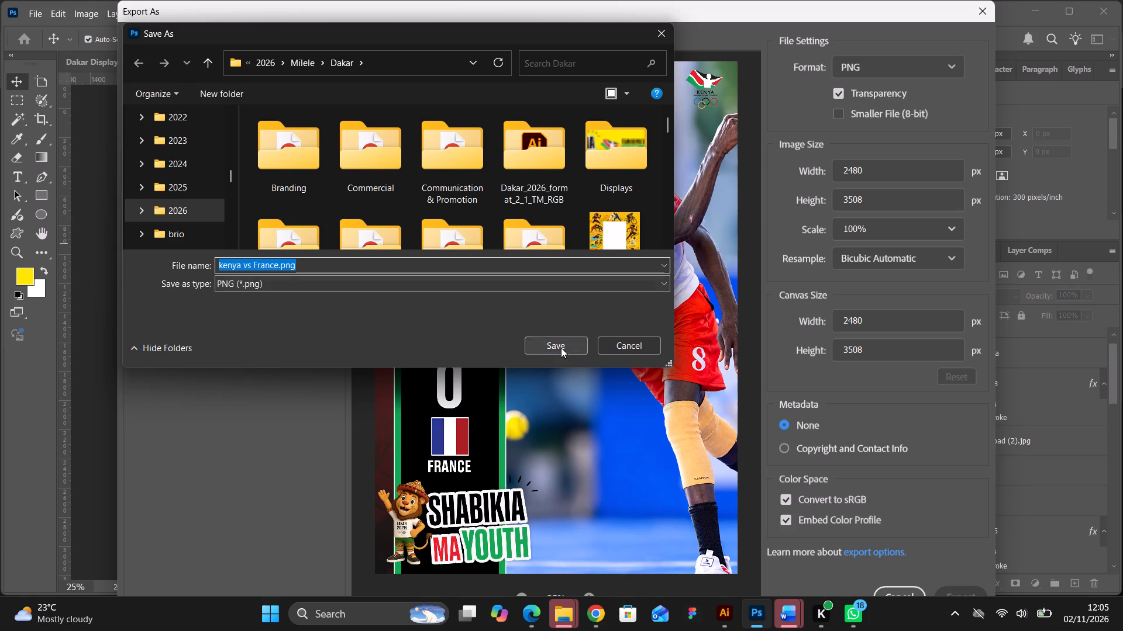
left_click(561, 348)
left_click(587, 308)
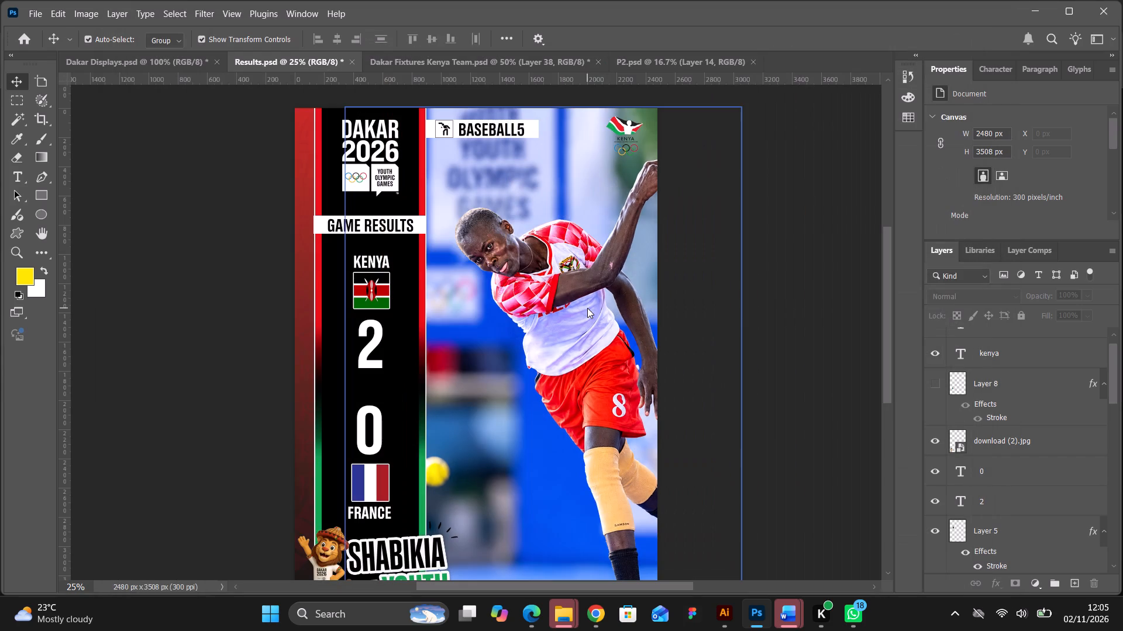
Shift the player photo group, Group 4, left so the throwing player's whole raised hand fits within the poster.
left_click(741, 307)
left_click(615, 306)
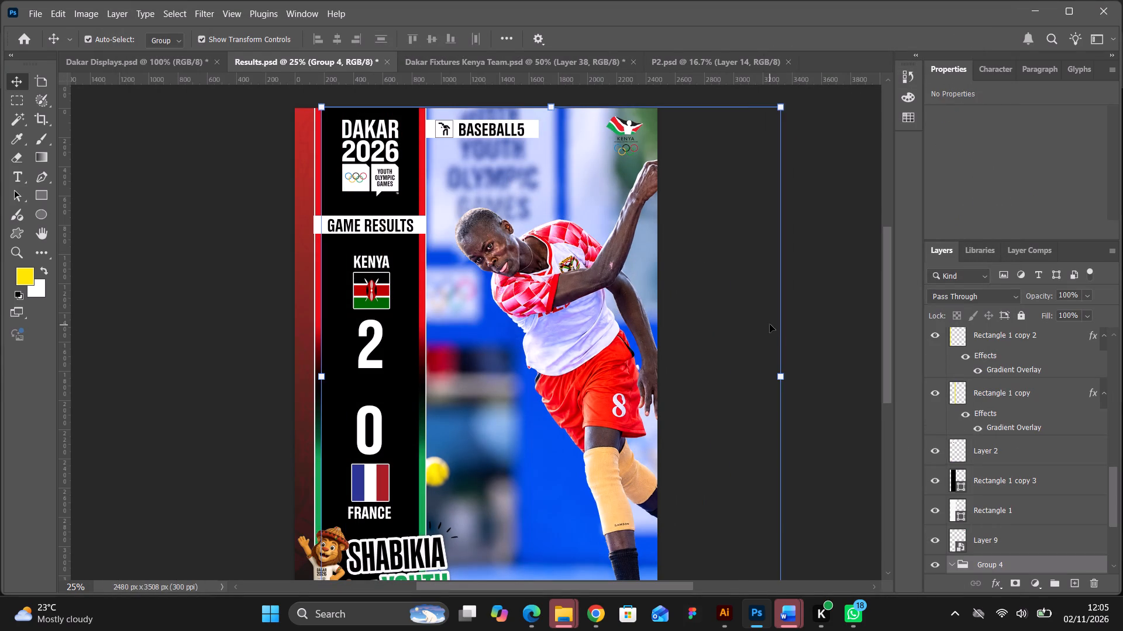
key("Left")
key("Left")
key("Left")
key("Left")
key("Left")
key("Left")
key("Left")
key("Left")
key("Left")
key("Left")
key("Left")
key("Left")
key("Left")
key("Left")
key("Left")
key("Left")
key("Left")
key("Left")
key("Left")
key("Left")
key("Left")
key("Left")
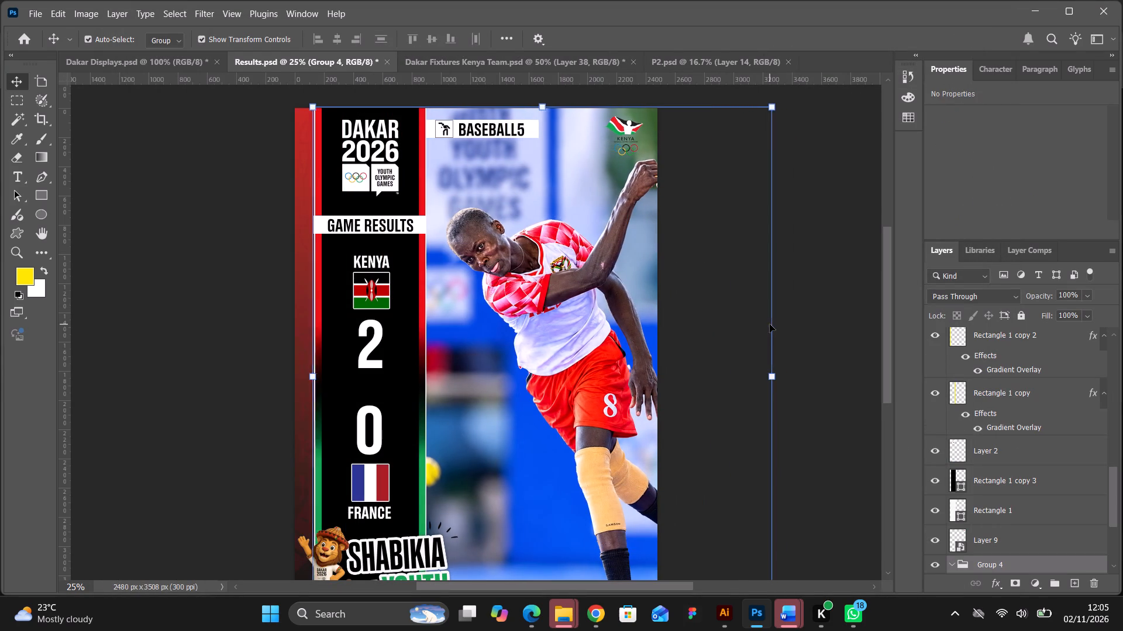
key("Left")
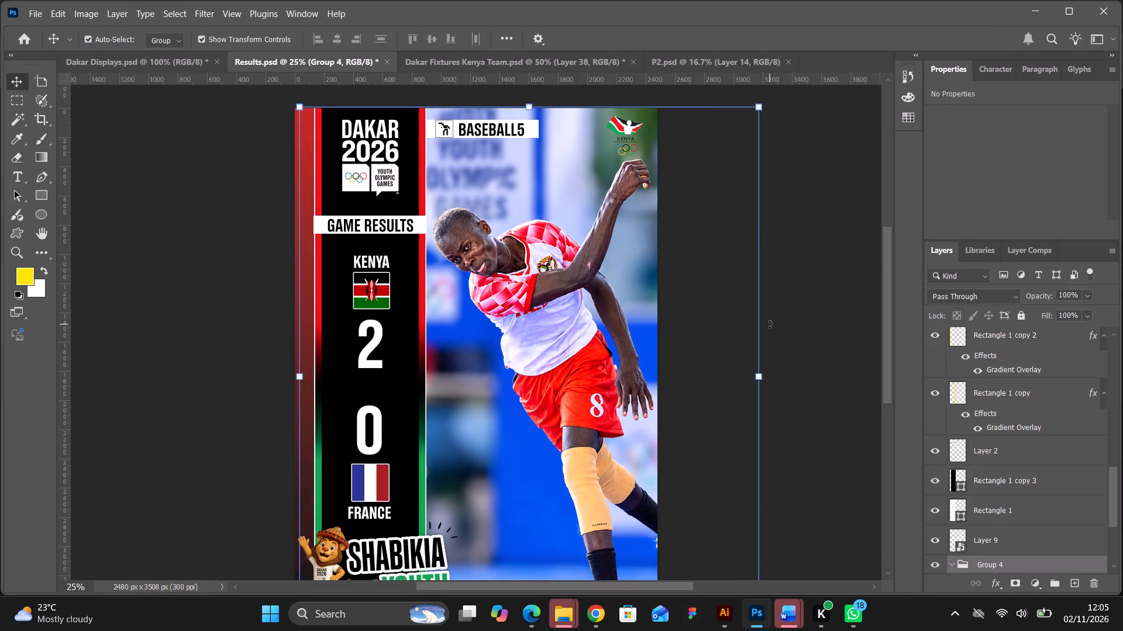
key("Left")
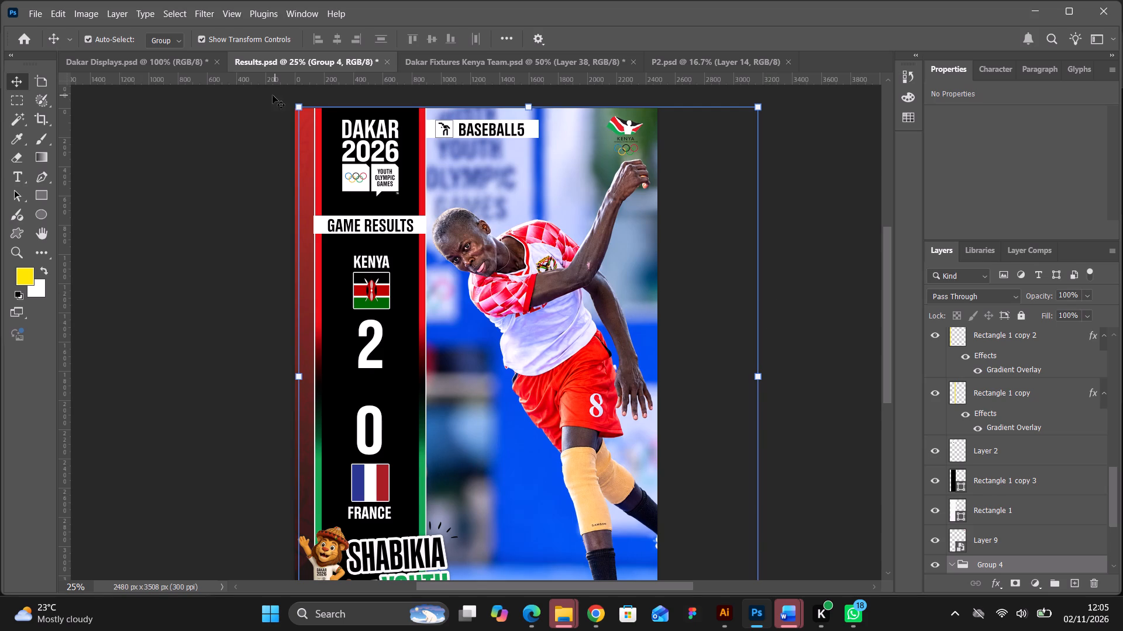
Export the adjusted poster as a PNG over the existing "kenya vs France.png" in the Dakar folder.
left_click(42, 16)
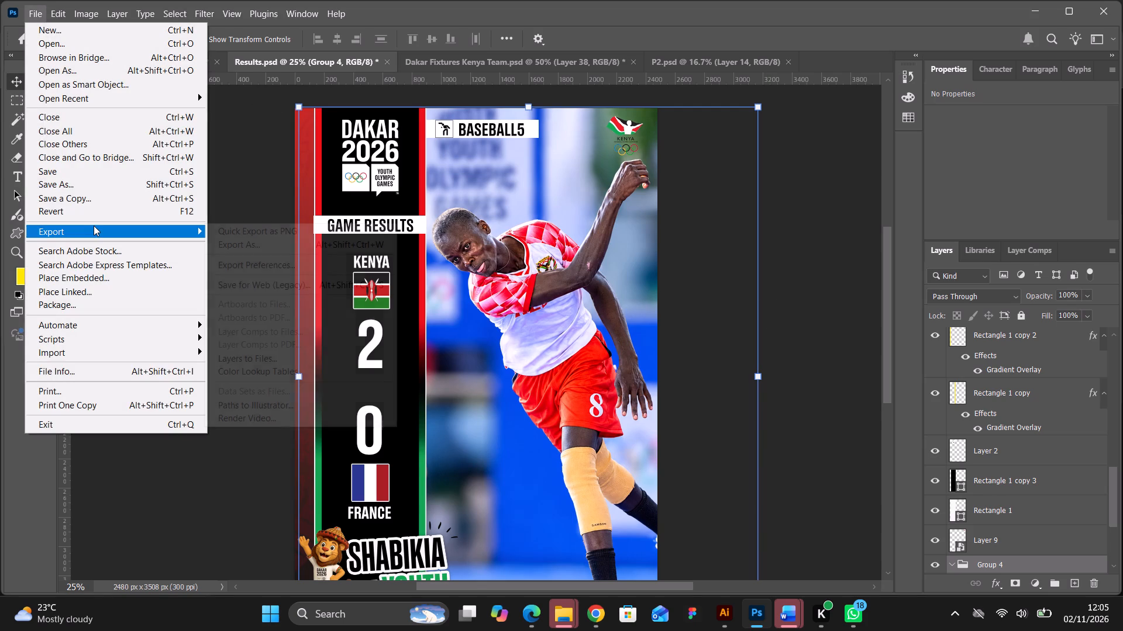
left_click(249, 249)
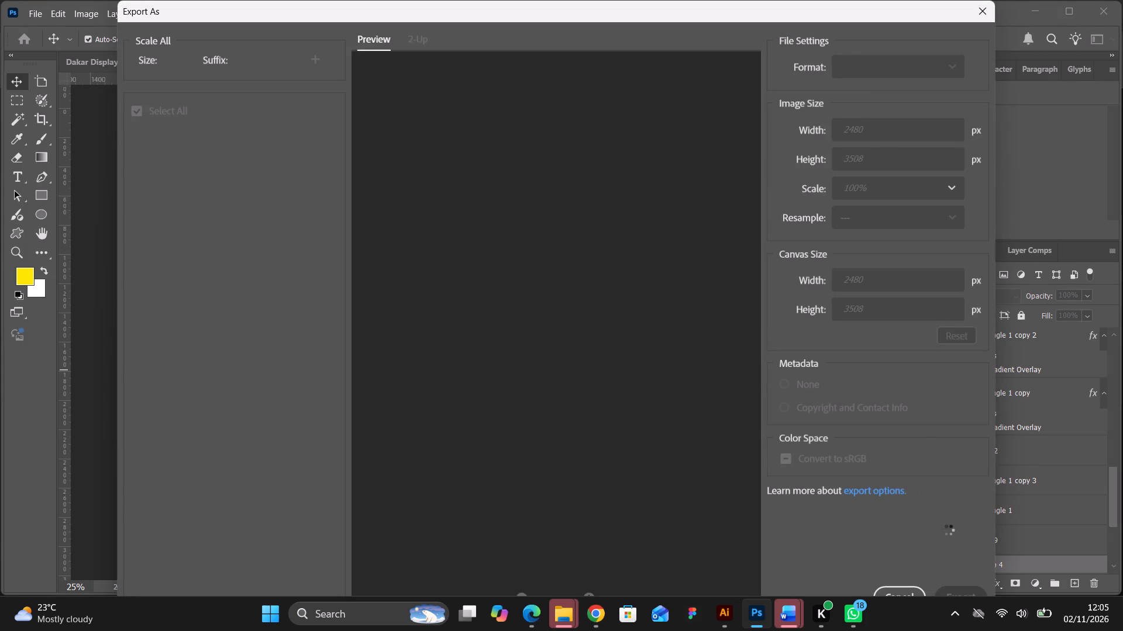
left_click(964, 590)
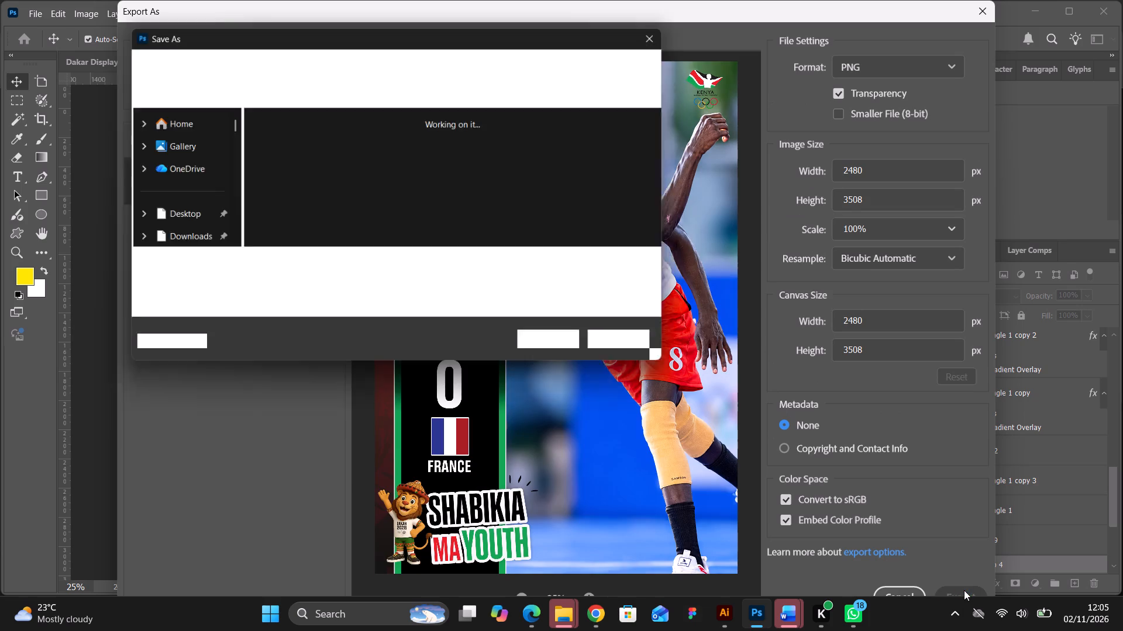
type("kenya")
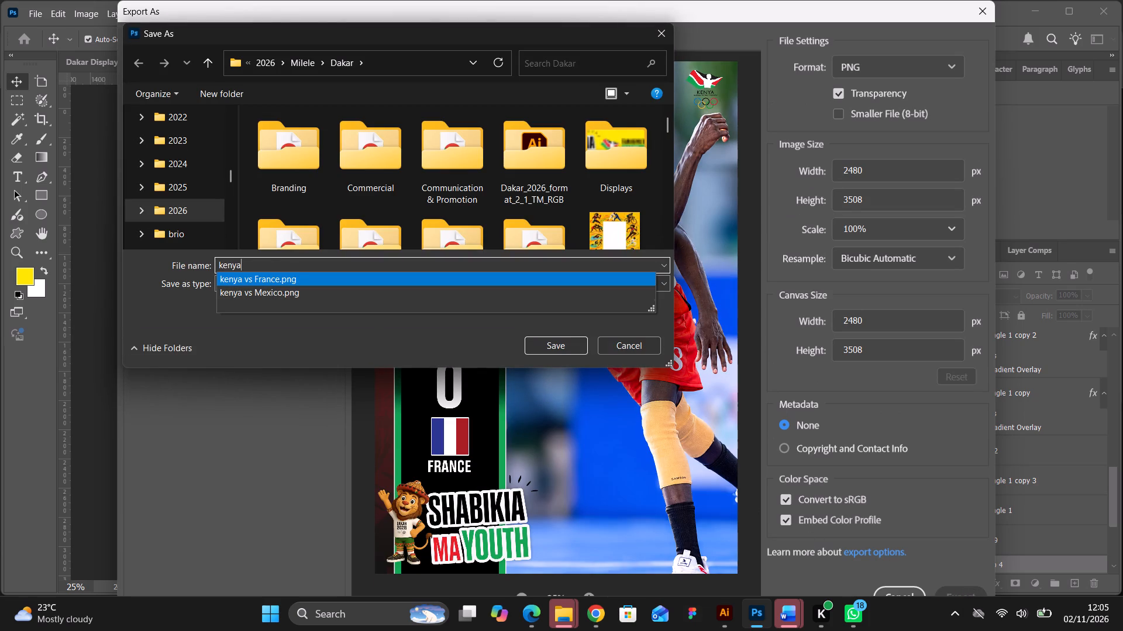
left_click(274, 280)
left_click(567, 349)
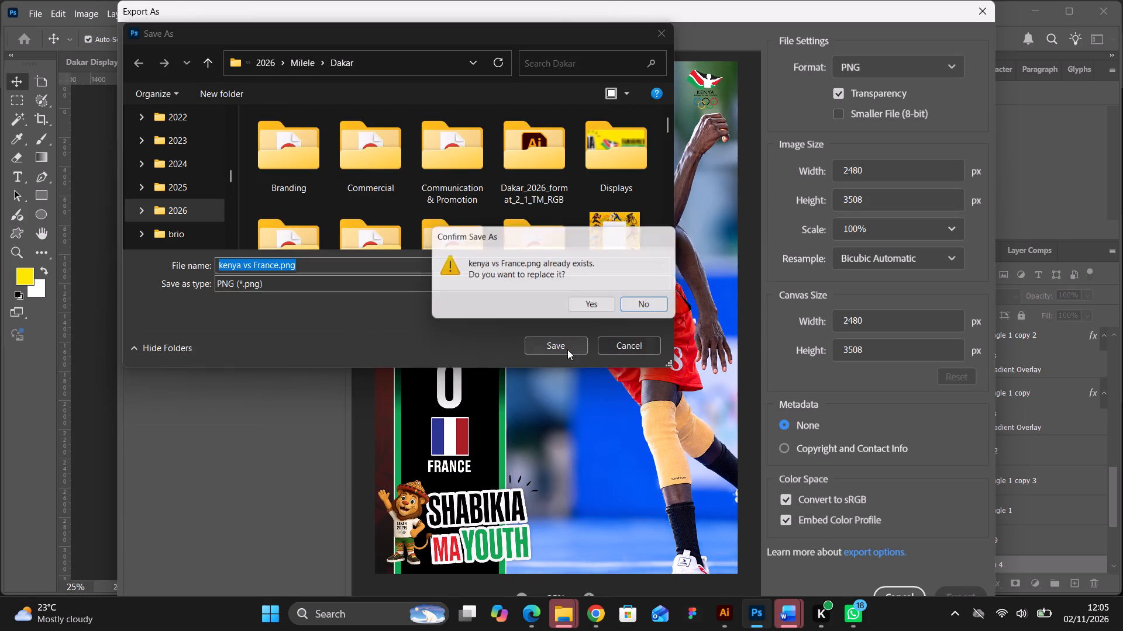
left_click(594, 308)
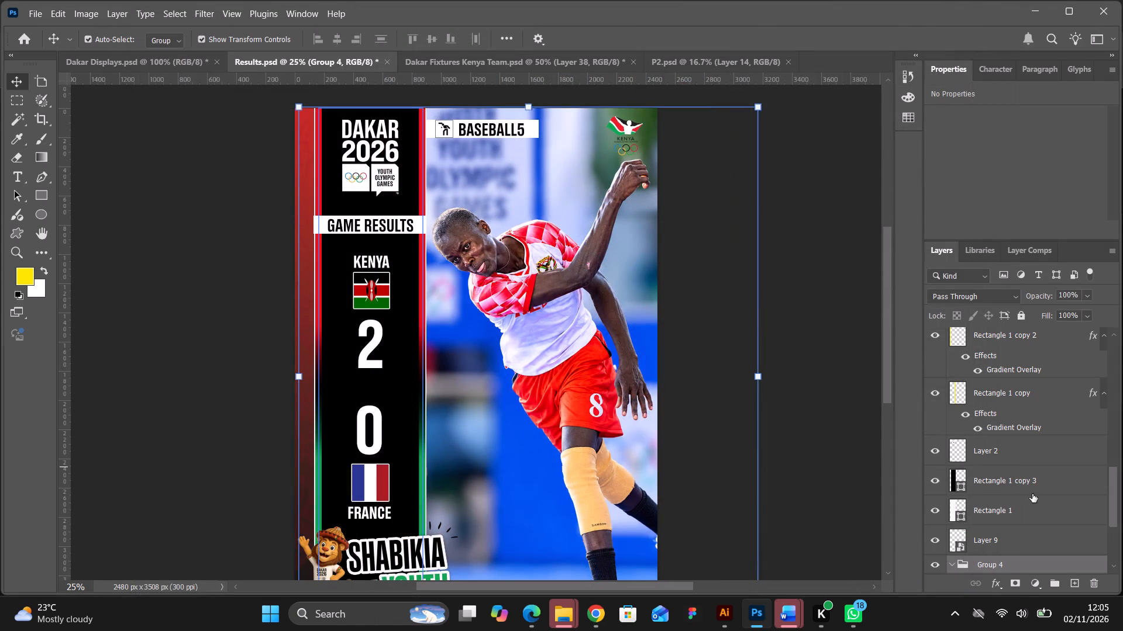
Swap the player photo in Group 4 by hiding Layer 6 and showing Layer 10.
scroll(1039, 512, "down", 4)
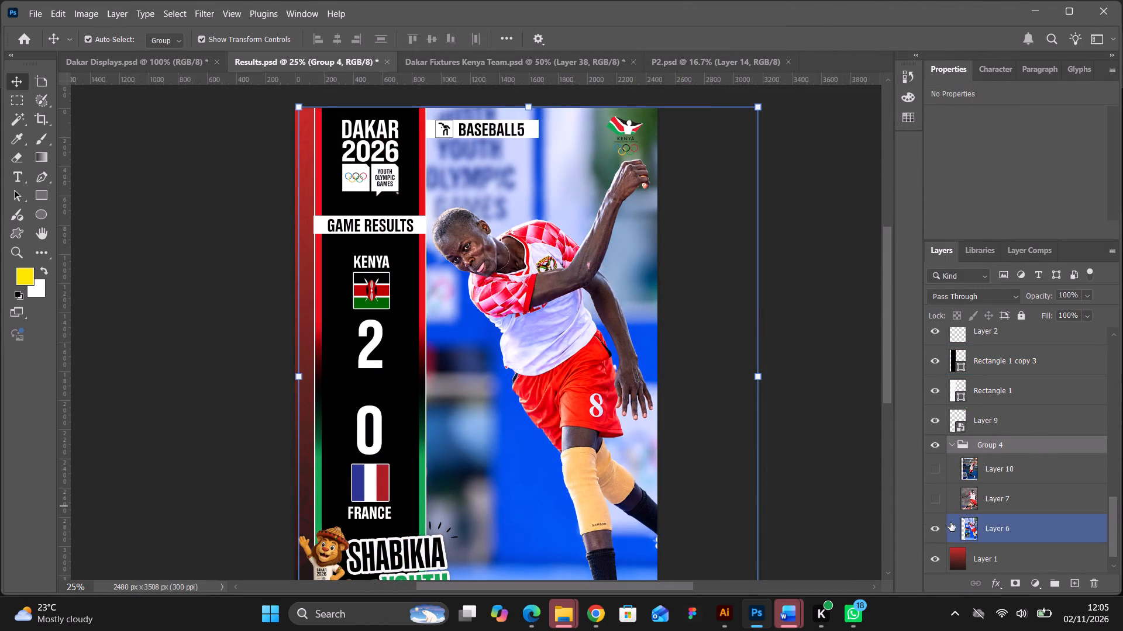
left_click(936, 526)
left_click(937, 470)
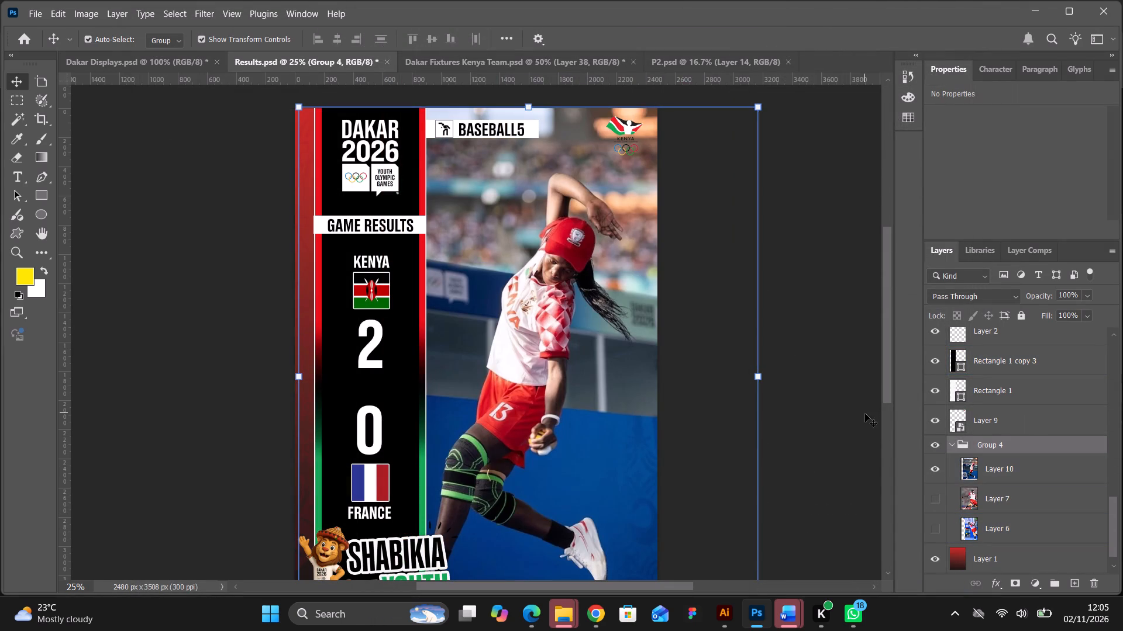
left_click(849, 403)
scroll(849, 403, "down", 8)
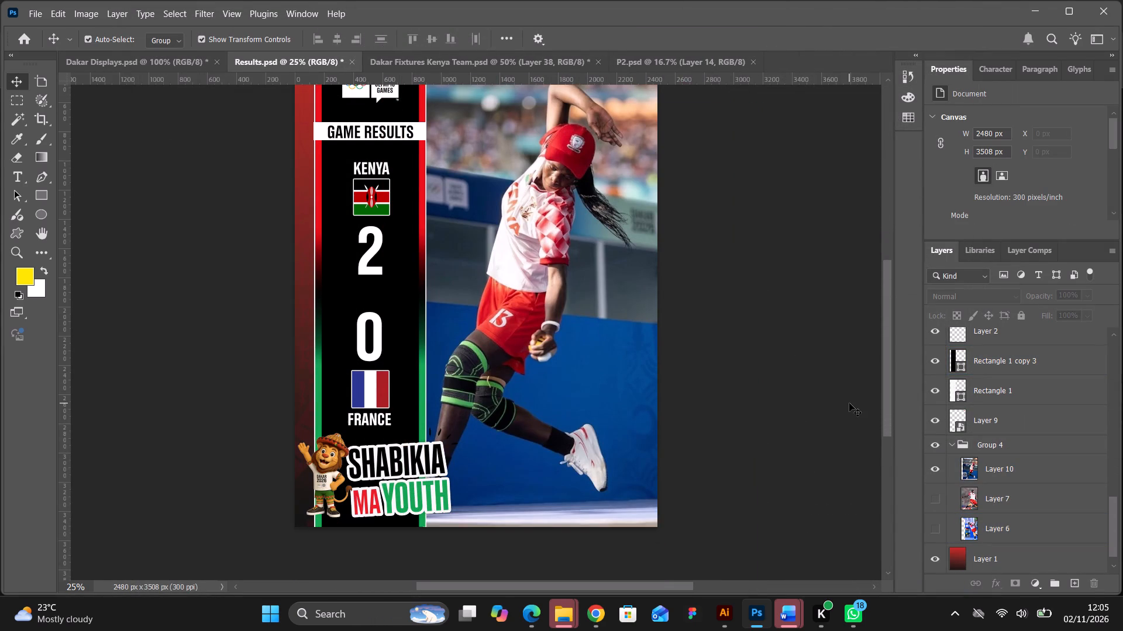
scroll(849, 403, "up", 7)
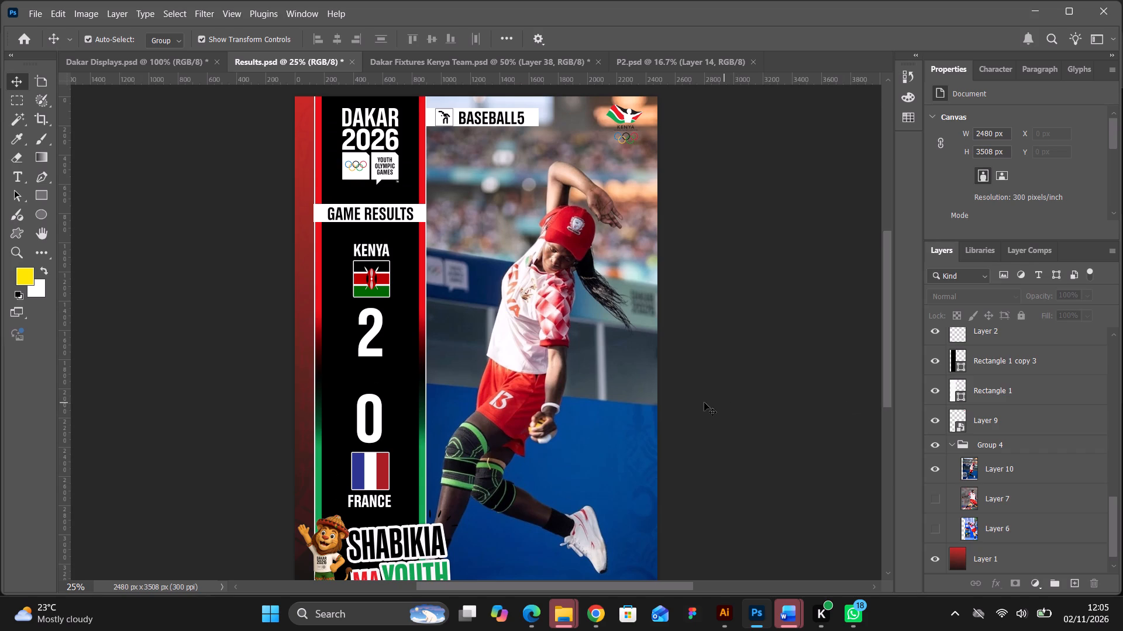
Copy the Syrian flag layer from the Kenya vs Syria group in Dakar Fixtures Kenya Team.psd into Results.psd.
left_click(639, 67)
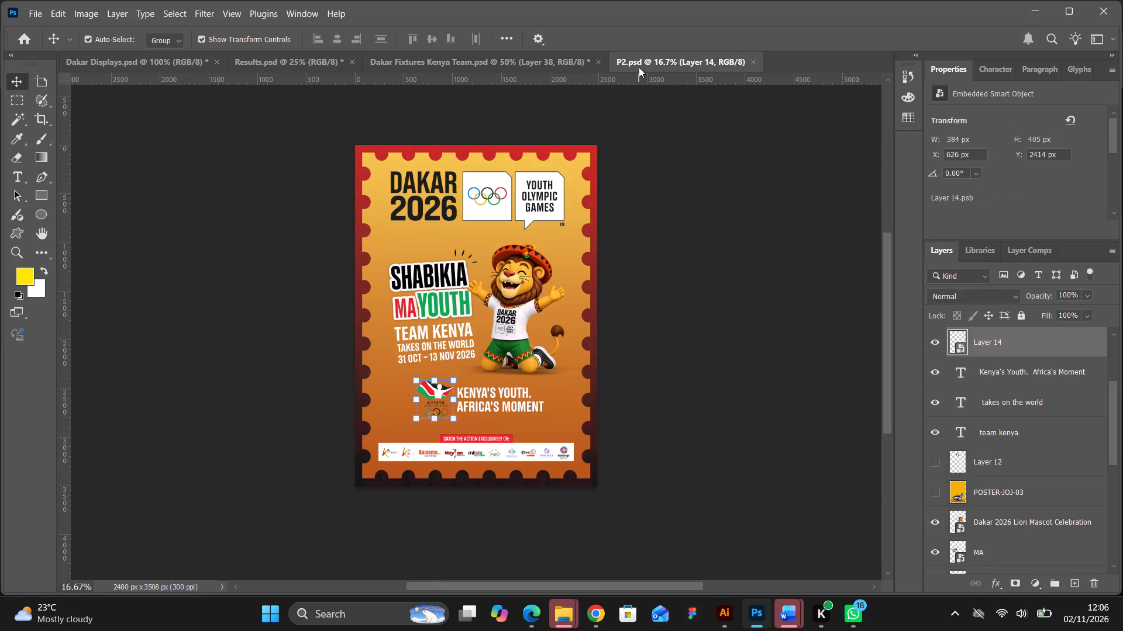
left_click(539, 67)
scroll(650, 292, "up", 4)
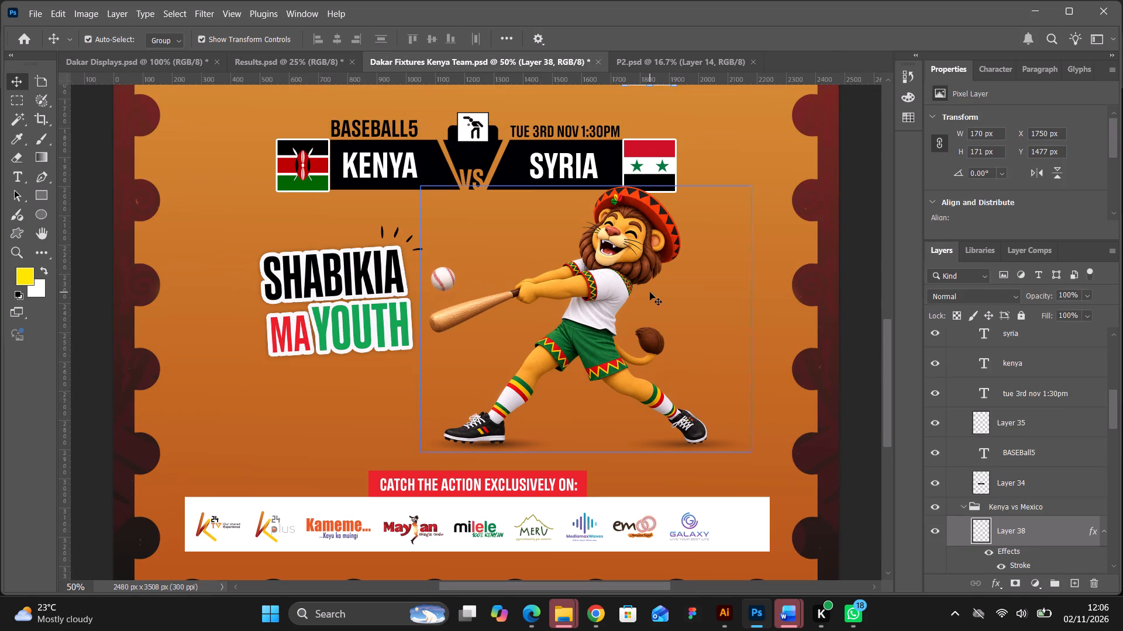
scroll(649, 286, "up", 1)
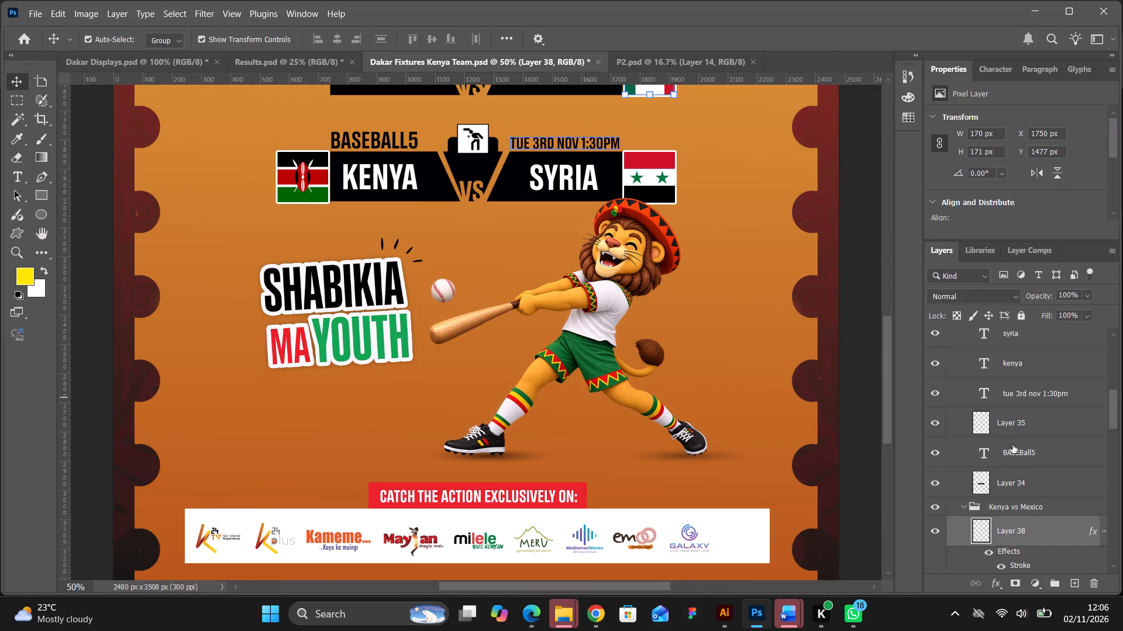
scroll(1026, 460, "down", 3)
scroll(1036, 471, "up", 1)
scroll(1036, 471, "down", 1)
scroll(1036, 471, "up", 11)
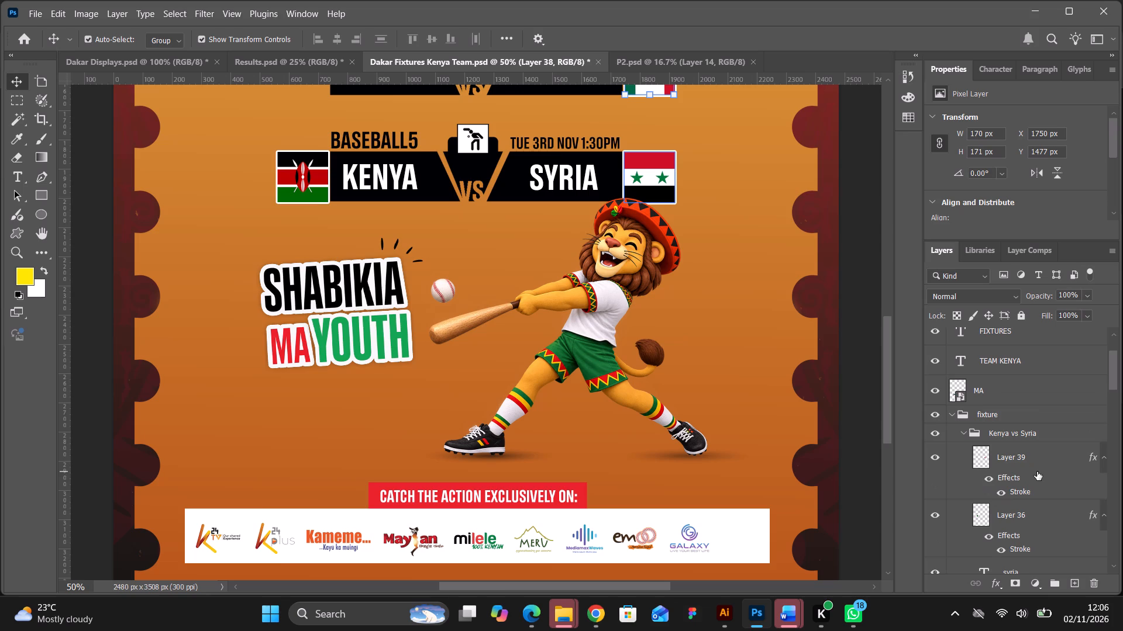
left_click(1029, 439)
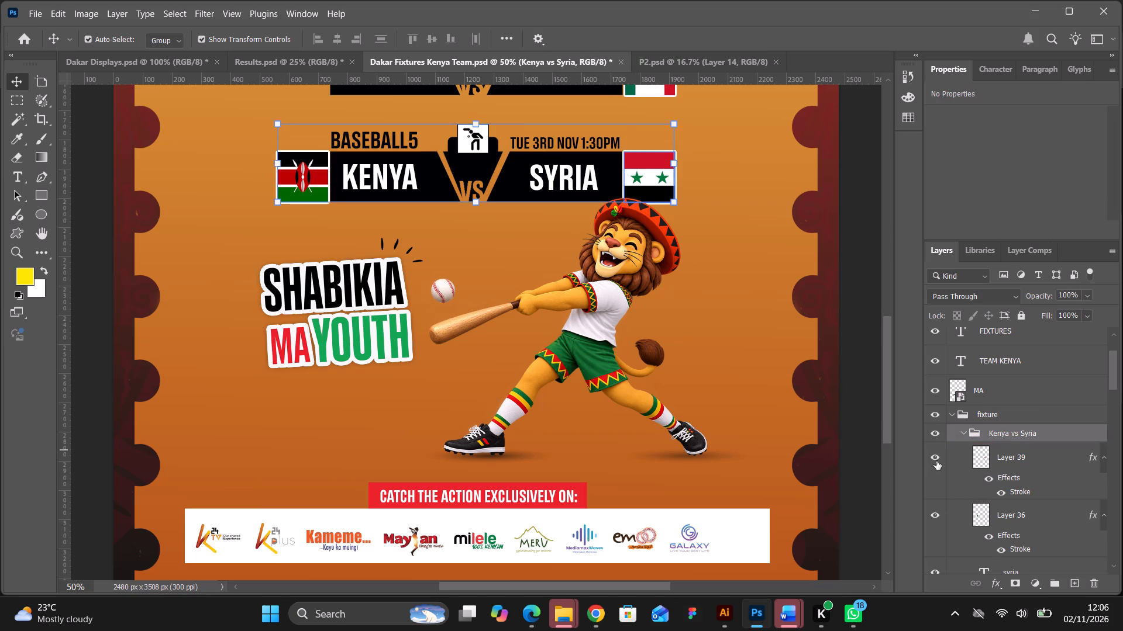
left_click(936, 461)
left_click(936, 461)
left_click(1007, 461)
left_click_drag(1007, 460, 721, 278)
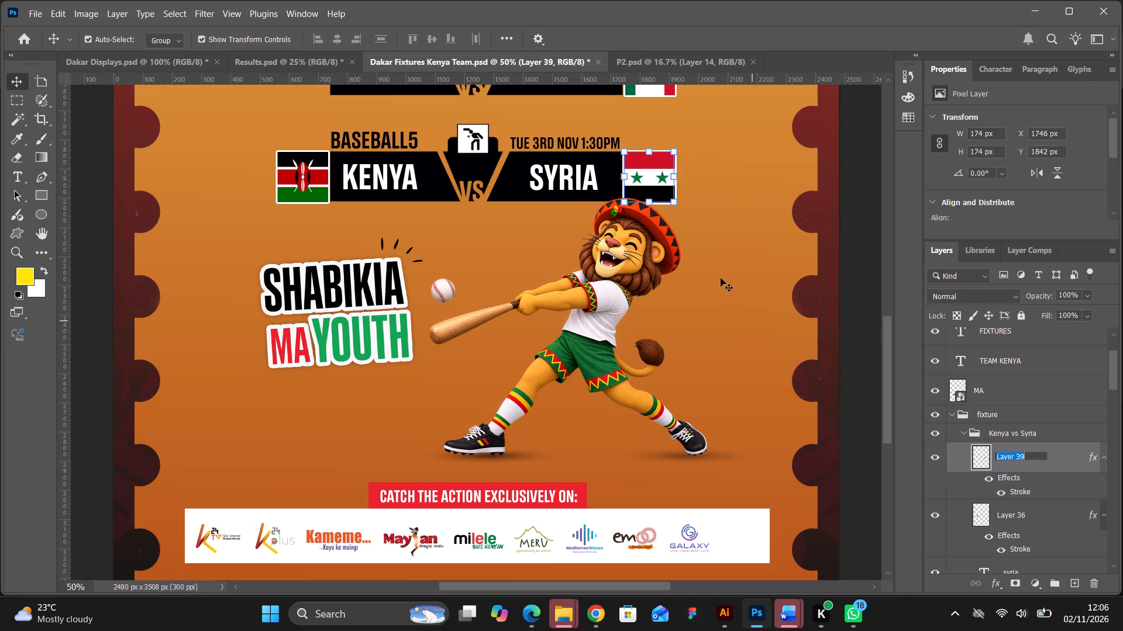
left_click_drag(721, 278, 988, 425)
left_click(1066, 457)
left_click_drag(1059, 464, 1050, 455)
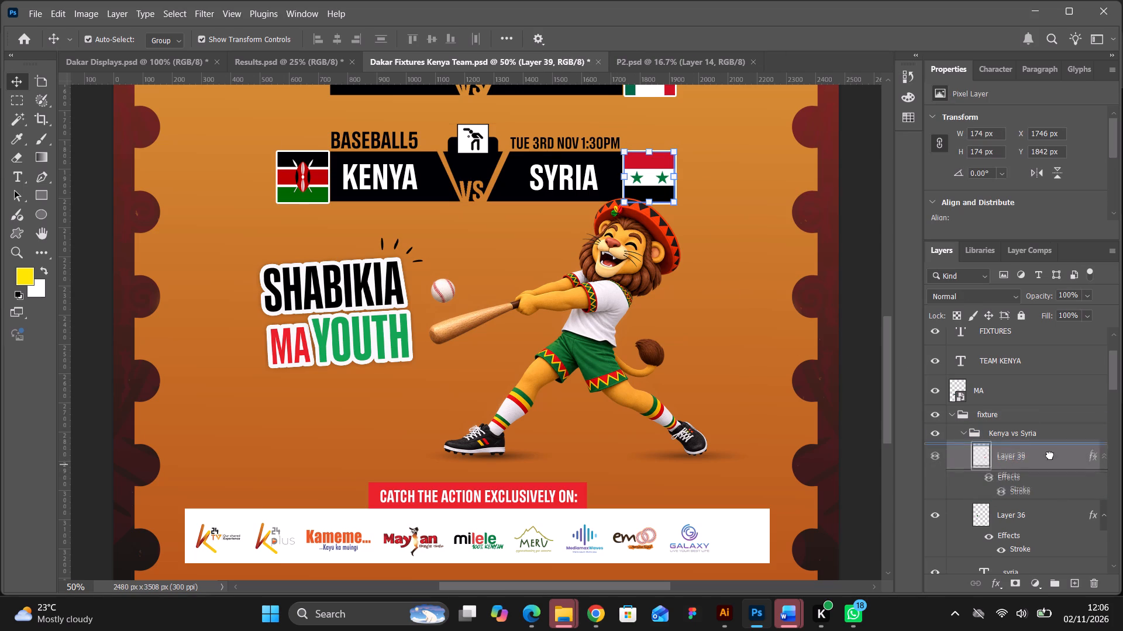
left_click_drag(1050, 455, 301, 68)
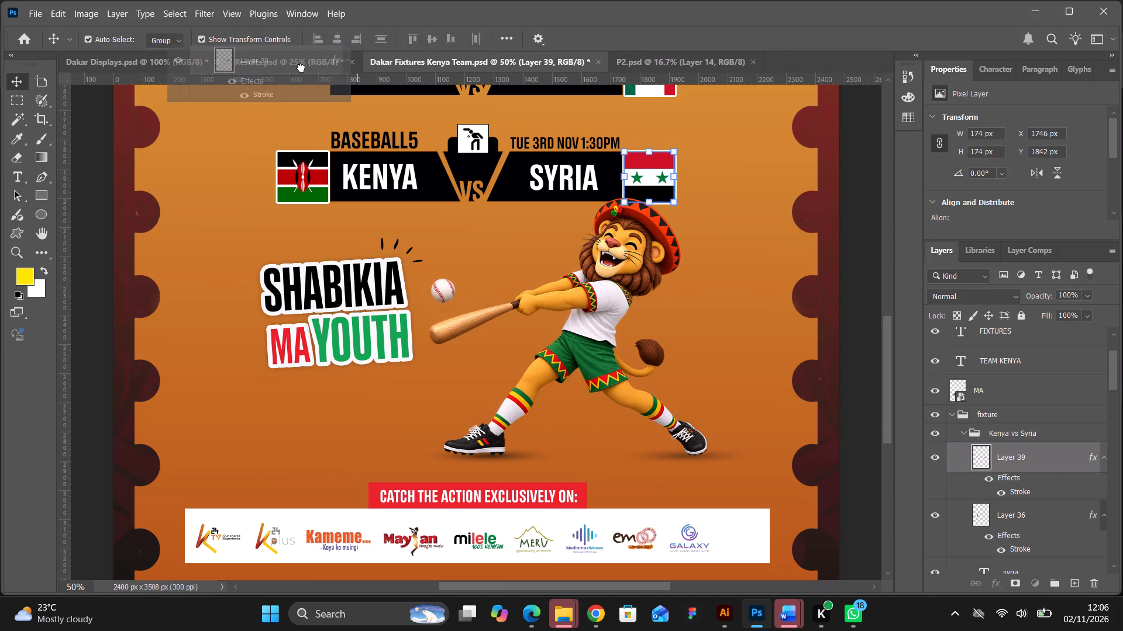
left_click_drag(301, 68, 487, 314)
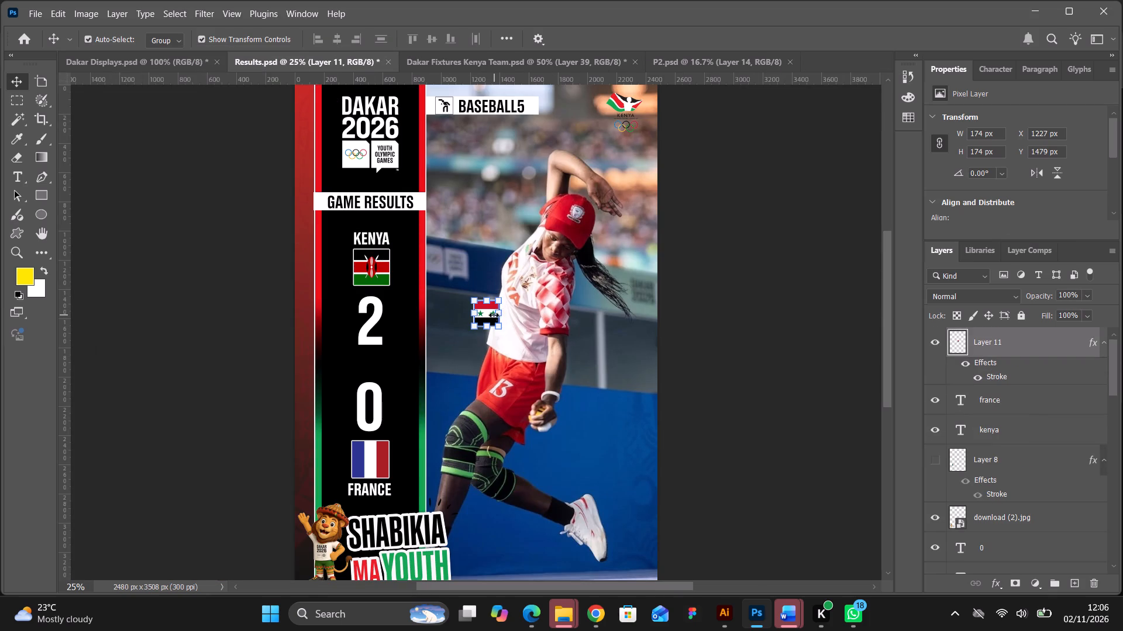
Place the Syrian flag over the French flag below the opponent's score and scale it to 258 x 258 px.
left_click_drag(490, 315, 367, 457)
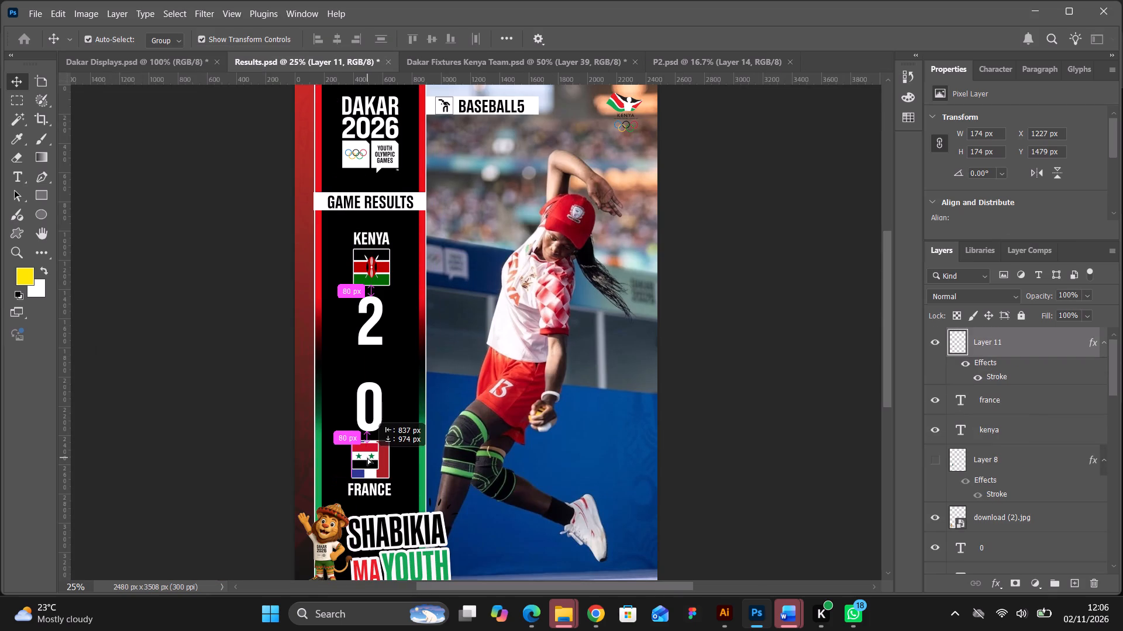
left_click_drag(367, 457, 367, 455)
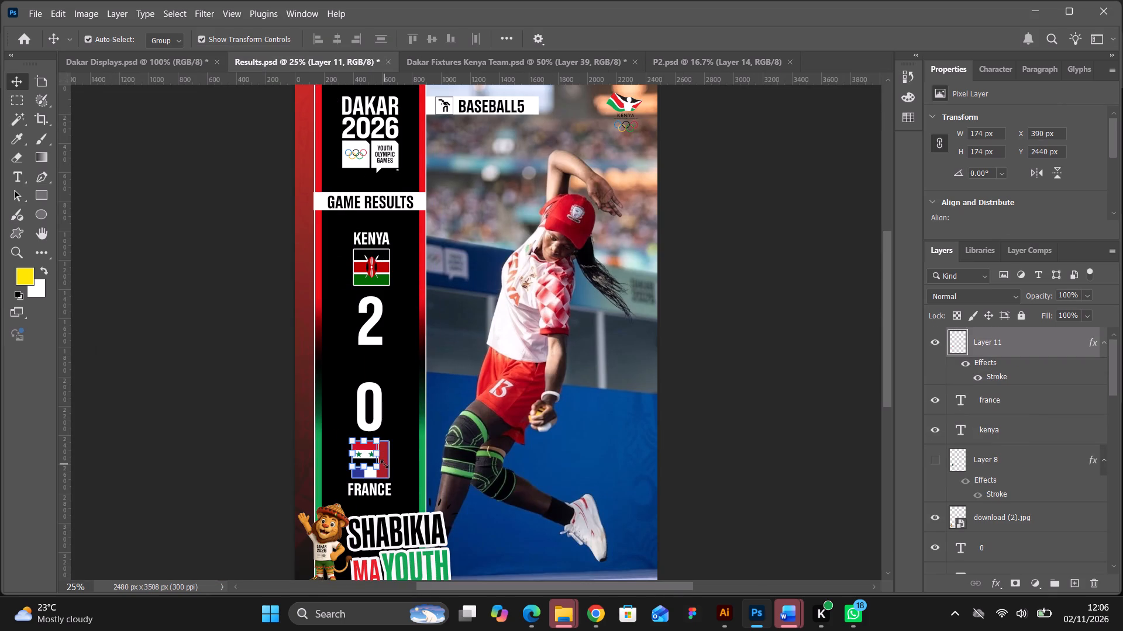
key("Left")
left_click_drag(377, 470, 386, 478)
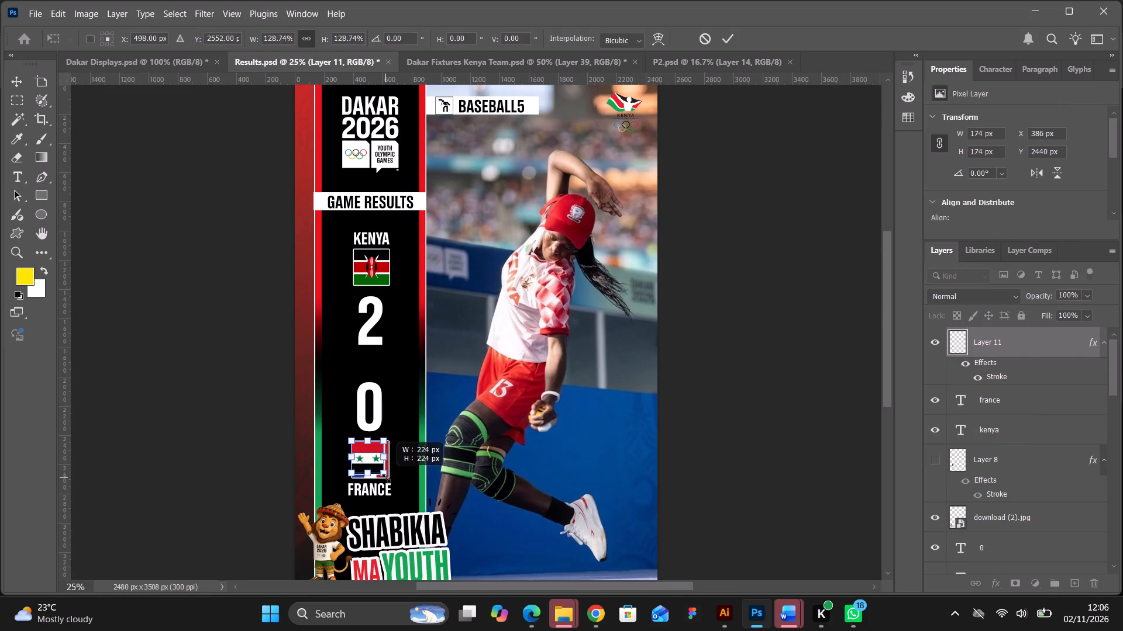
left_click_drag(386, 478, 391, 481)
left_click(725, 38)
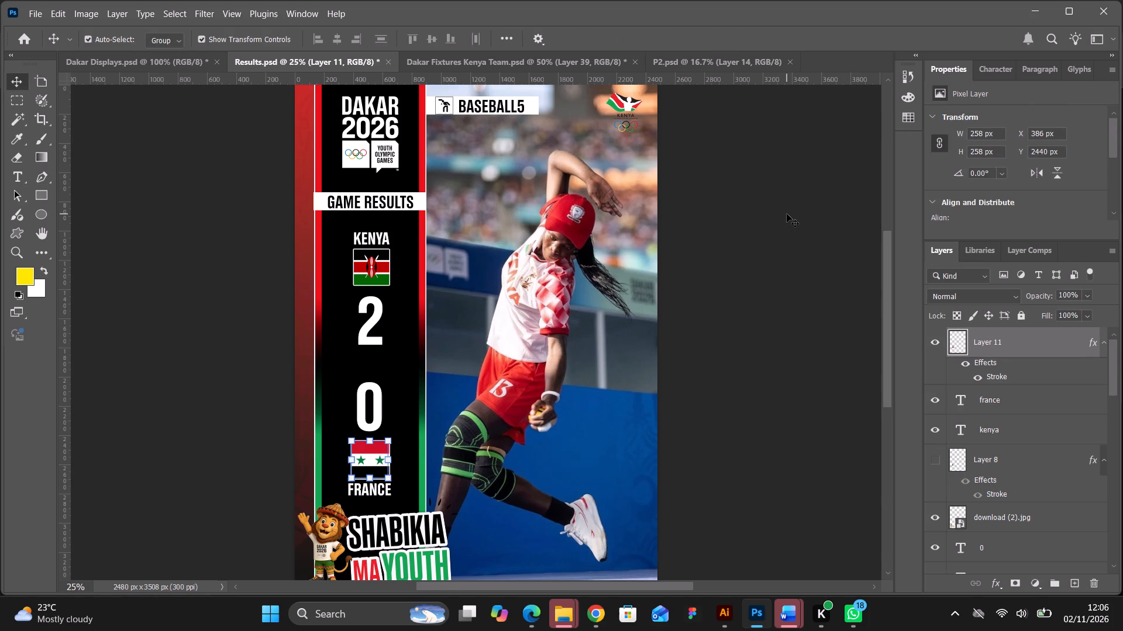
left_click(787, 214)
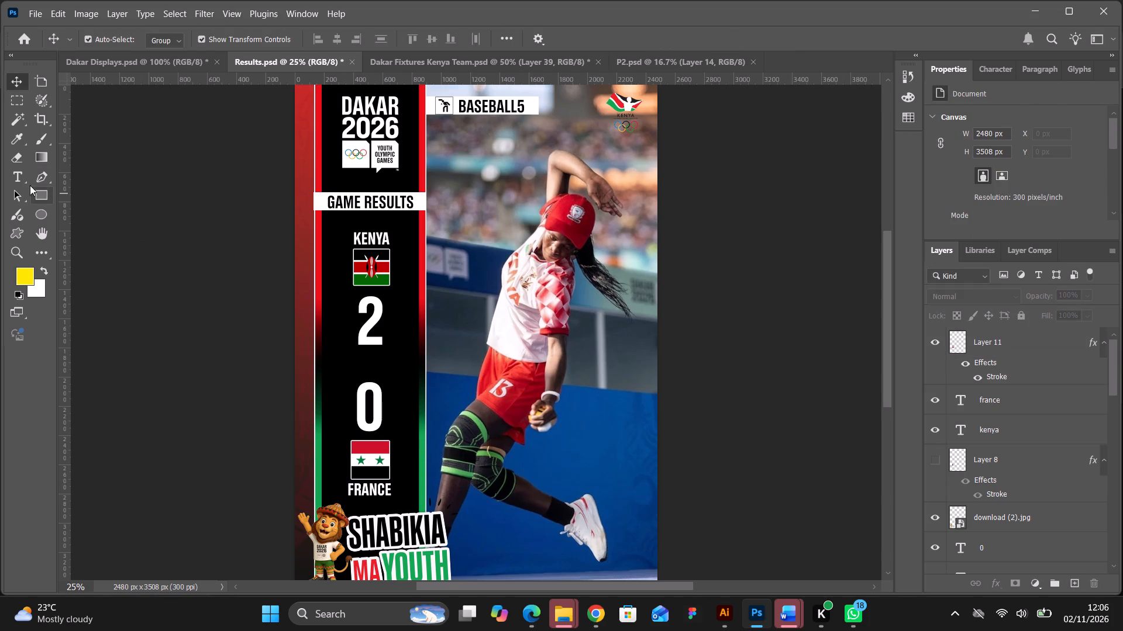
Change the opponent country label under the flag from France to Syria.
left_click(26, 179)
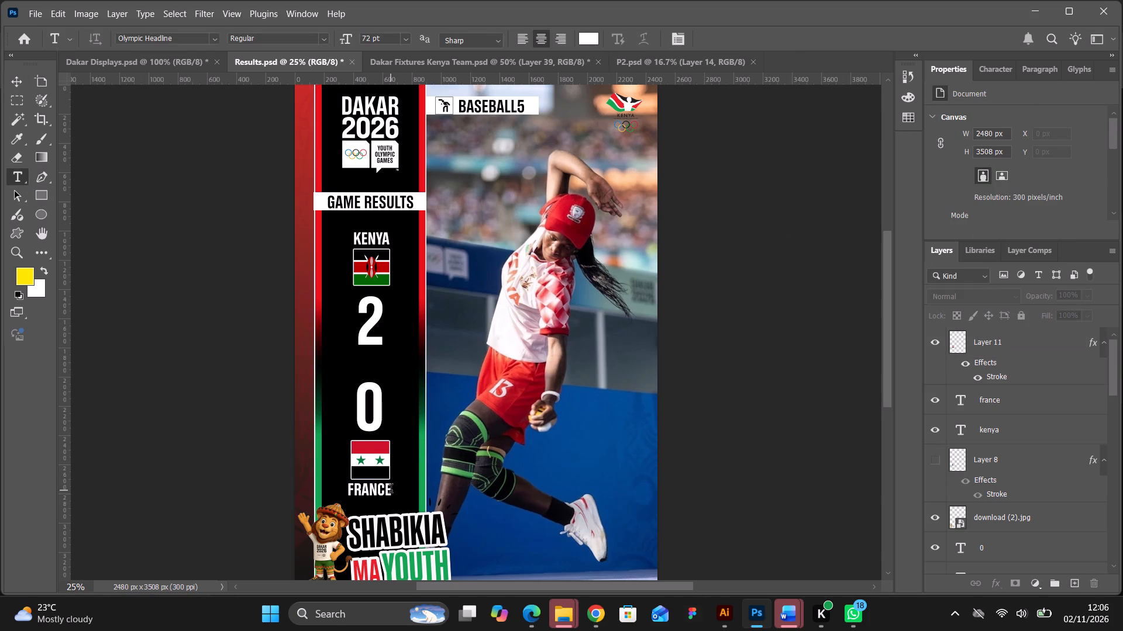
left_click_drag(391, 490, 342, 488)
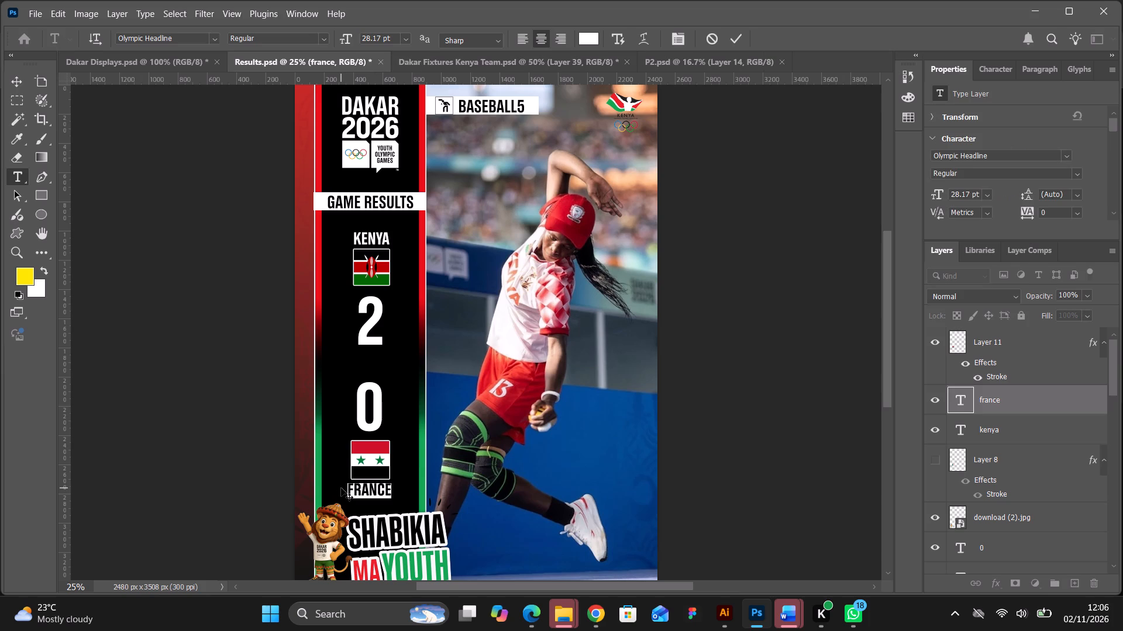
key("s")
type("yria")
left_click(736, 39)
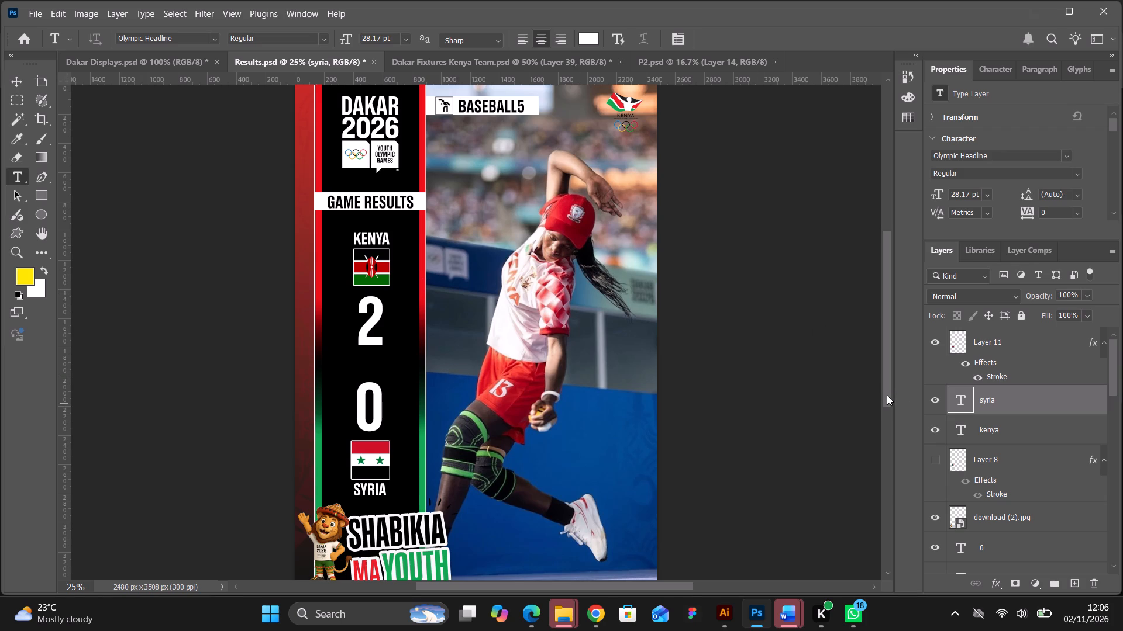
left_click(602, 612)
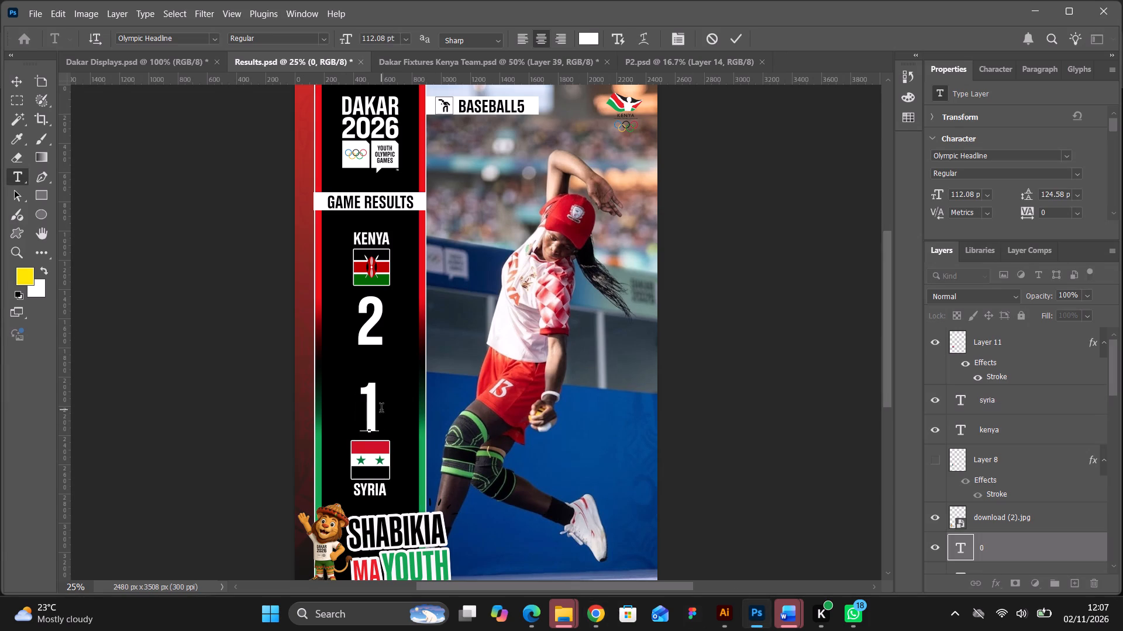
left_click(734, 35)
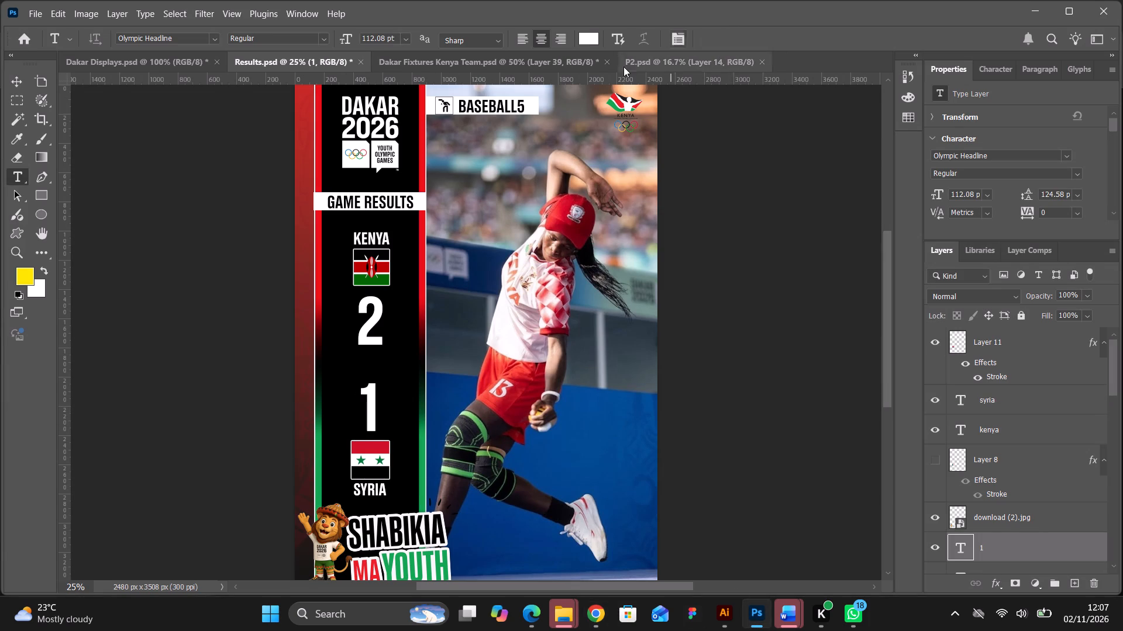
Swap the player photo in Group 4 by hiding Layer 10 and showing Layer 6.
scroll(1022, 519, "down", 10)
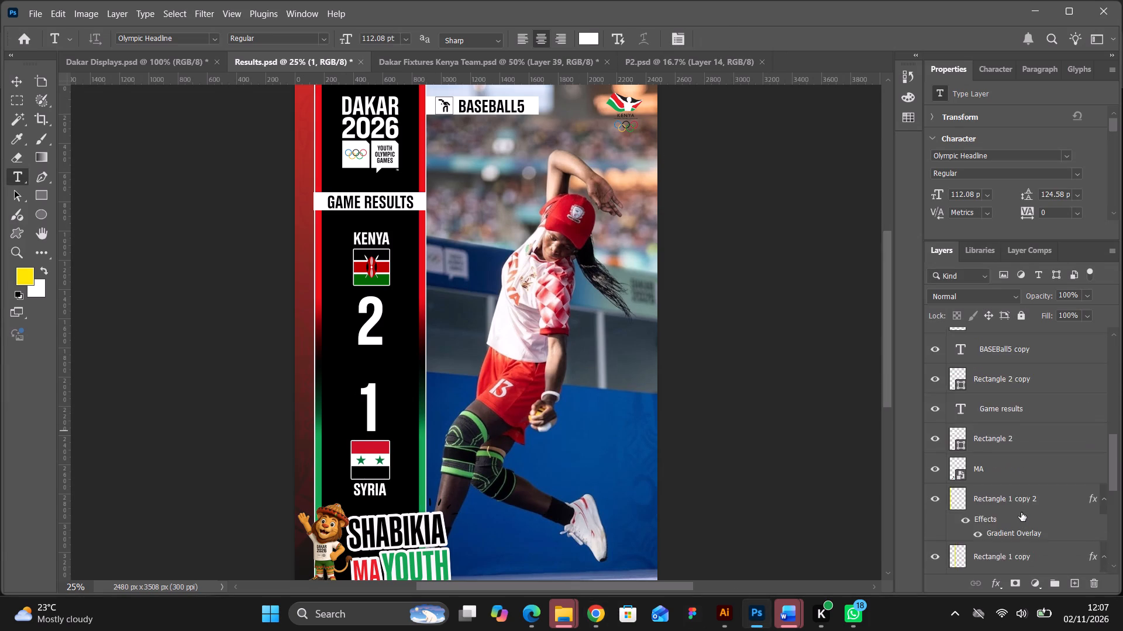
scroll(1021, 512, "down", 4)
left_click(939, 453)
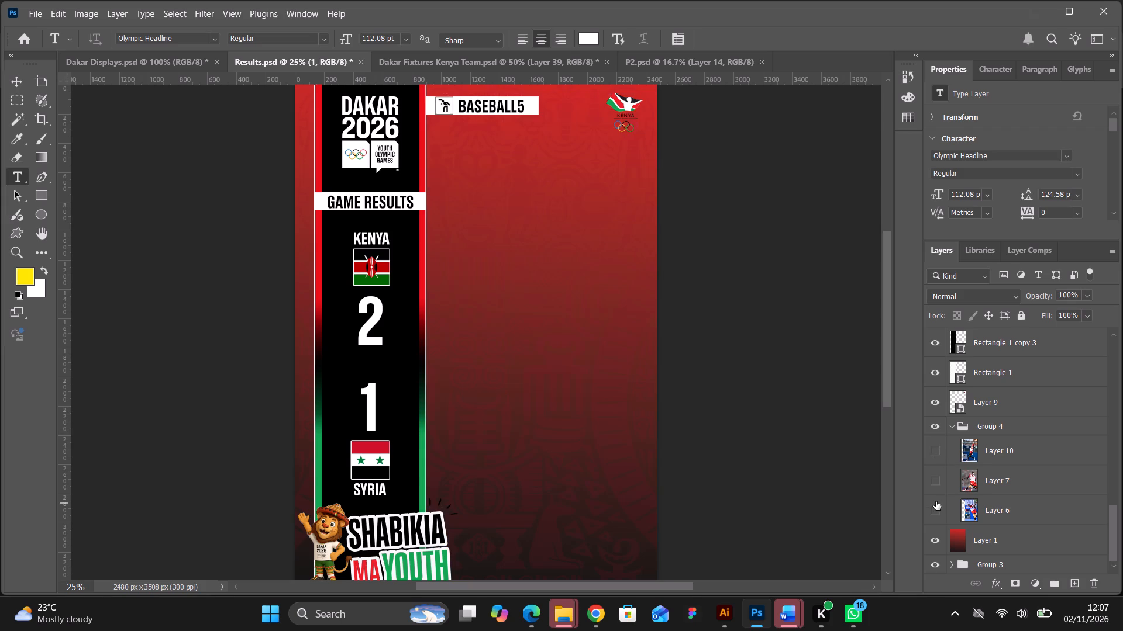
left_click(933, 507)
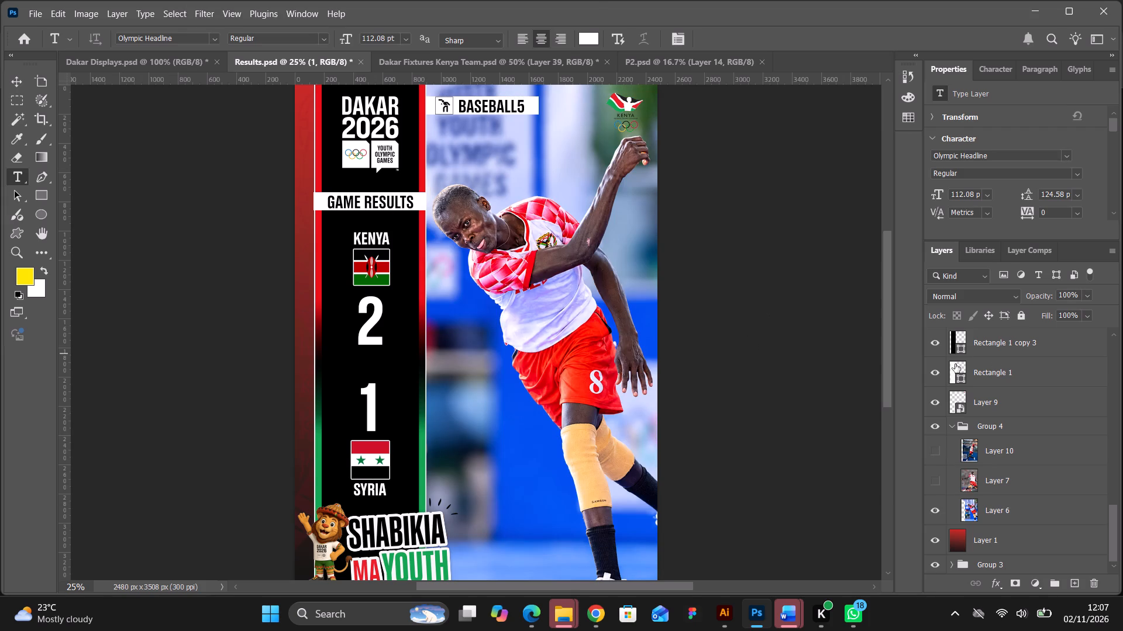
left_click(15, 77)
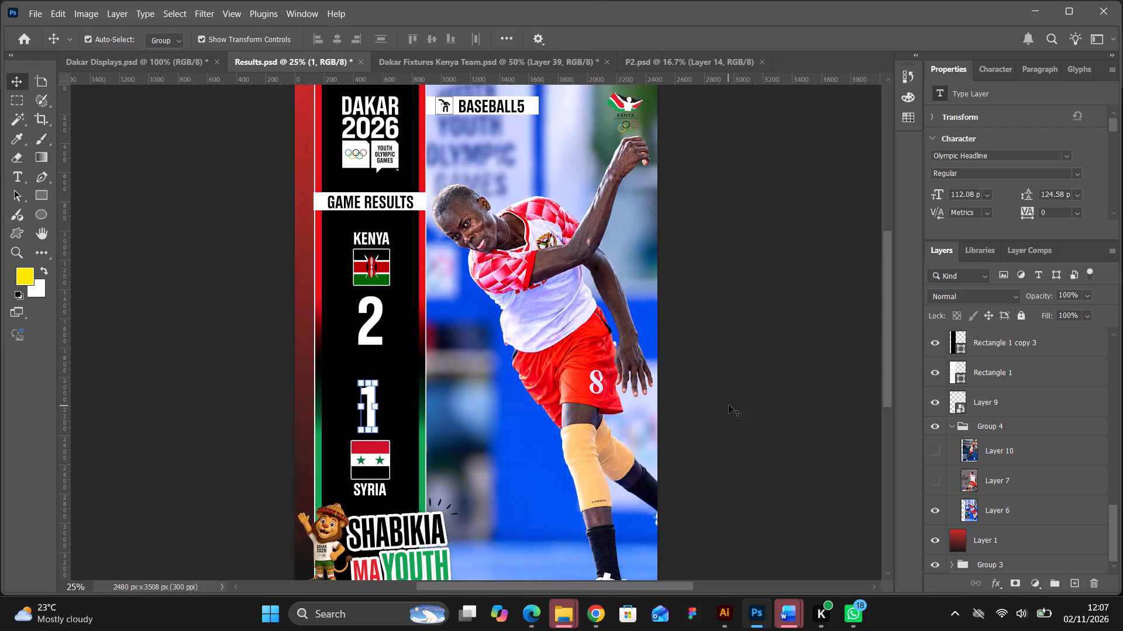
left_click(734, 404)
Change the opponent country label under the lower flag to France.
double_click(376, 491)
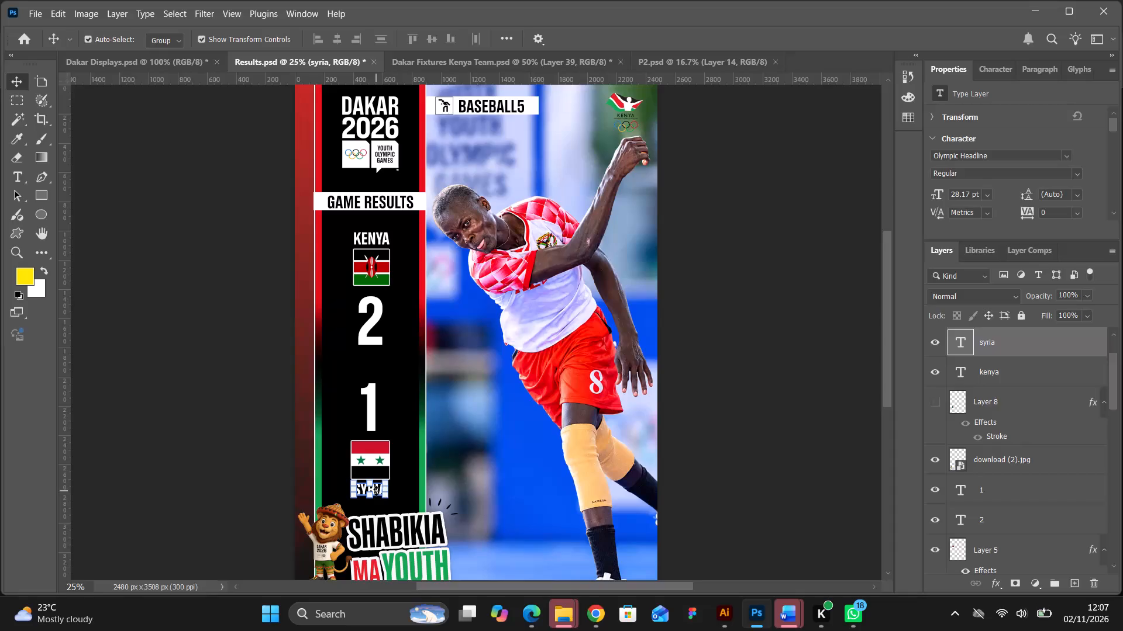
left_click(705, 108)
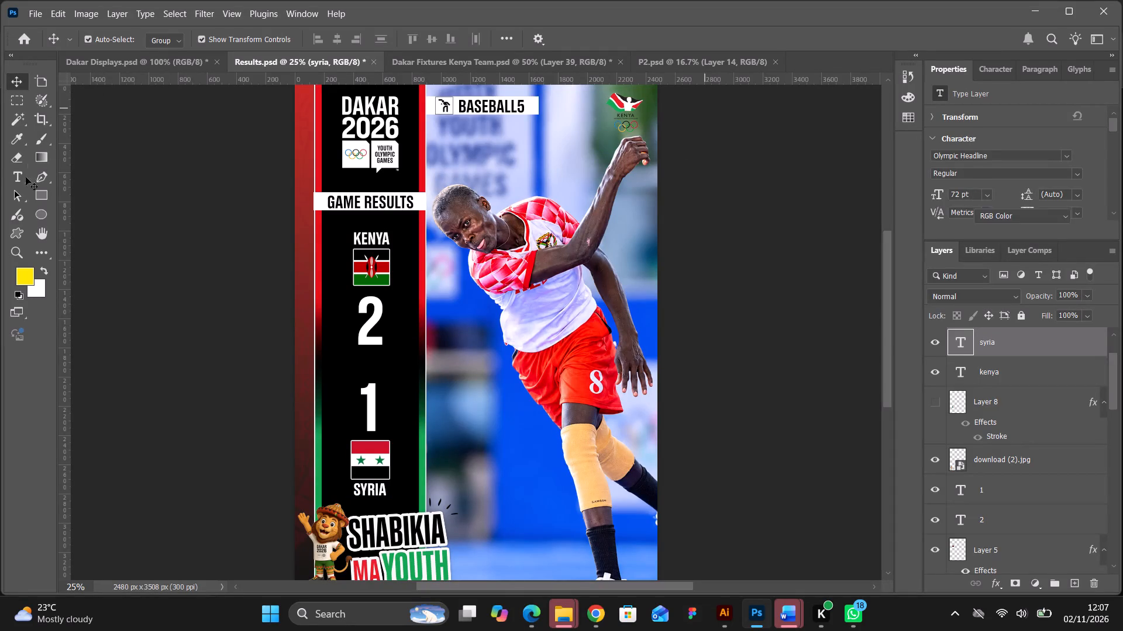
left_click(22, 183)
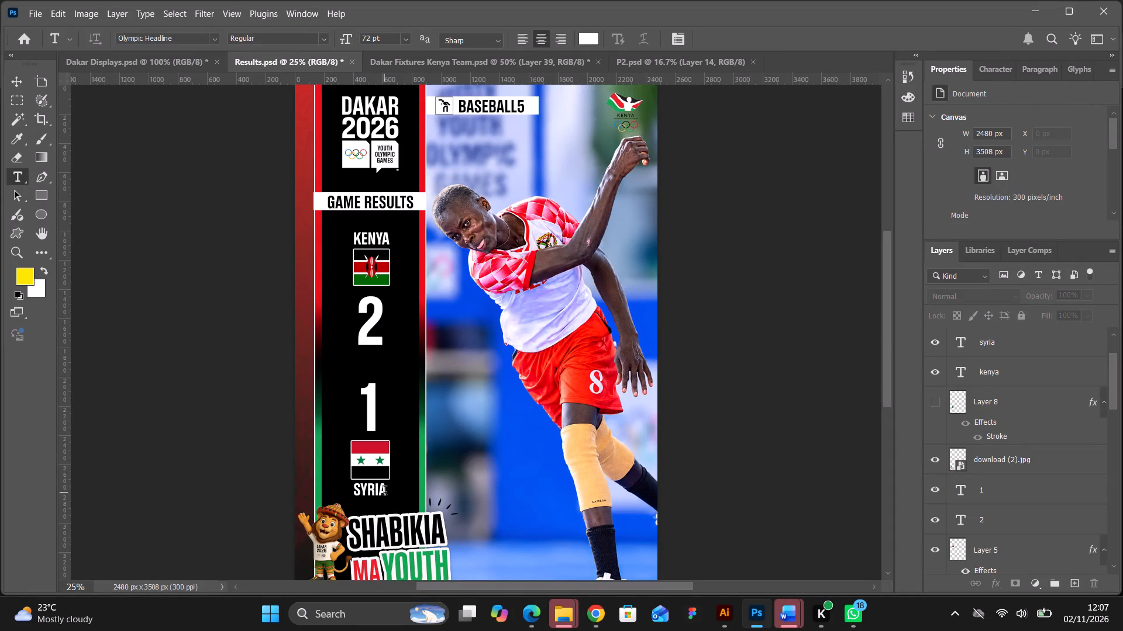
left_click_drag(385, 492, 352, 490)
type("france")
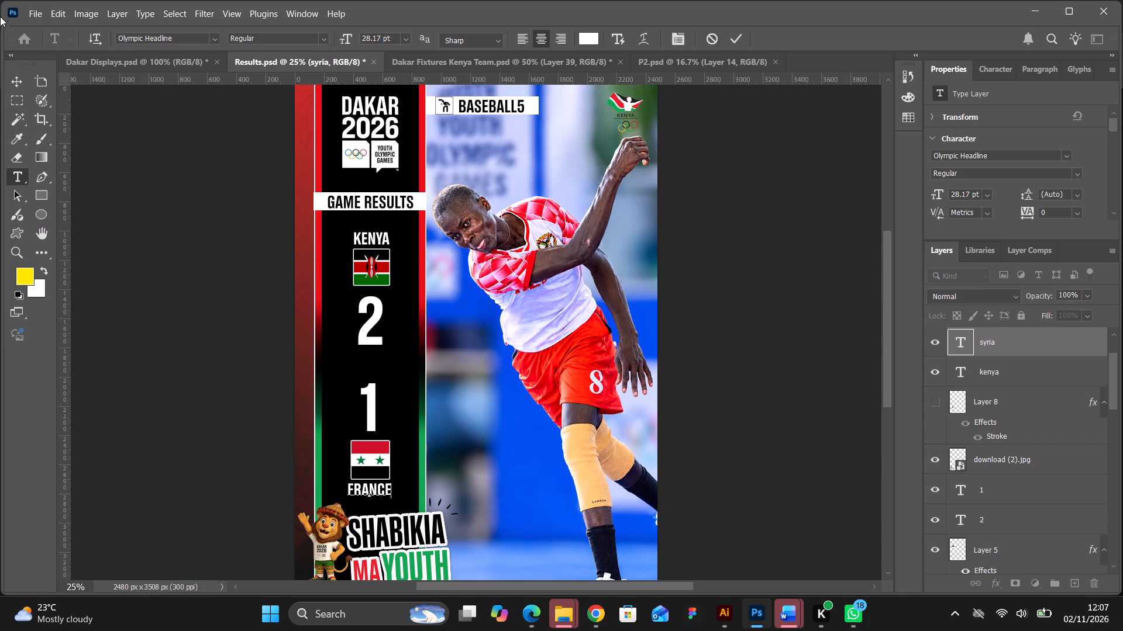
left_click(21, 85)
left_click(207, 258)
Hide the Syrian flag layer, Layer 11, above the French flag.
left_click(365, 460)
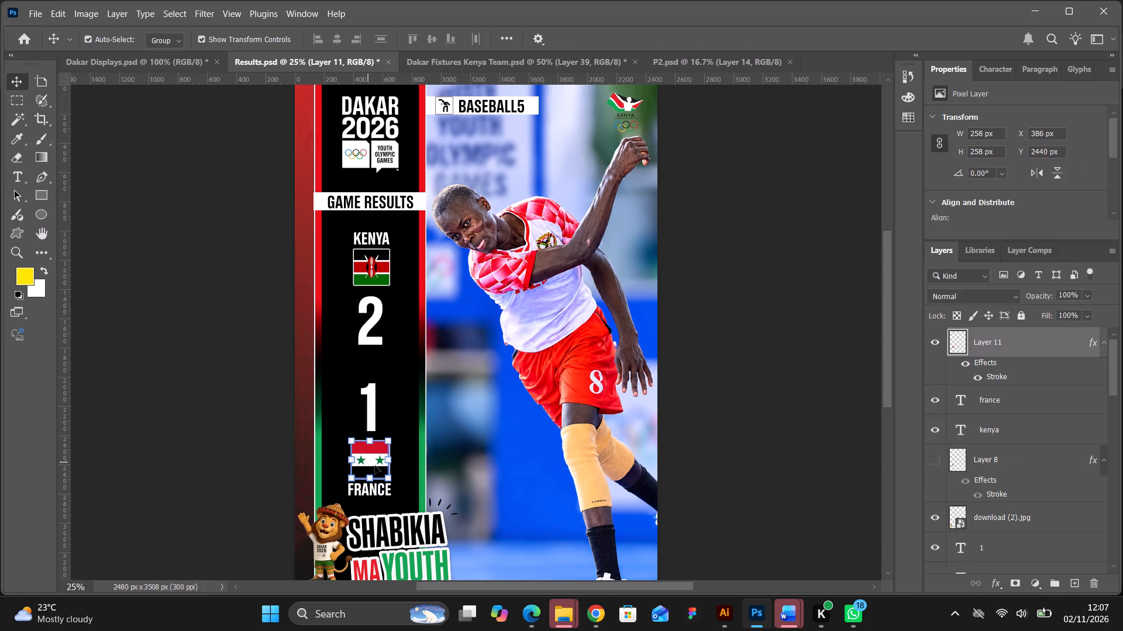
left_click(935, 339)
scroll(1010, 481, "down", 1)
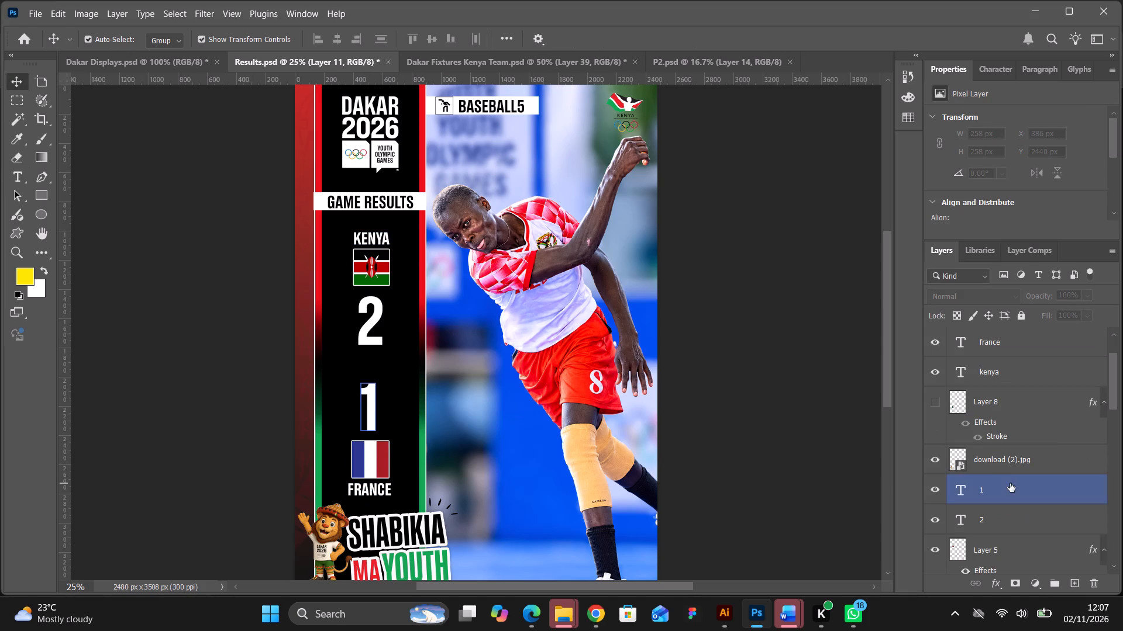
Export the France results poster as a 2480 × 3508 px PNG to the Dakar folder, replacing kenya vs France.png.
left_click(932, 401)
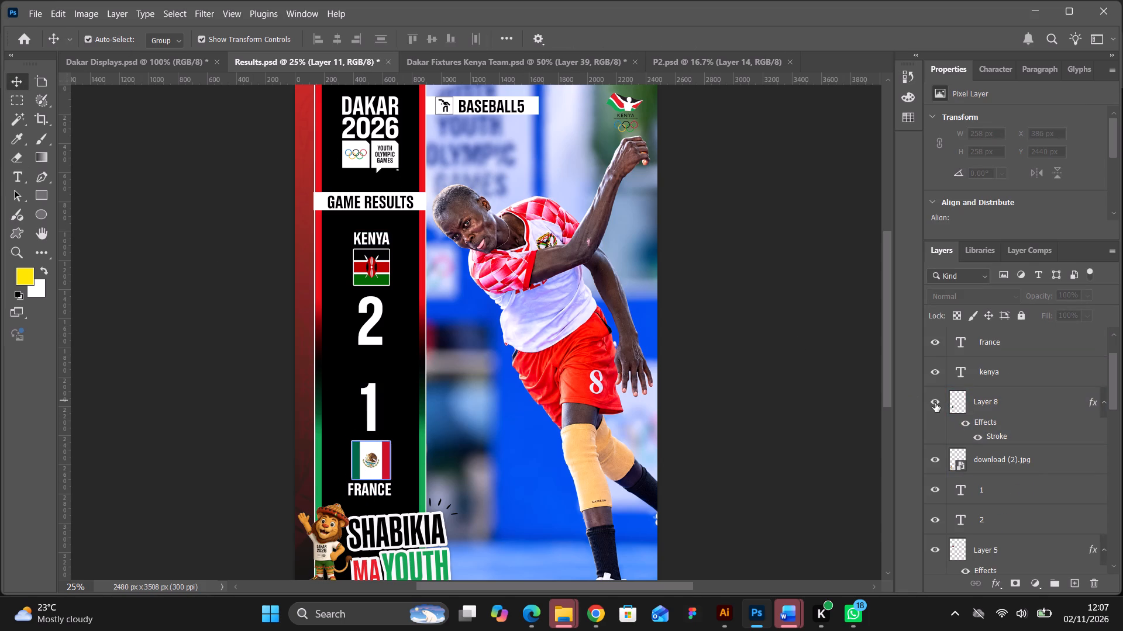
left_click(935, 403)
left_click(35, 16)
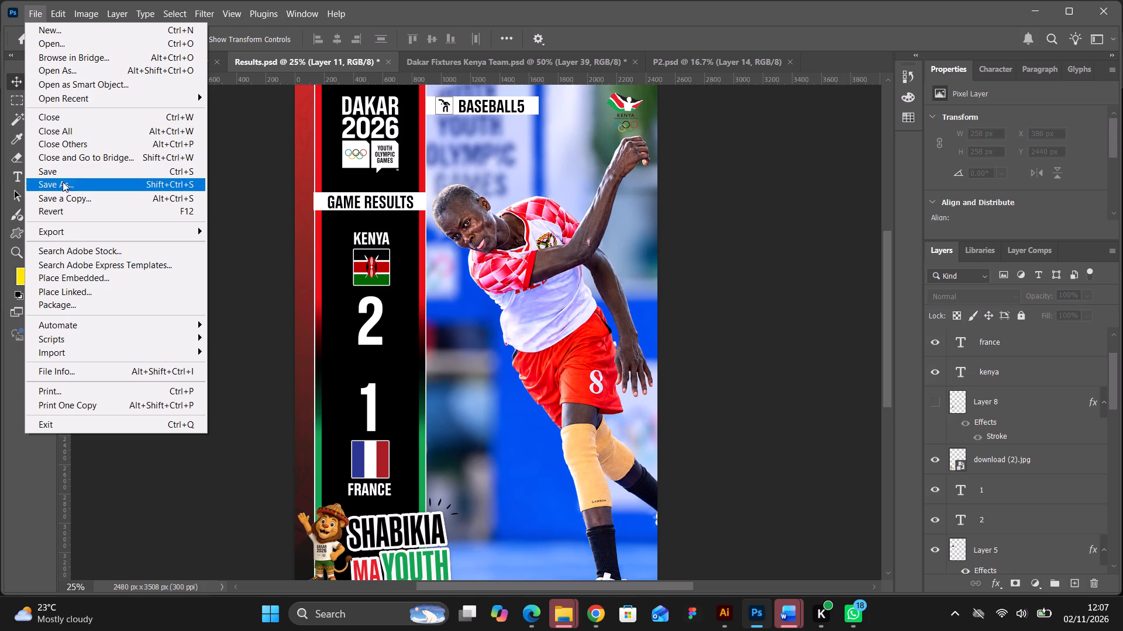
left_click(229, 242)
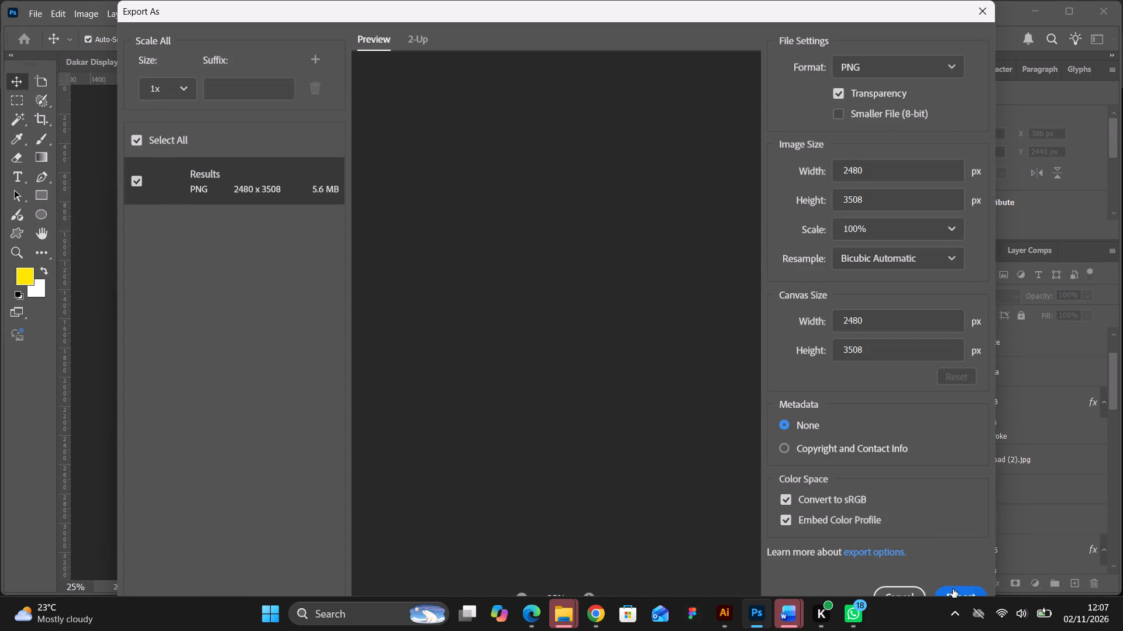
left_click(953, 589)
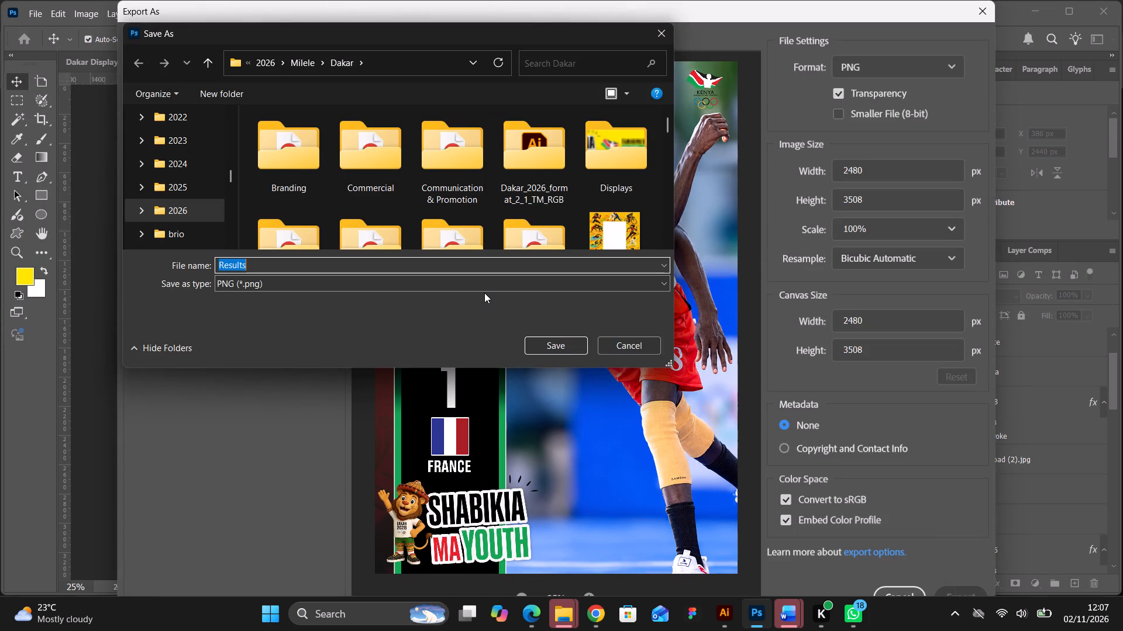
type("kenya")
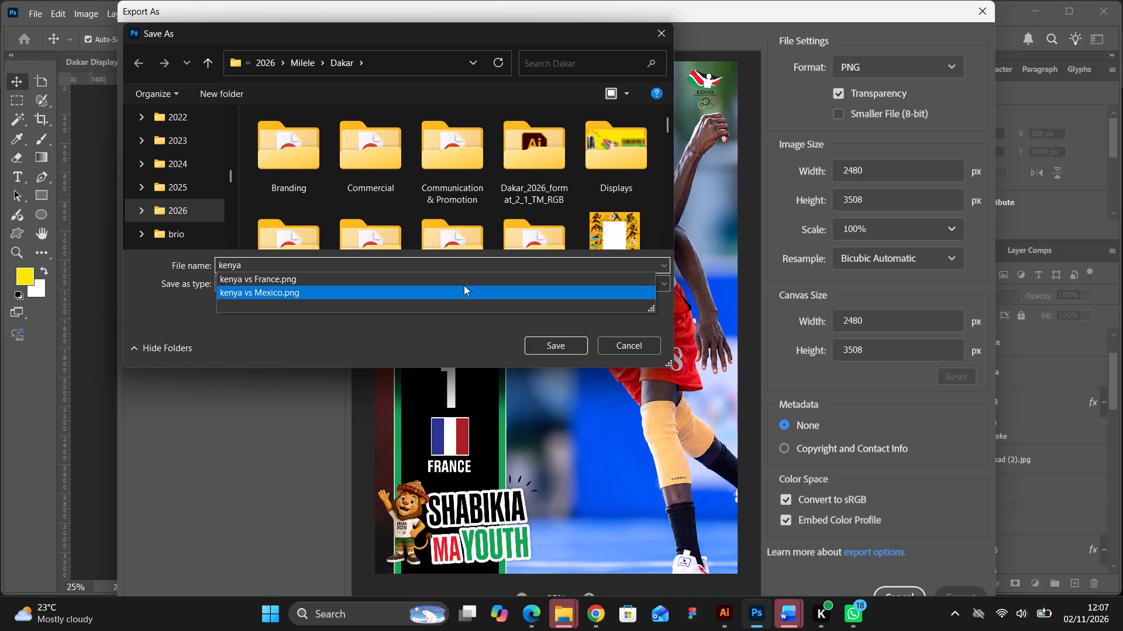
left_click(398, 279)
left_click(548, 346)
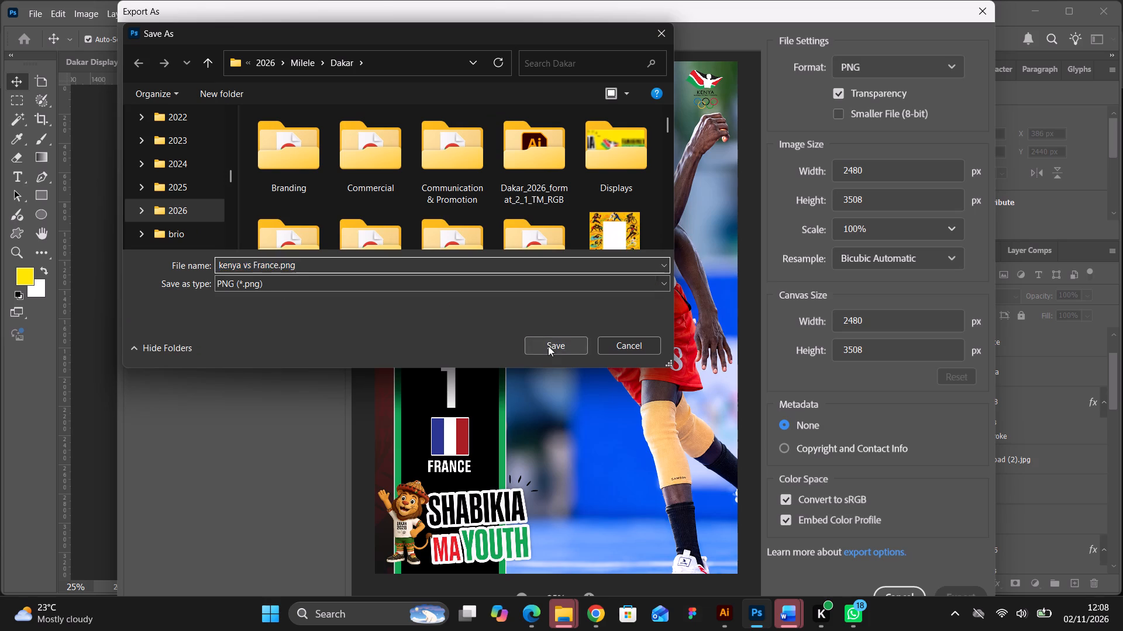
left_click(591, 304)
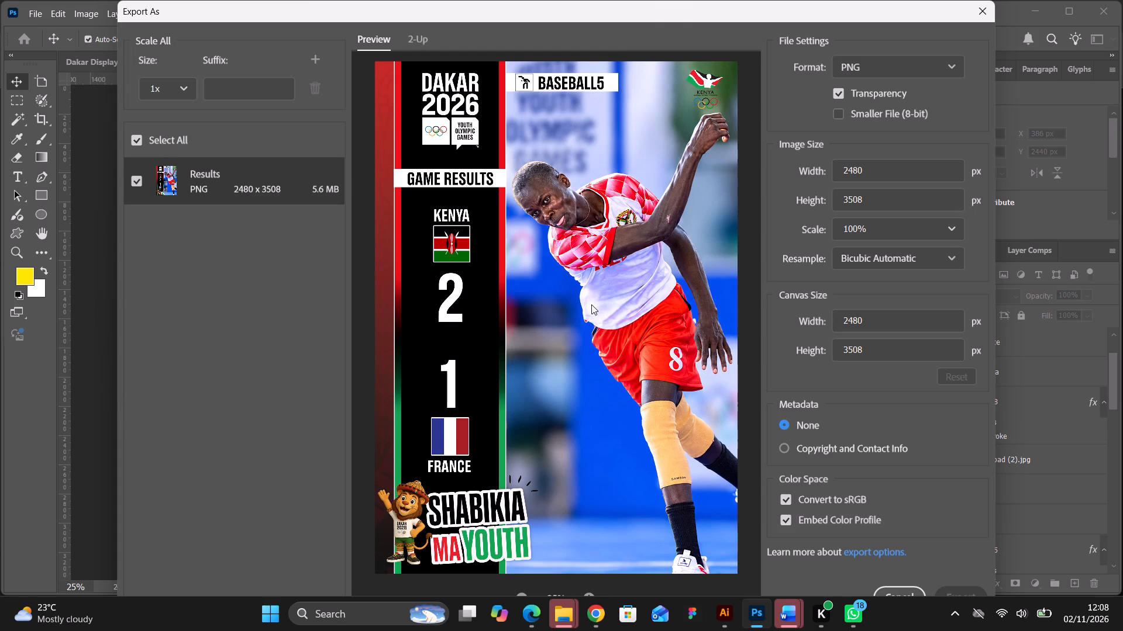
Check the Mexico result in the Gemini chat in Chrome, and back in Photoshop change the opponent country label to Mexico.
left_click(602, 612)
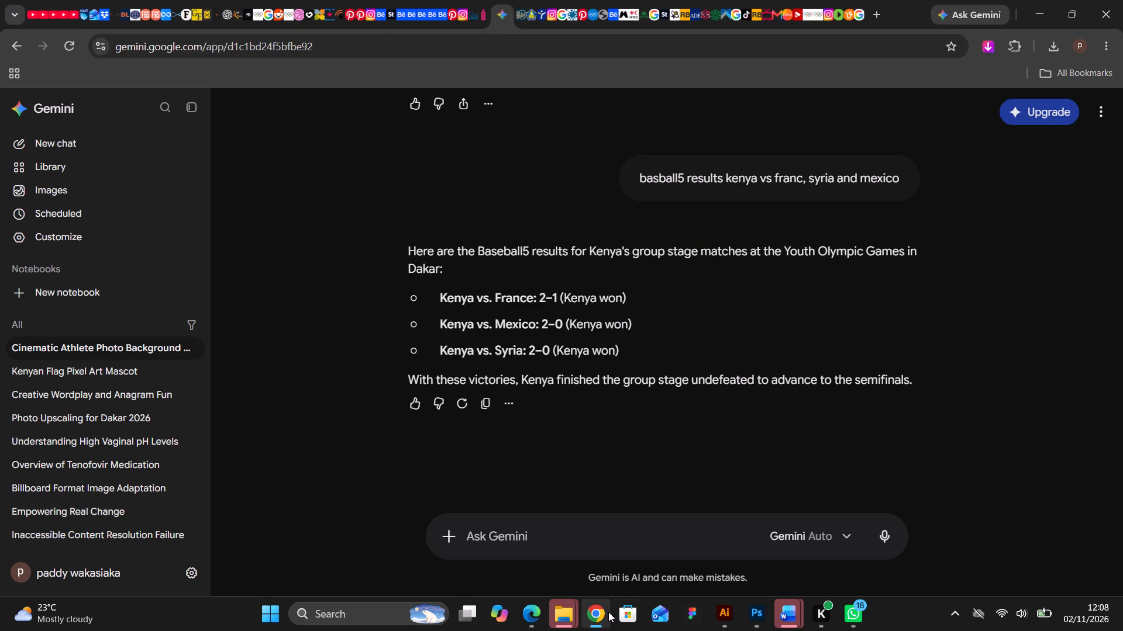
left_click(754, 613)
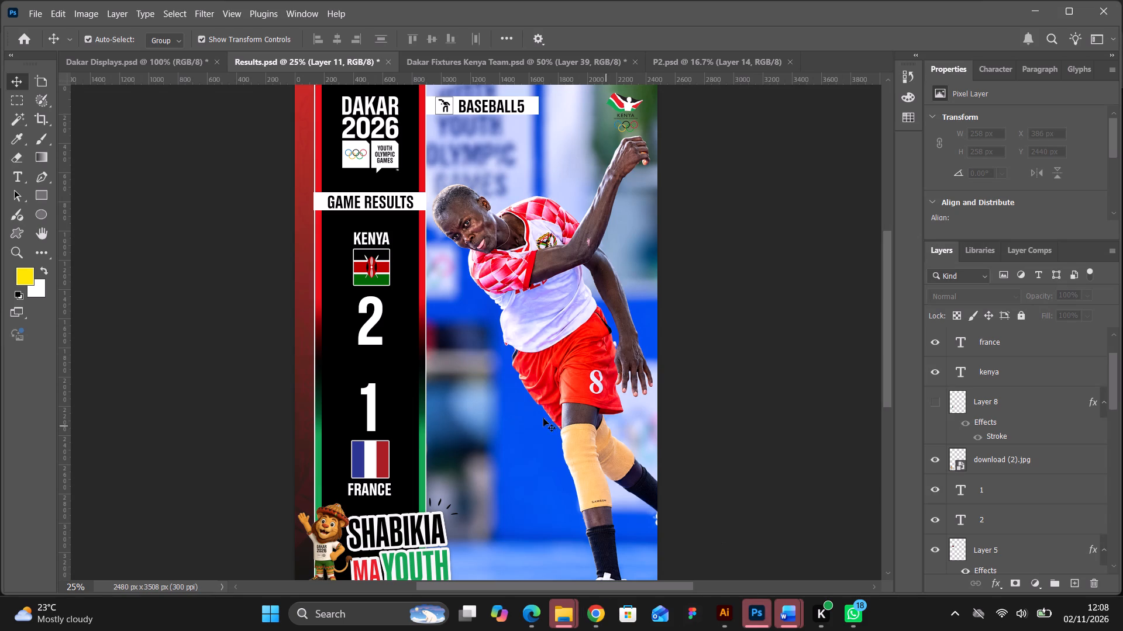
double_click(375, 490)
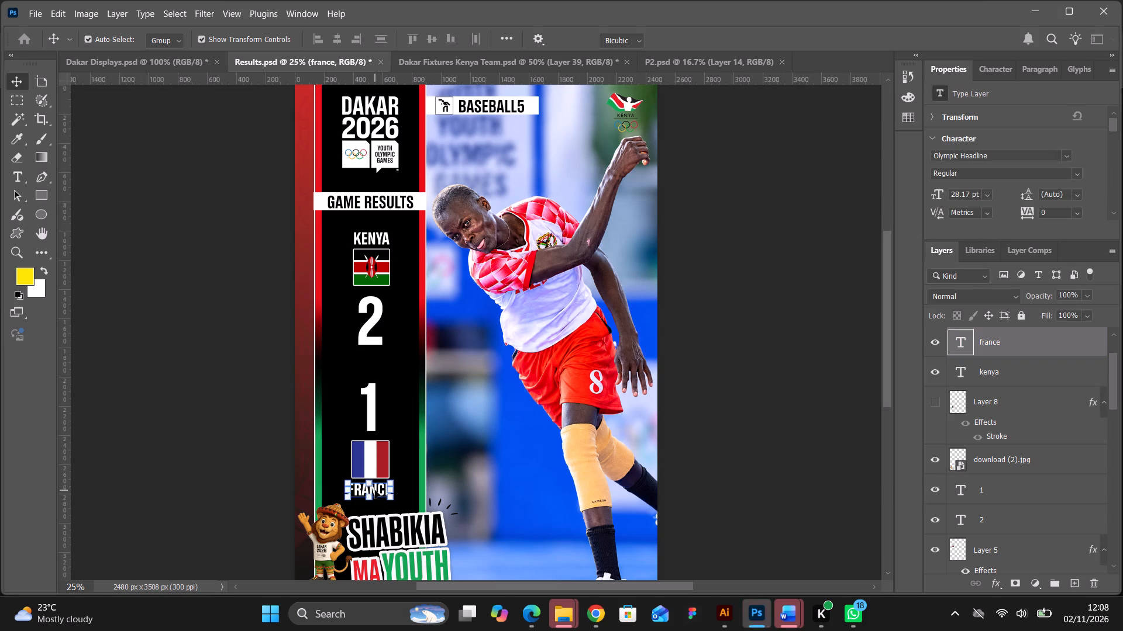
double_click(375, 490)
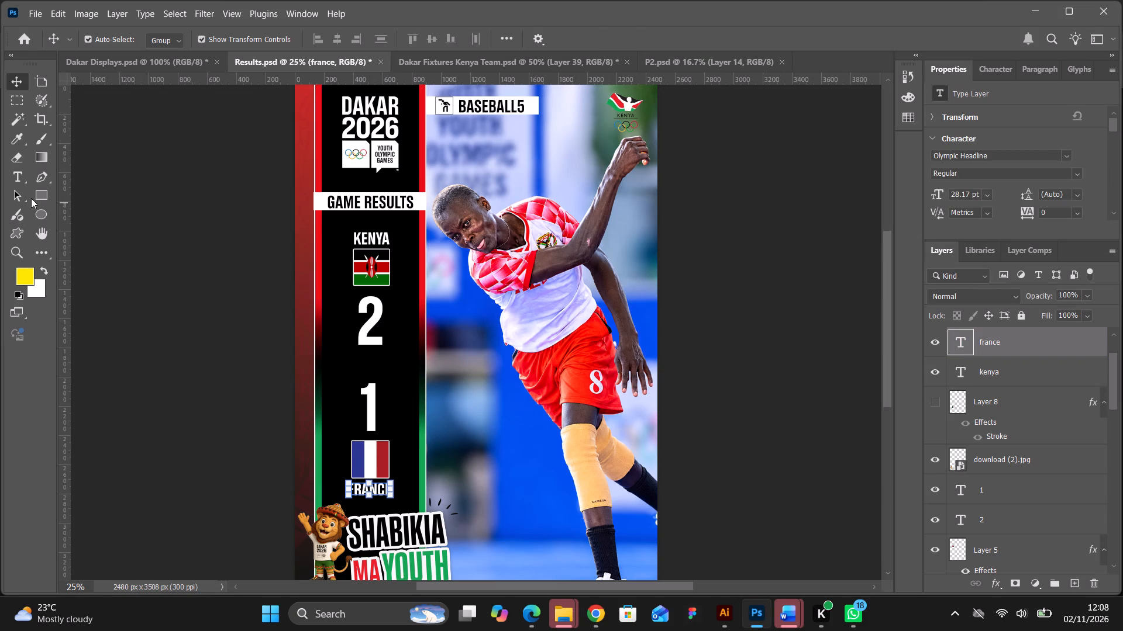
left_click(19, 182)
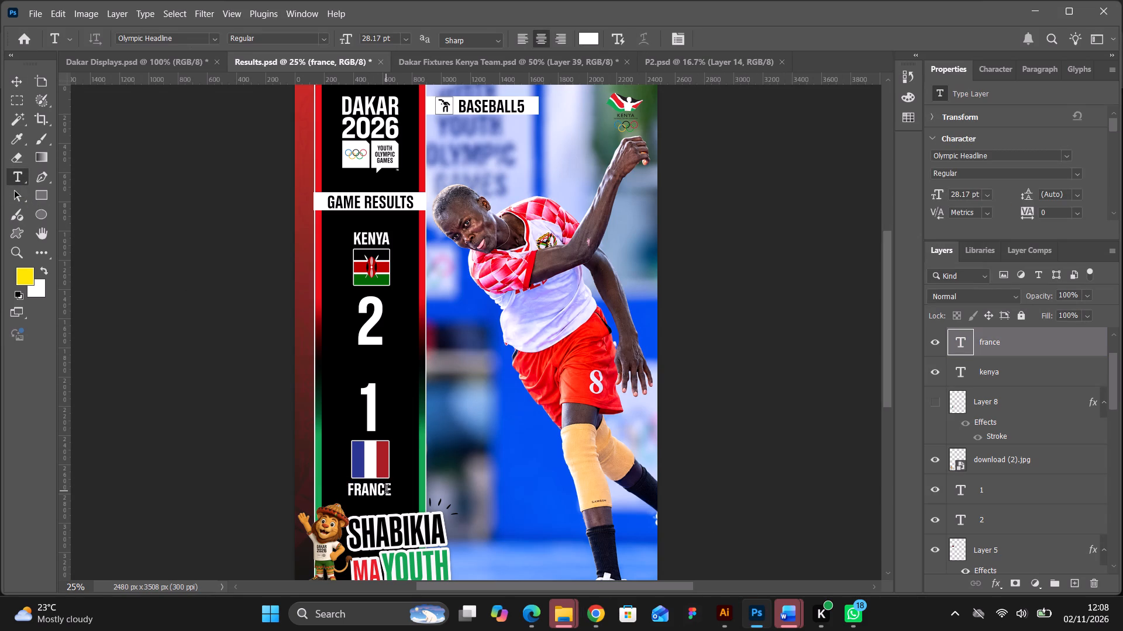
left_click_drag(391, 491, 333, 491)
type("mexico")
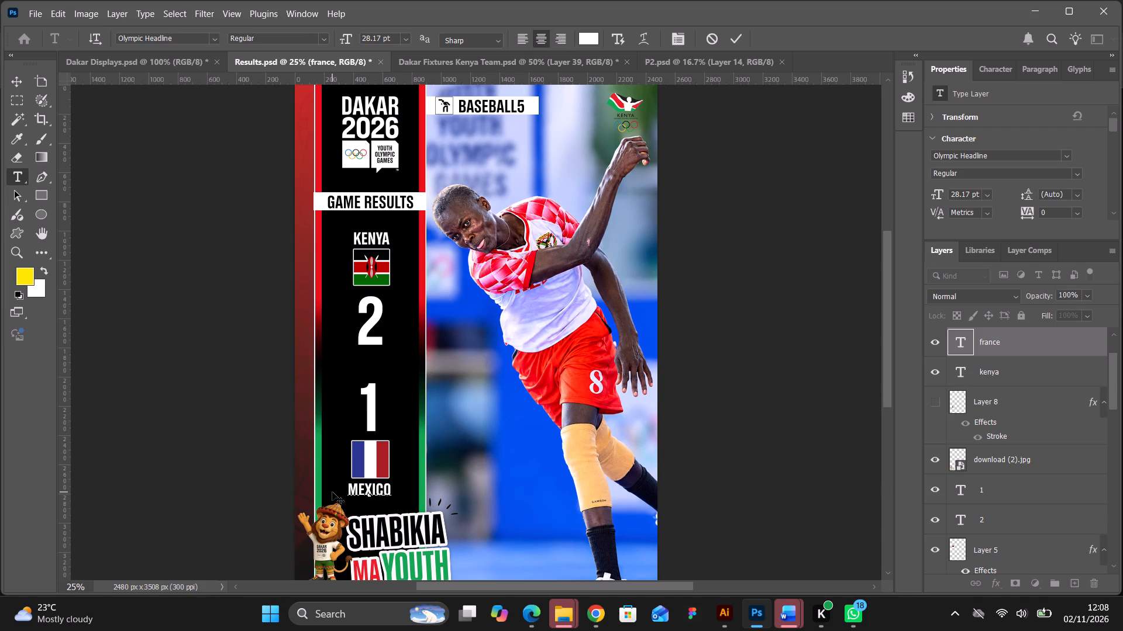
left_click(16, 81)
left_click(129, 195)
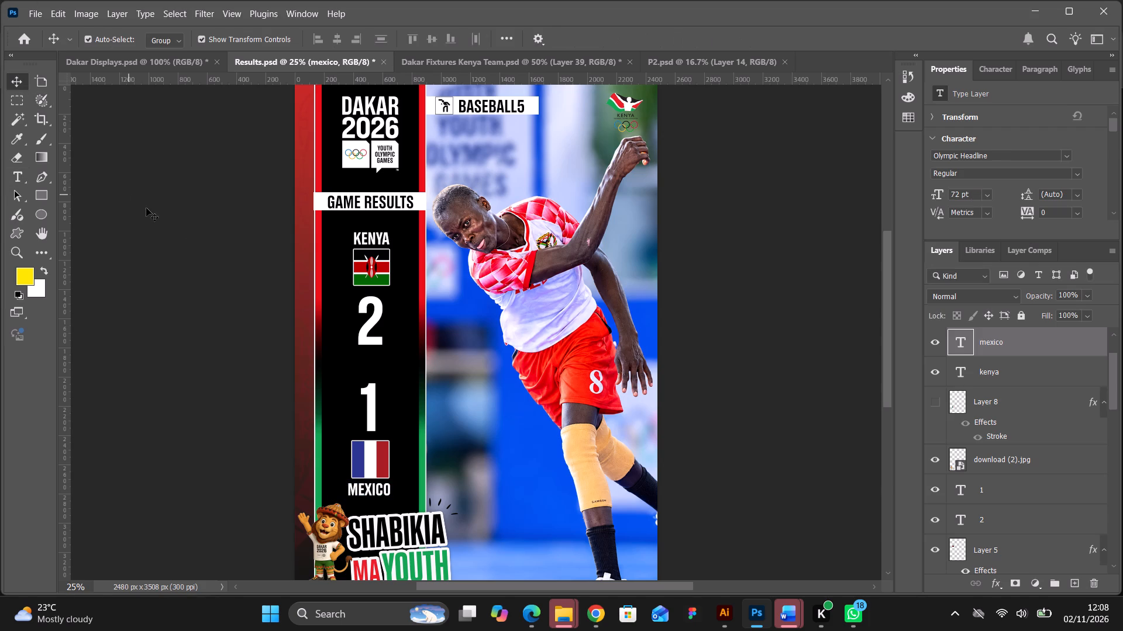
Show the Mexican flag layer, Layer 8, over the French flag.
scroll(990, 411, "up", 4)
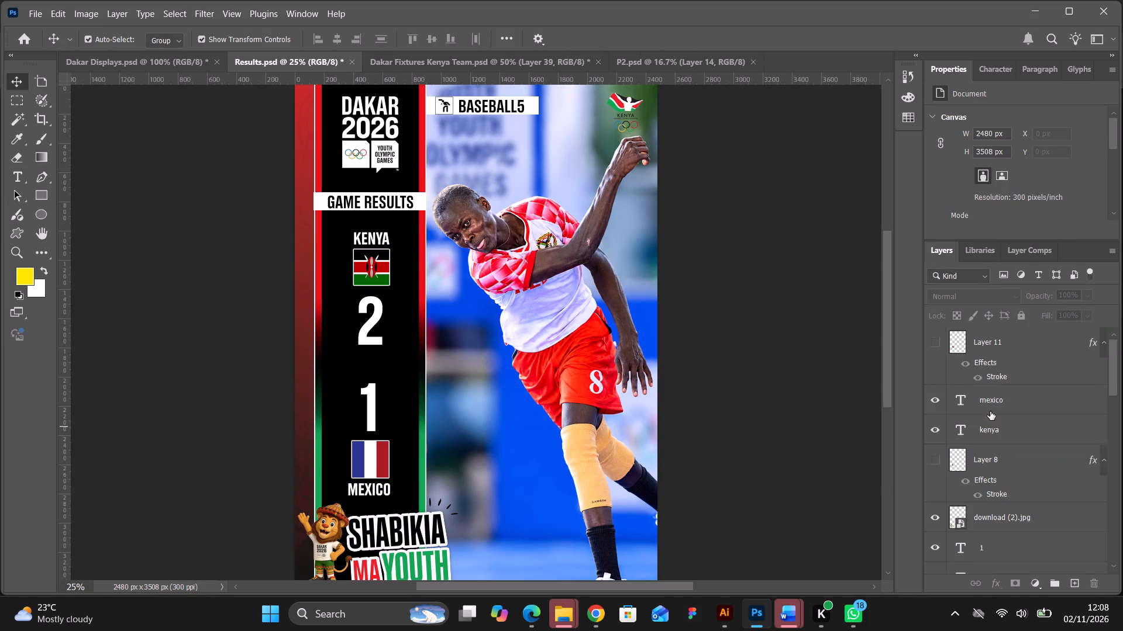
scroll(990, 411, "up", 2)
scroll(988, 401, "down", 3)
scroll(988, 401, "up", 2)
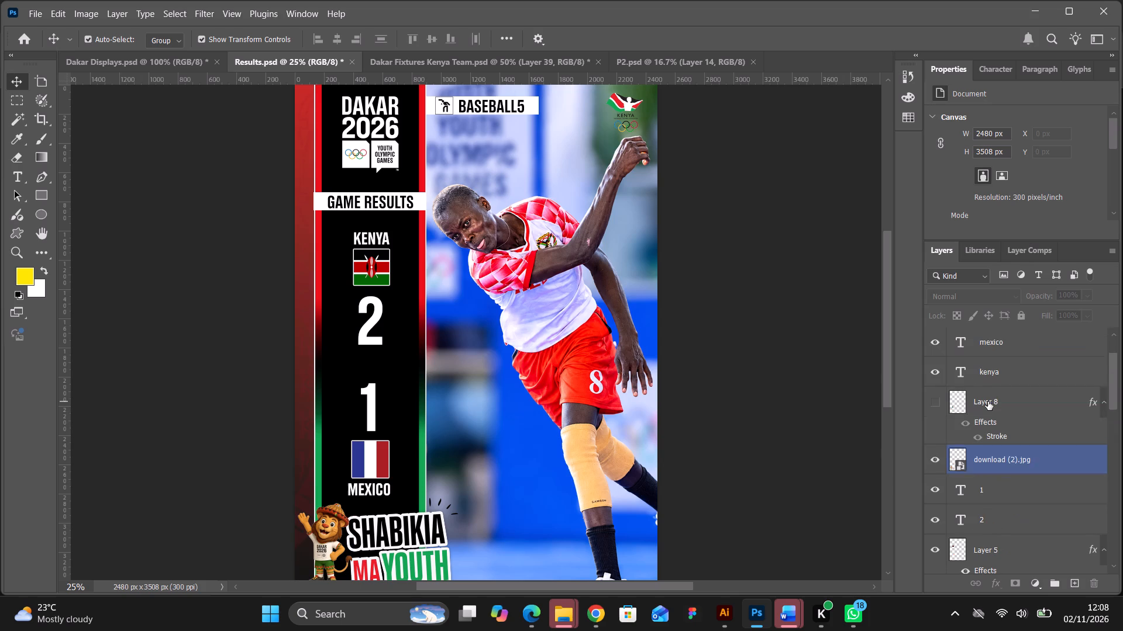
left_click(940, 406)
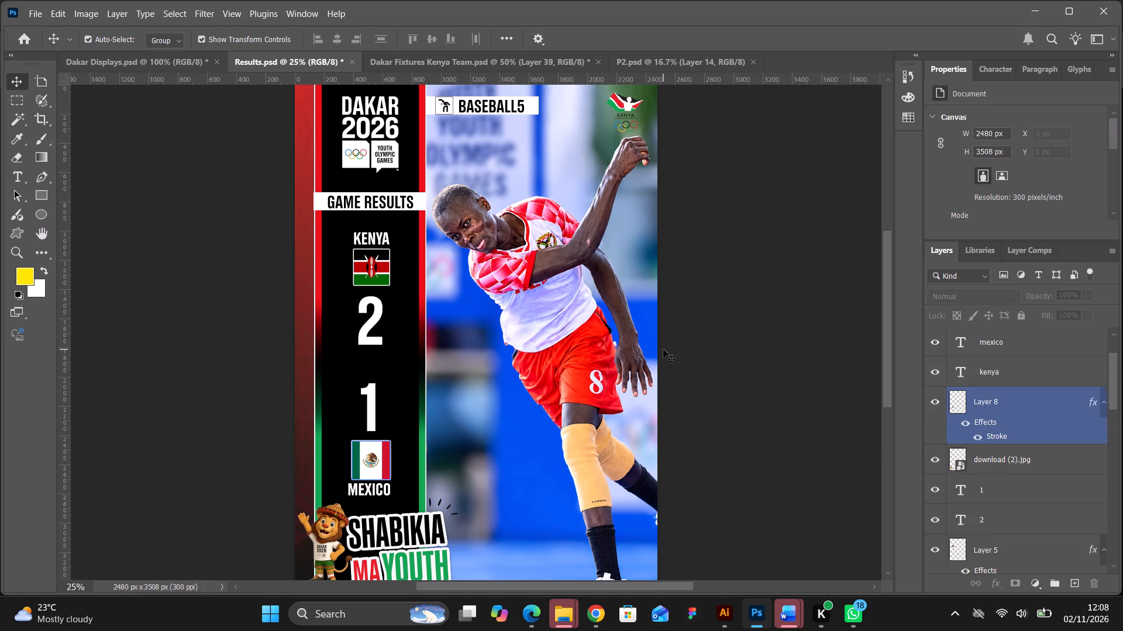
left_click(129, 148)
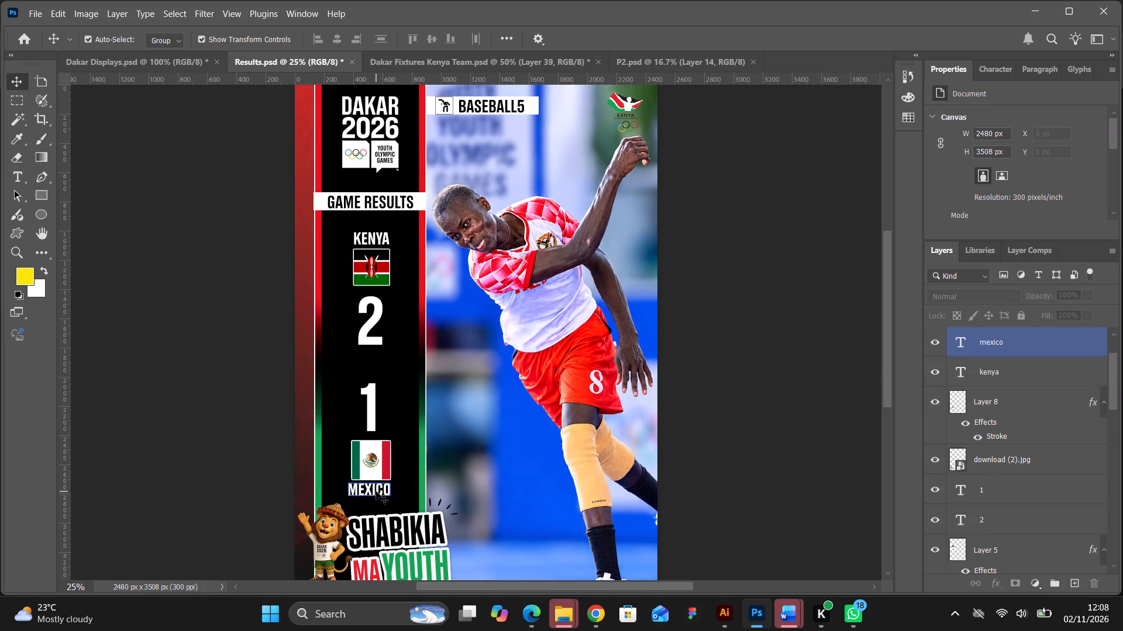
Nudge the Mexico label four increments to the right to centre it under its flag.
left_click(376, 491)
key("Right")
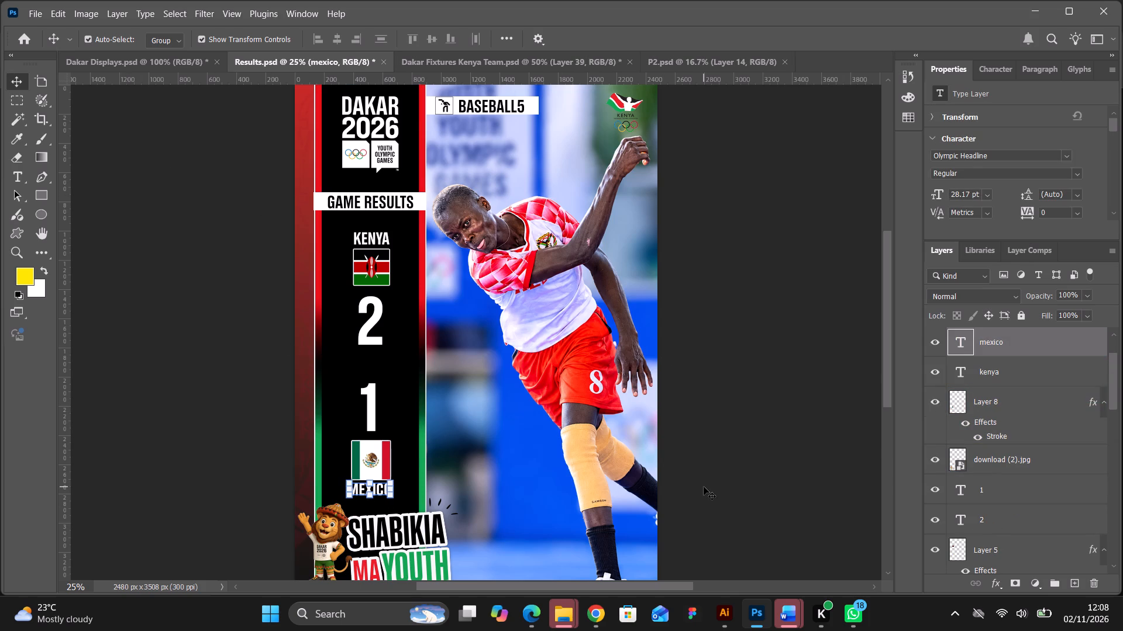
key("Right")
key("Right")
key("Right")
left_click(695, 466)
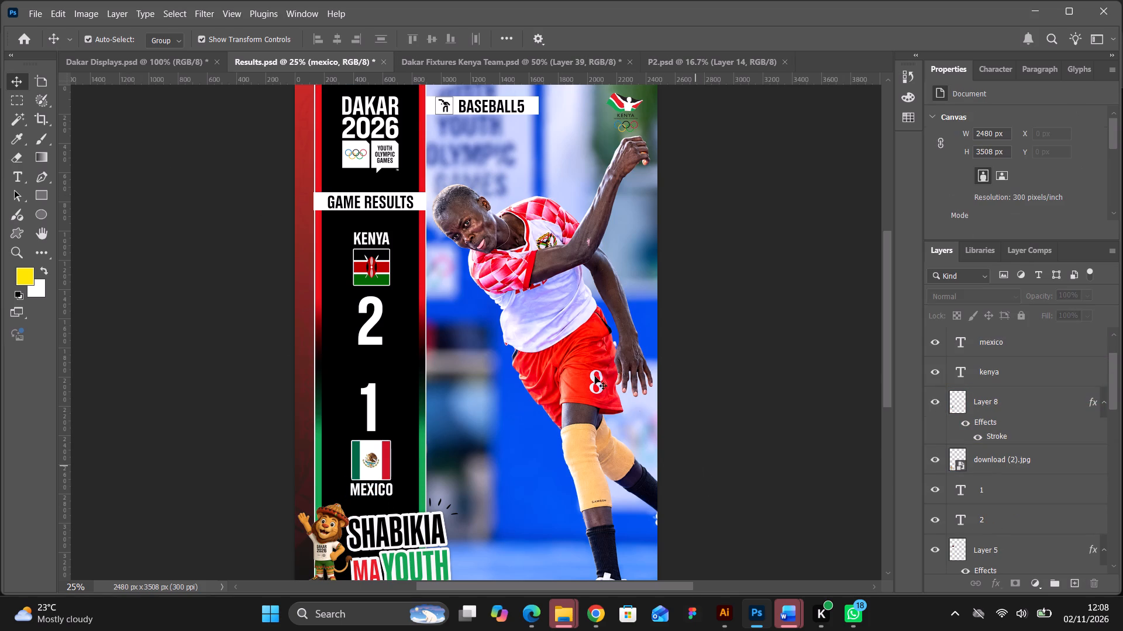
Set the opponent's score above the Mexican flag to 0.
left_click(19, 178)
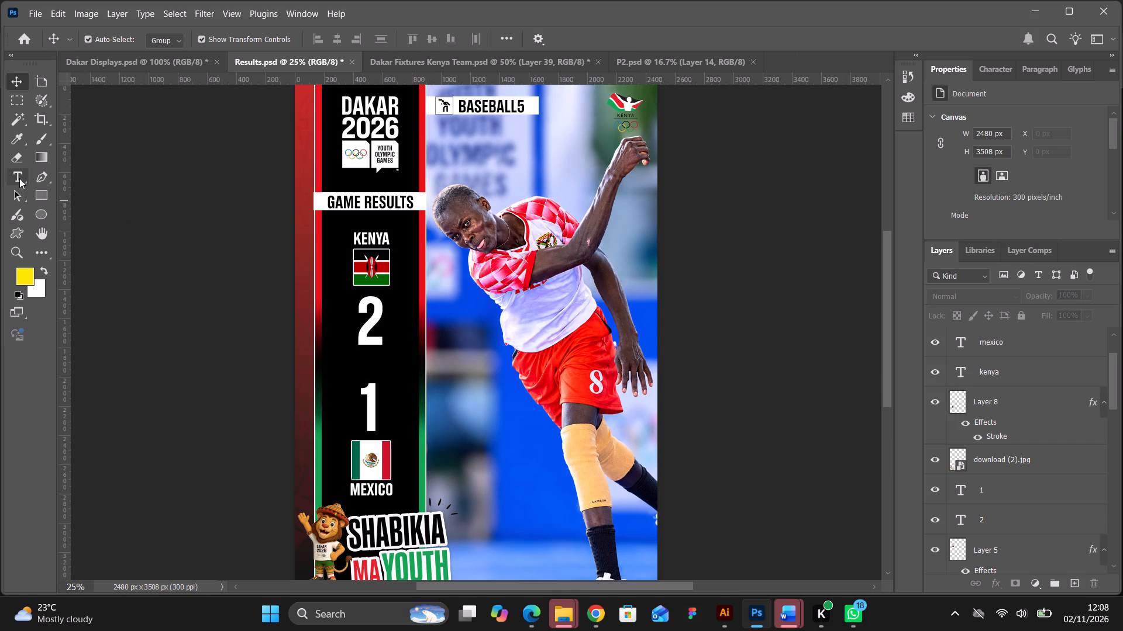
left_click_drag(364, 392, 377, 405)
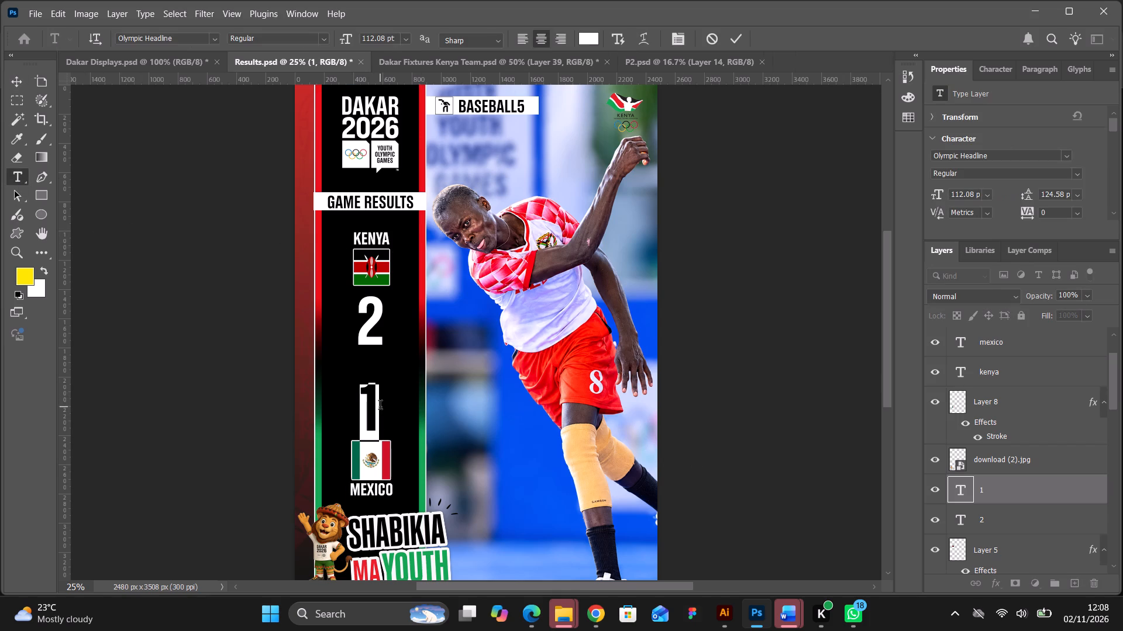
key("0")
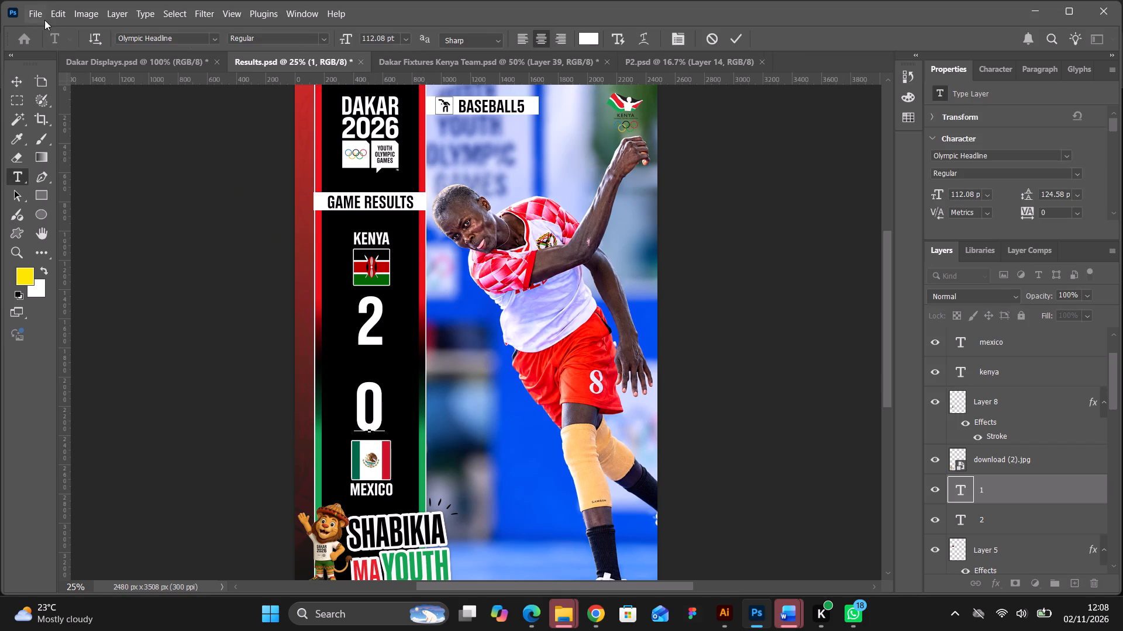
left_click(42, 16)
left_click(736, 40)
Try the Layer 10 player photo in Group 4, then show Layer 7 instead, keeping Layer 10 hidden.
scroll(1034, 487, "down", 13)
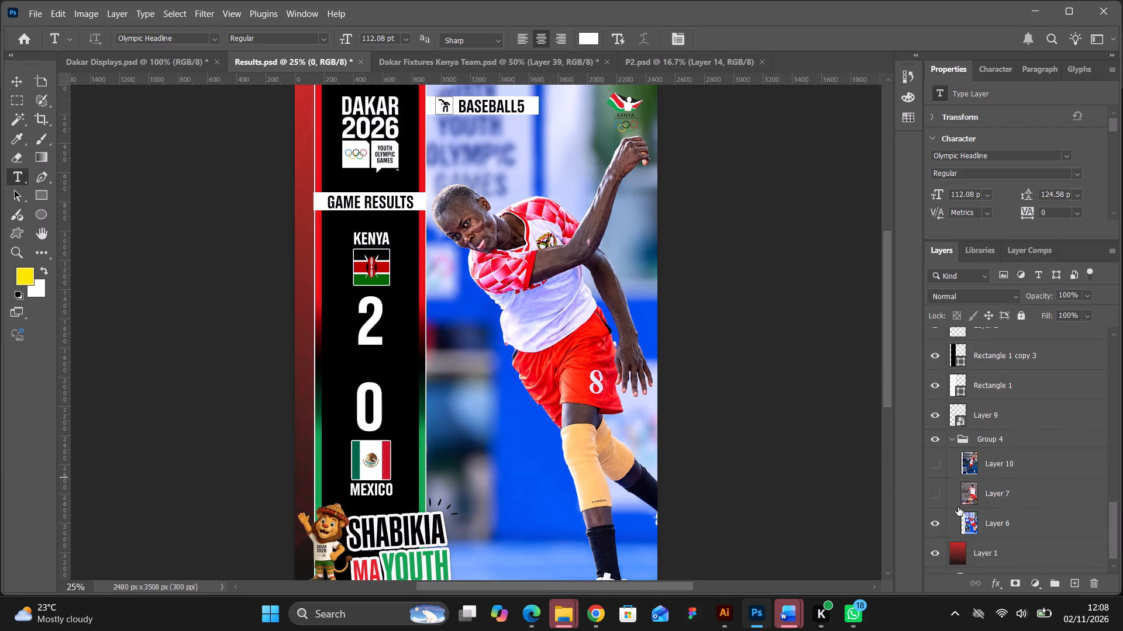
left_click(934, 453)
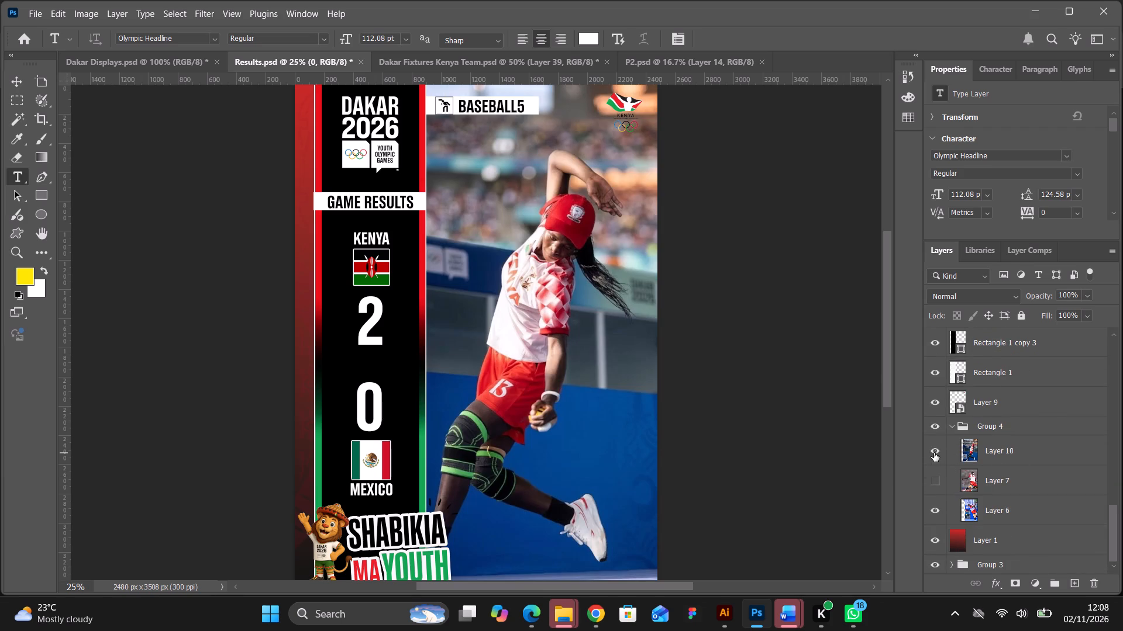
left_click(934, 453)
left_click(939, 479)
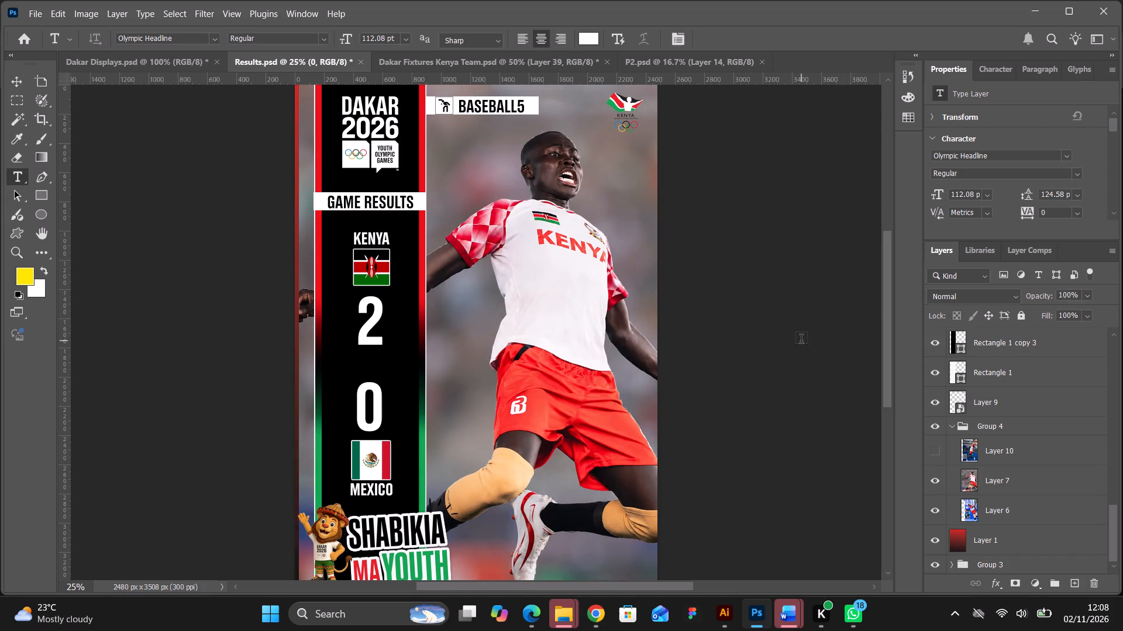
Export the Mexico results poster as a 2480 × 3508 px PNG to the Dakar folder, replacing kenya vs Mexico.png.
left_click(40, 17)
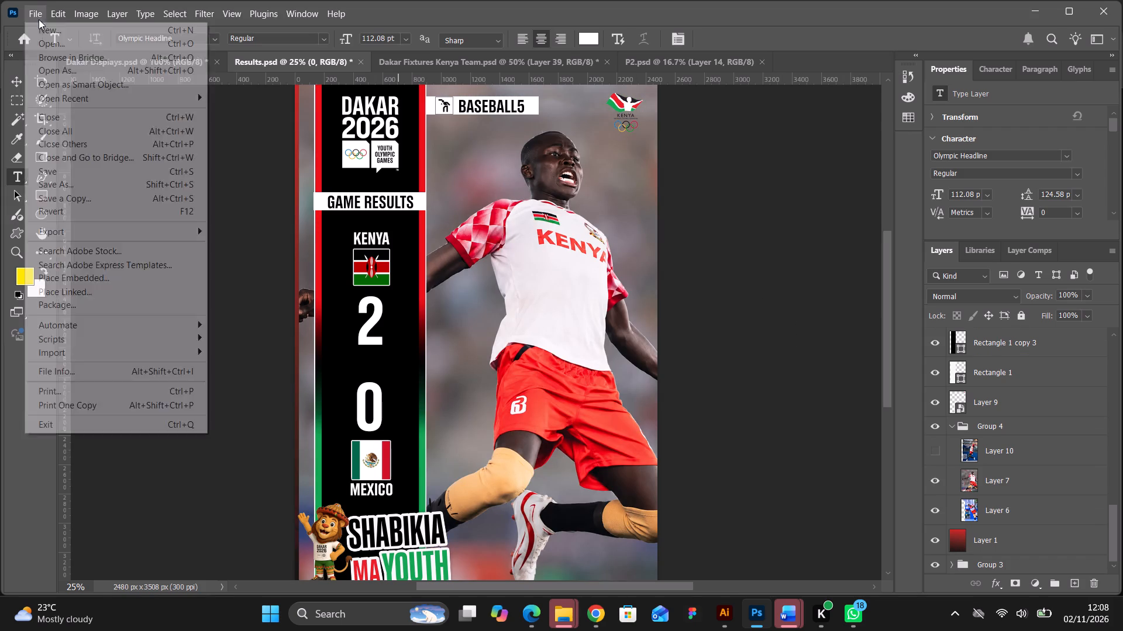
left_click(258, 246)
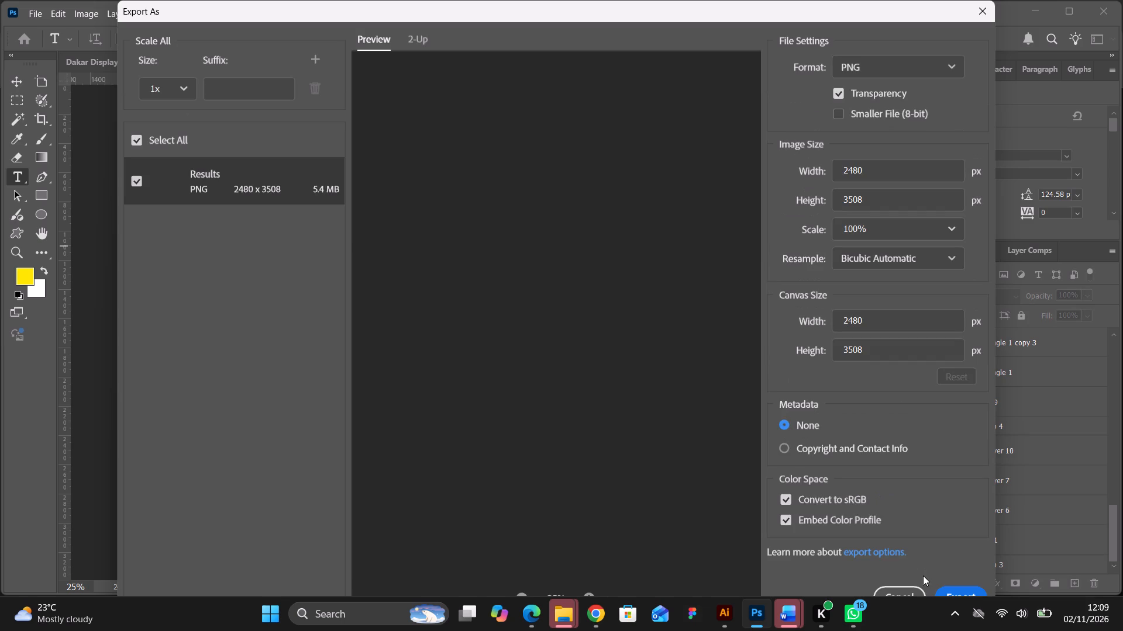
left_click(948, 593)
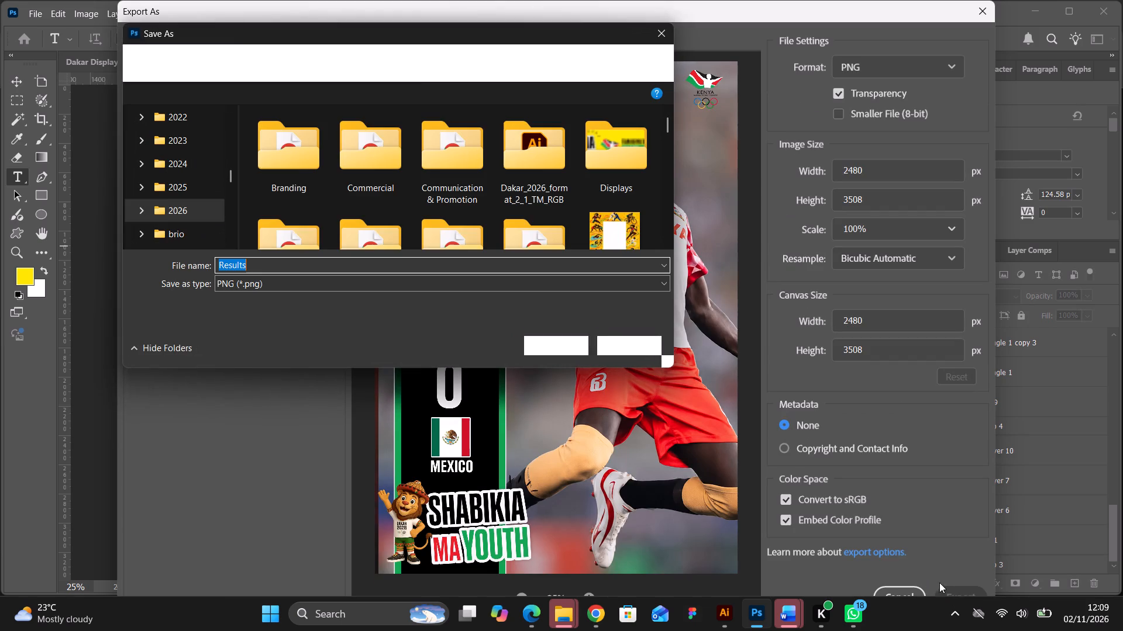
type("kenya")
left_click(297, 296)
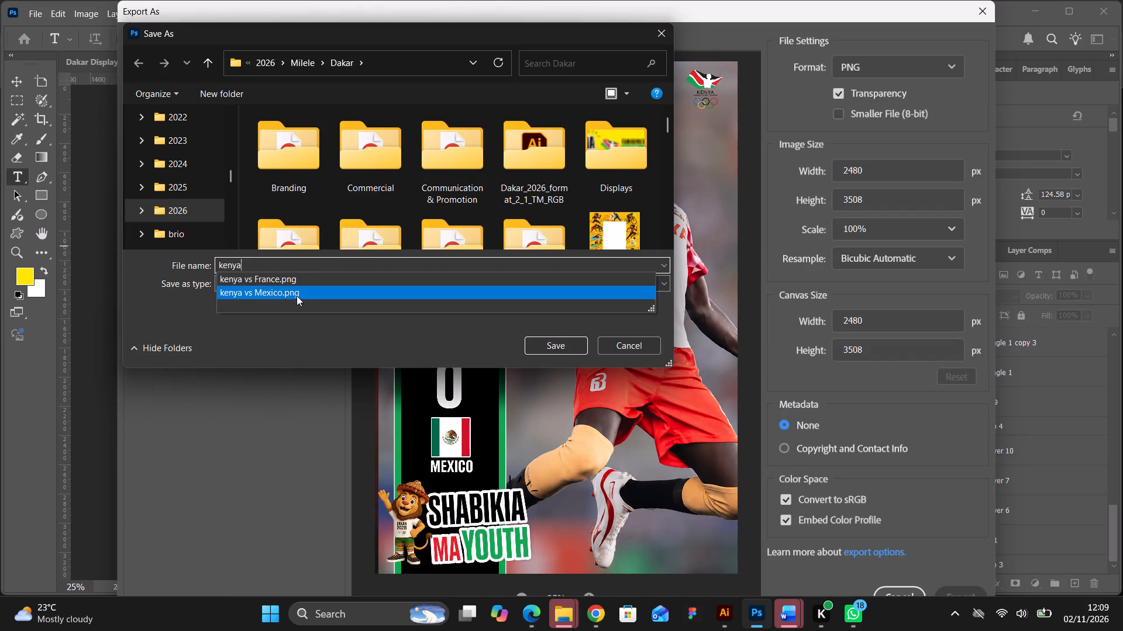
left_click(550, 348)
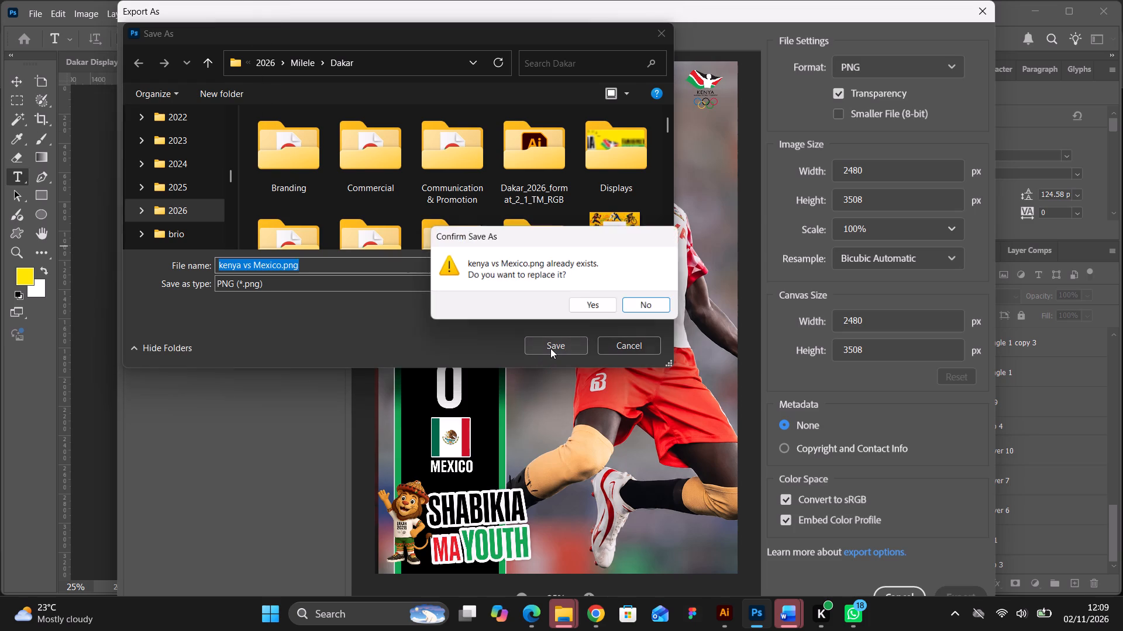
left_click(595, 309)
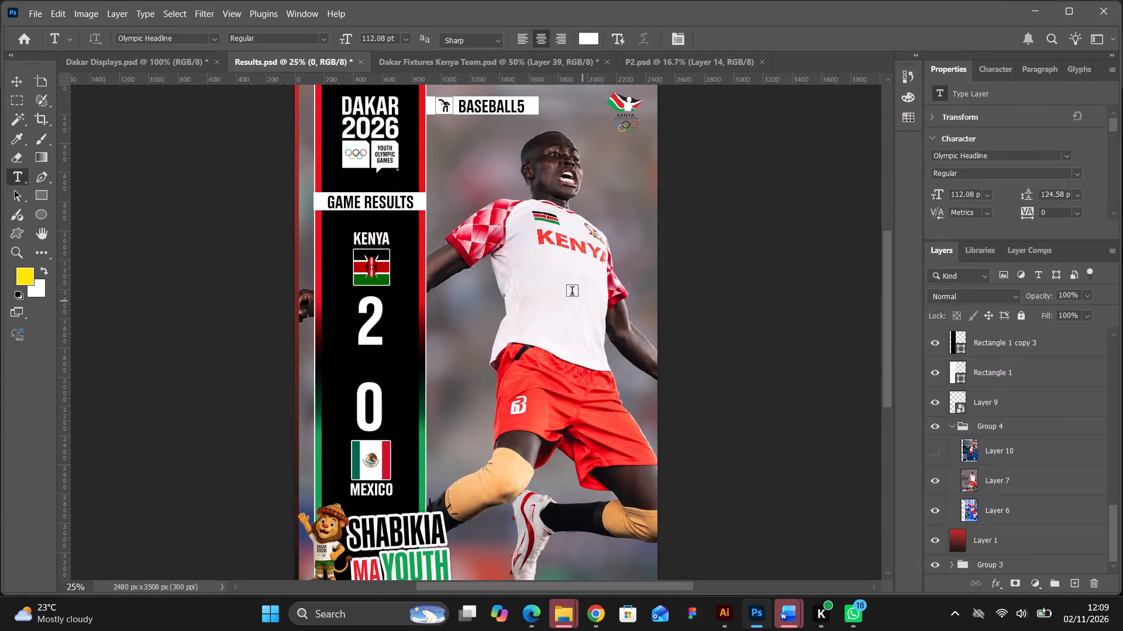
Nudge the player photo group, Group 4, three increments to the left to close the gap at the poster's left edge.
left_click(21, 79)
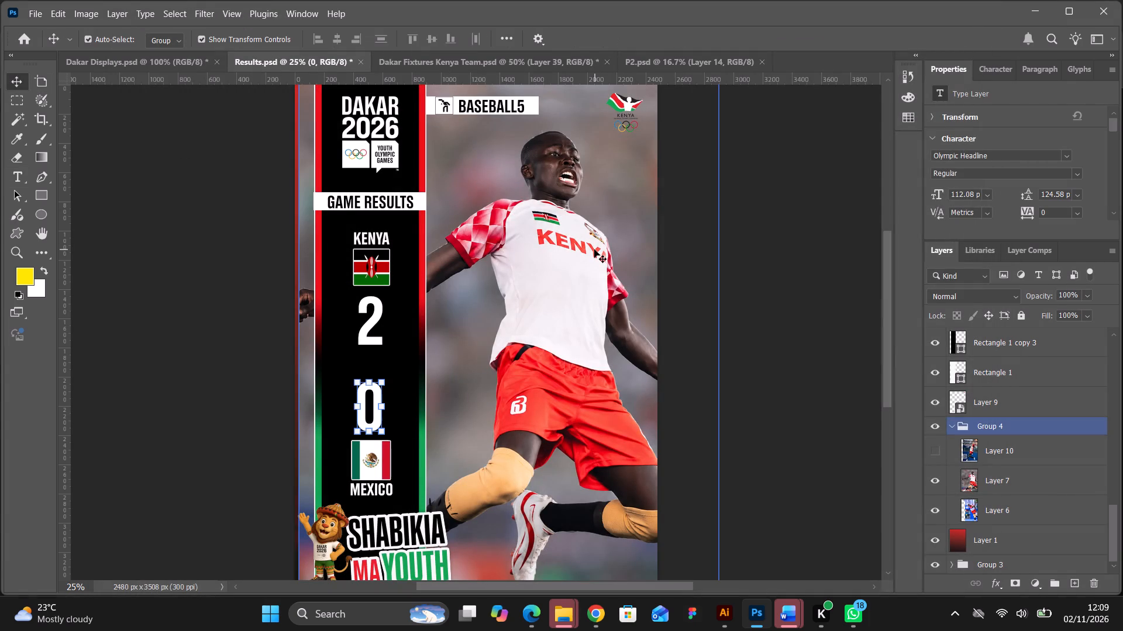
left_click(594, 249)
key("Left")
key("Left")
key("Left")
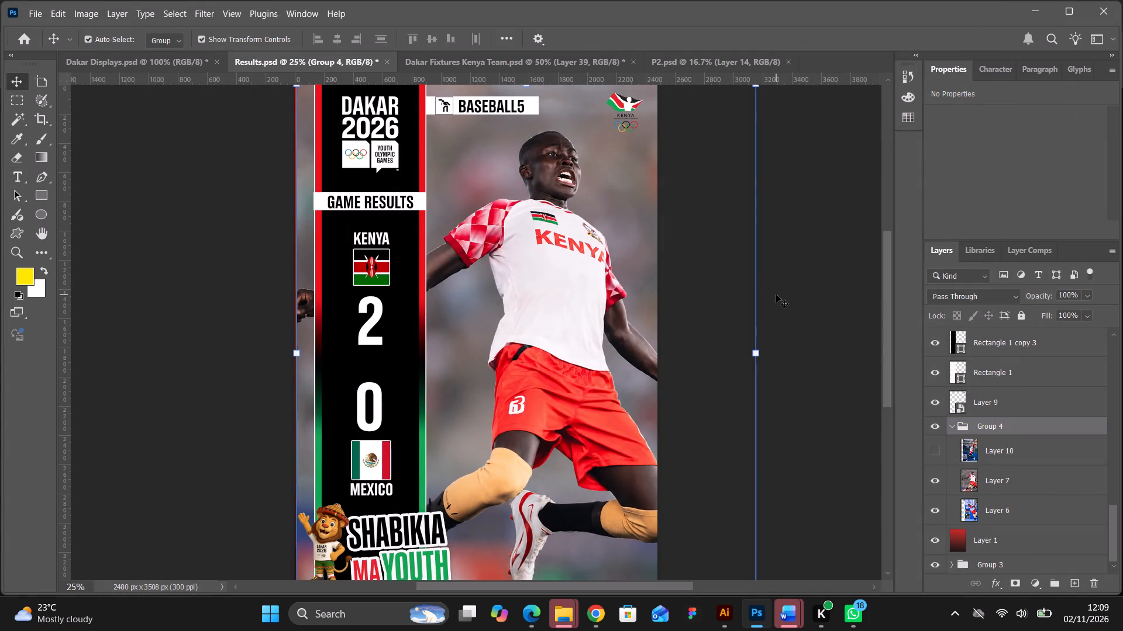
Nudge the player photo group, Group 4, five more increments left to cover the poster's left edge, and deselect it.
key("Left")
key("Left")
key("Left")
key("Left")
key("Left")
left_click(776, 294)
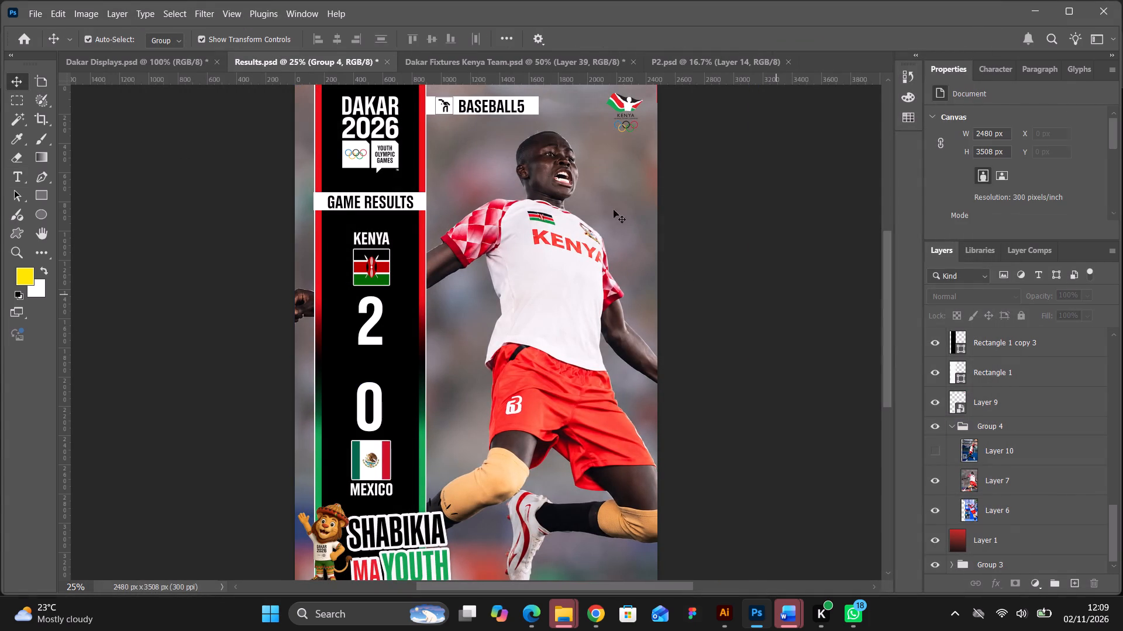
Export the Mexico results poster as a 2480 × 3508 px PNG to the Dakar folder, replacing kenya vs Mexico.png.
left_click(42, 15)
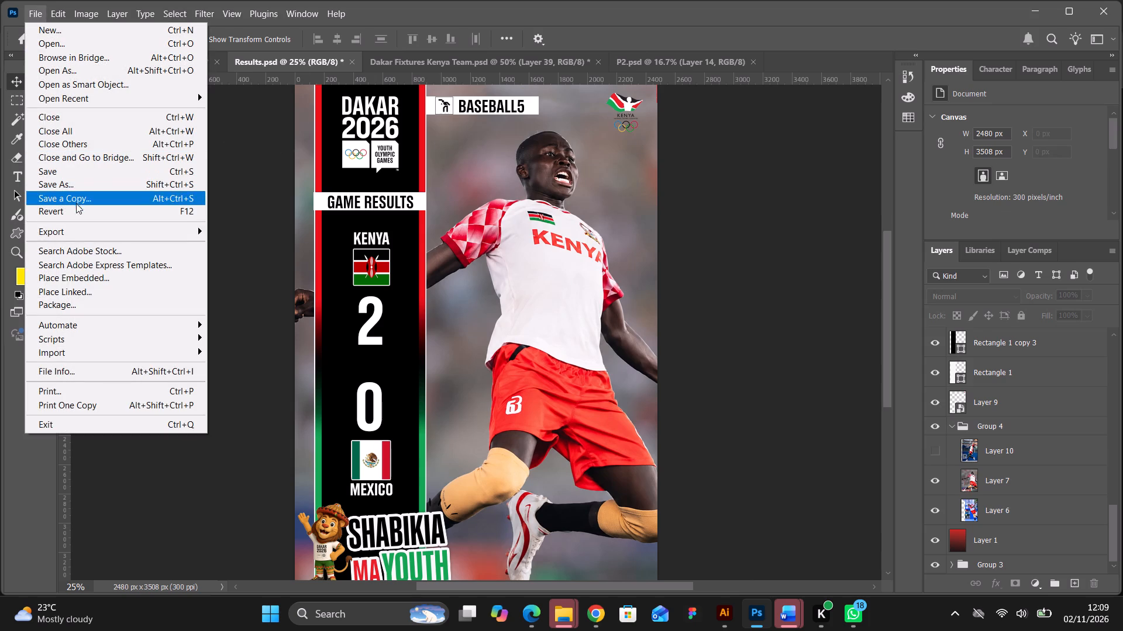
left_click(229, 242)
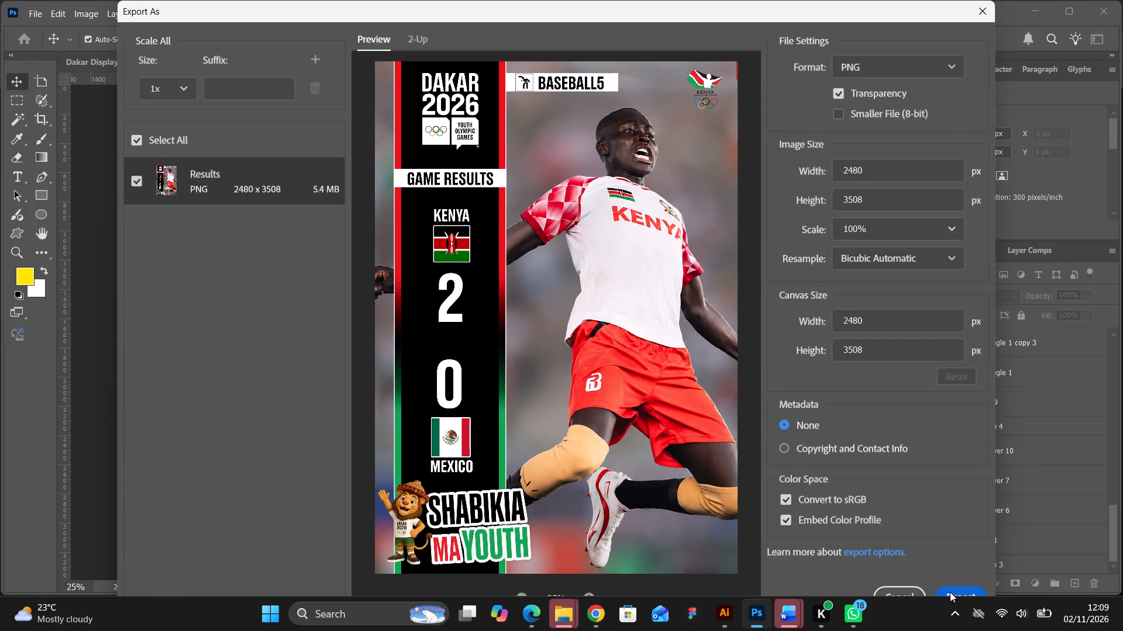
left_click(950, 592)
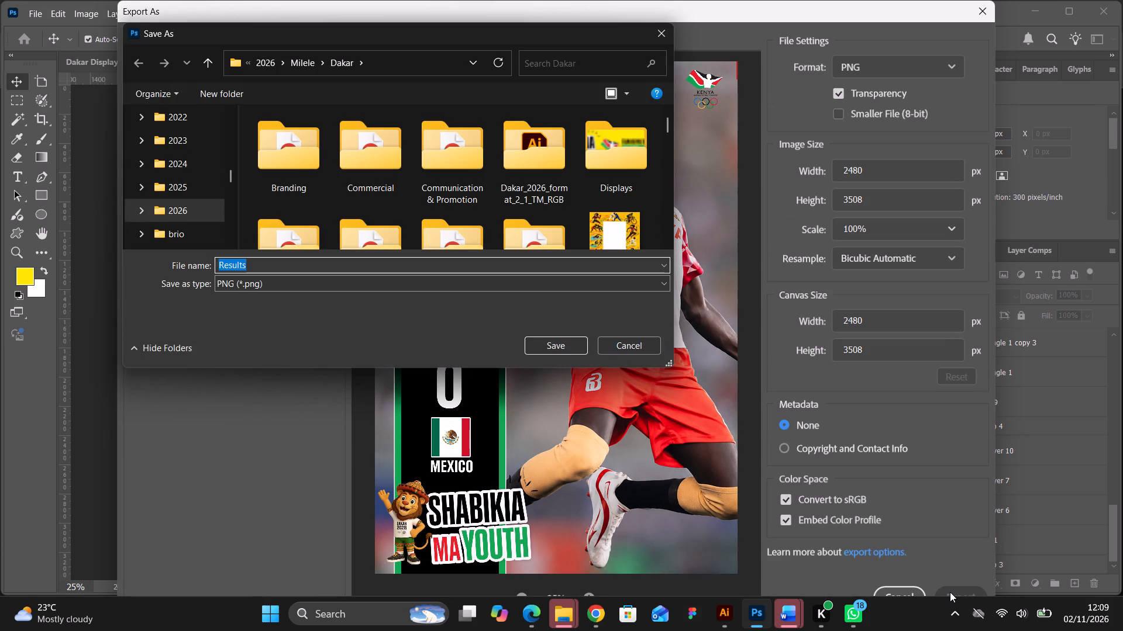
type("kenya")
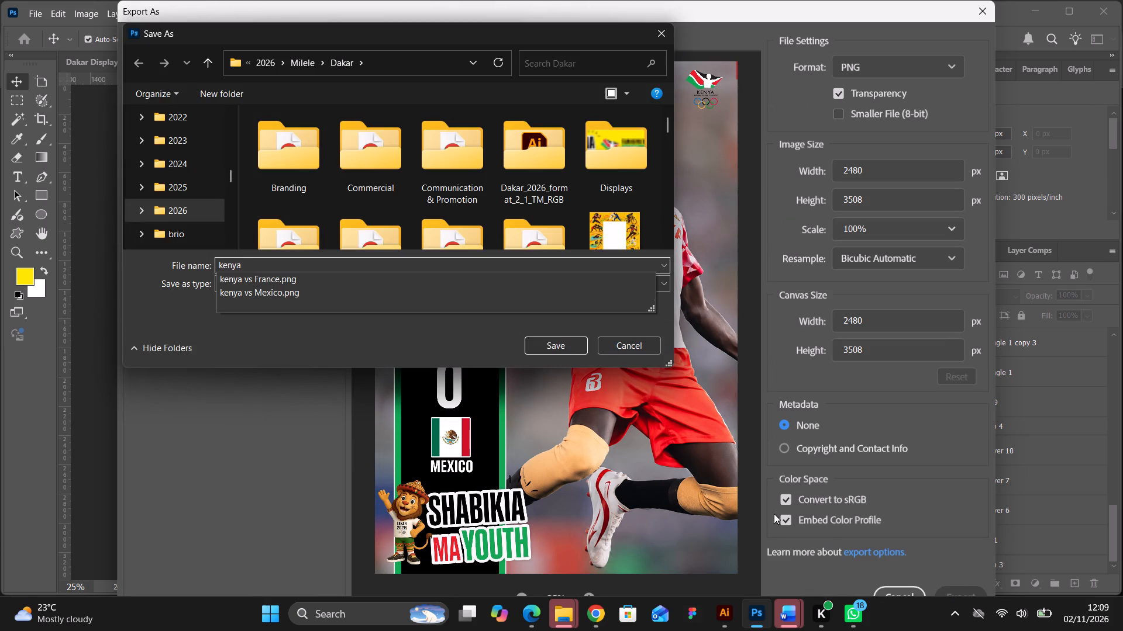
left_click(256, 293)
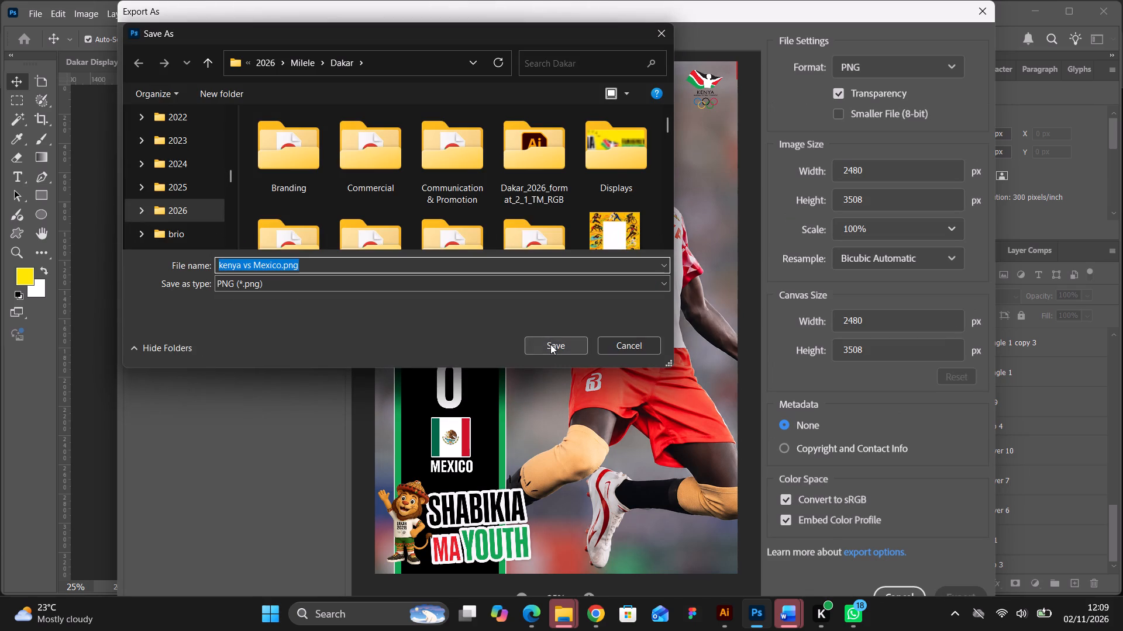
left_click(550, 344)
left_click(591, 307)
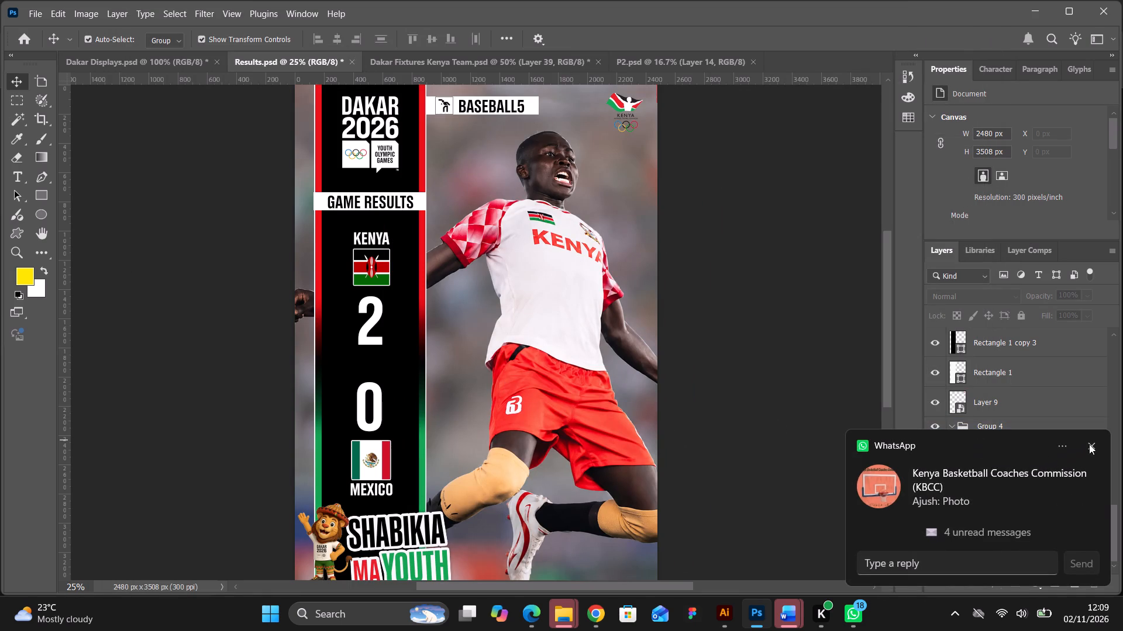
Dismiss the chat notification and swap the player photo in Group 4, hiding Layers 7 and 6 and showing Layer 10.
left_click(1093, 443)
left_click(935, 477)
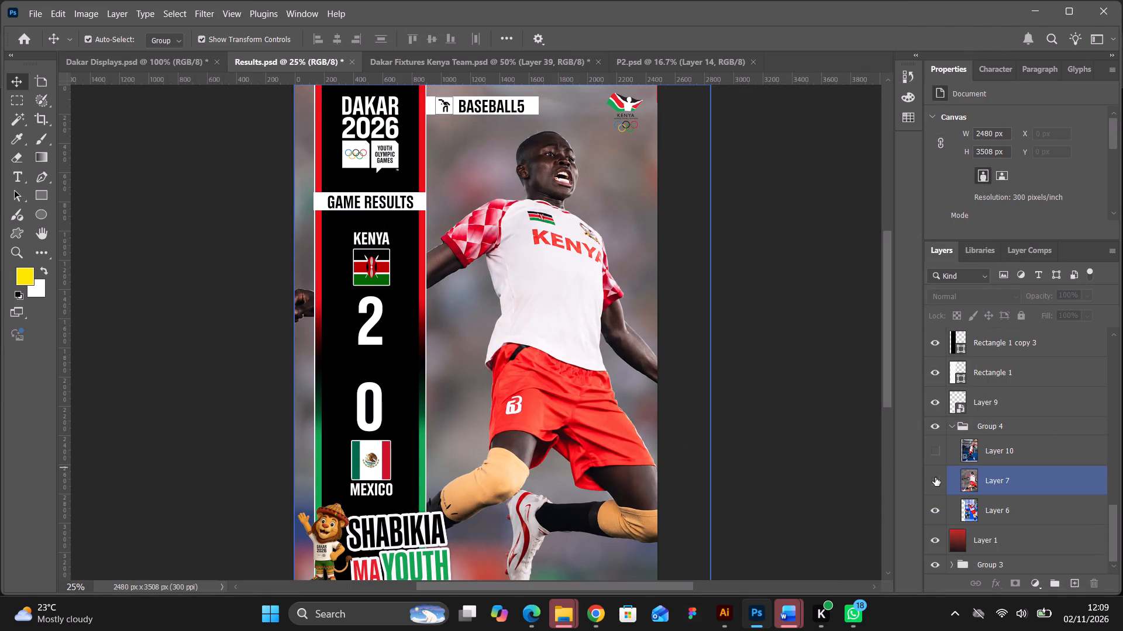
left_click(935, 508)
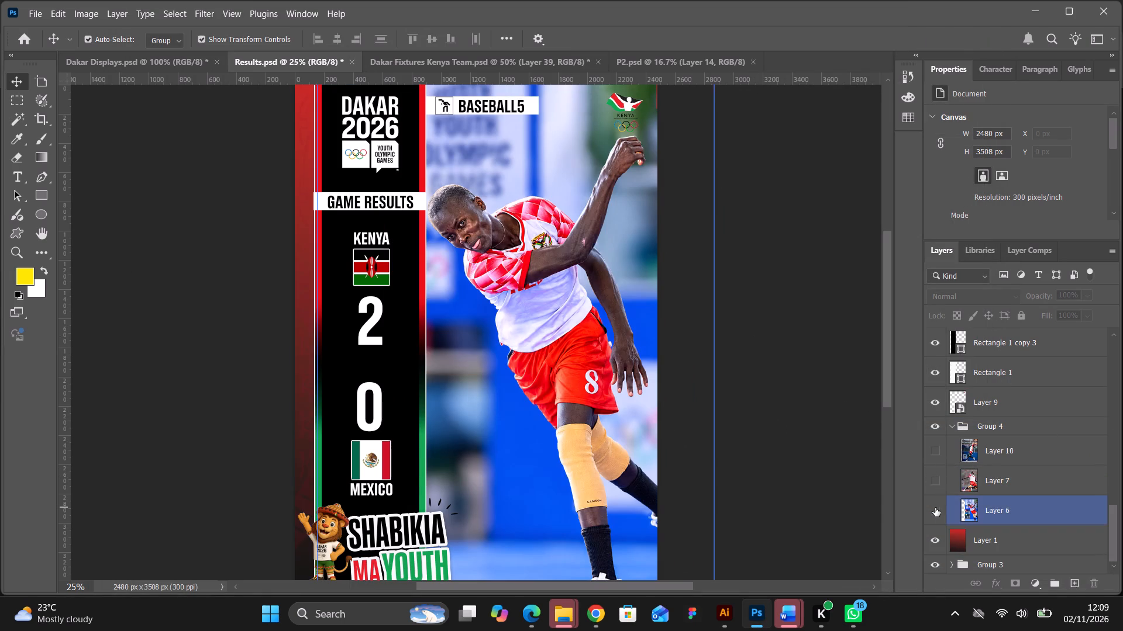
left_click(933, 452)
left_click(795, 363)
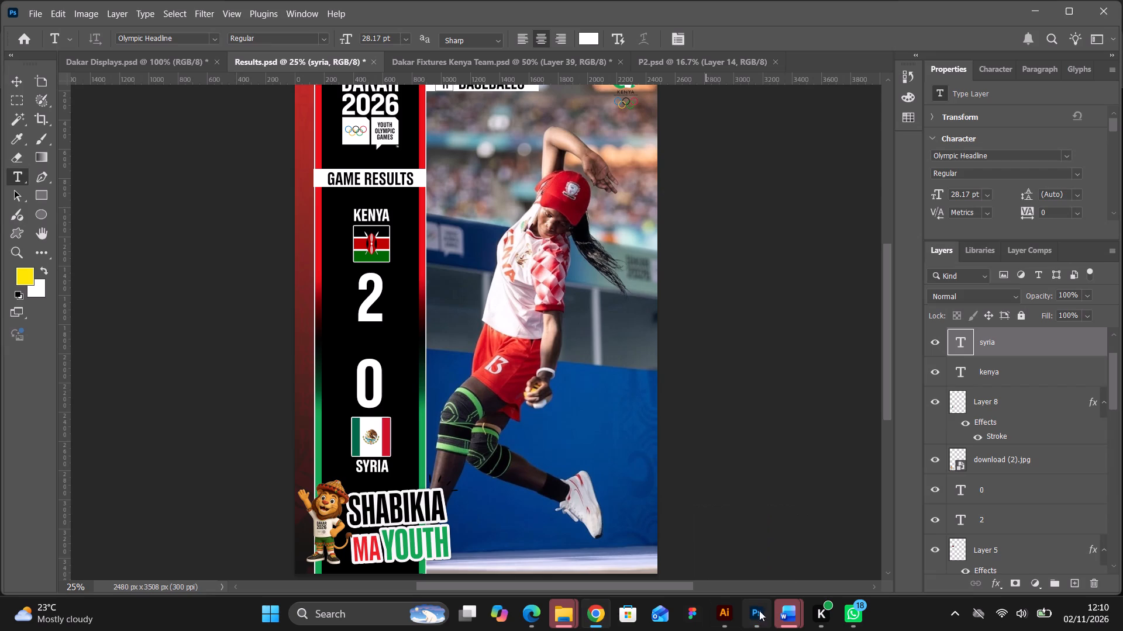
scroll(1034, 376, "down", 3)
scroll(1034, 376, "up", 3)
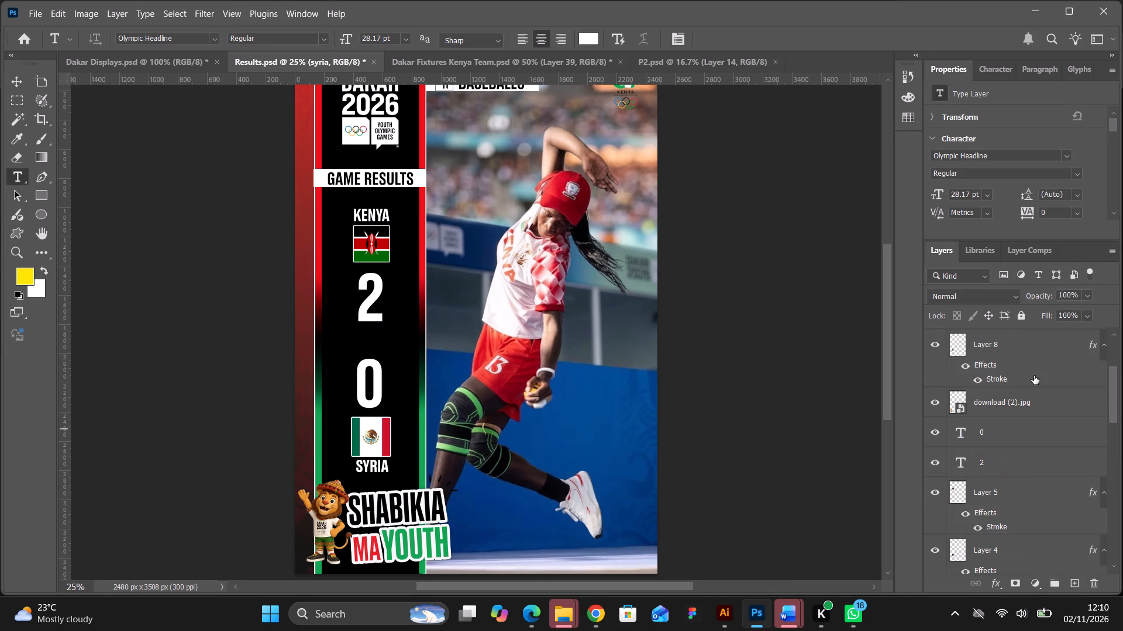
scroll(1053, 389, "up", 3)
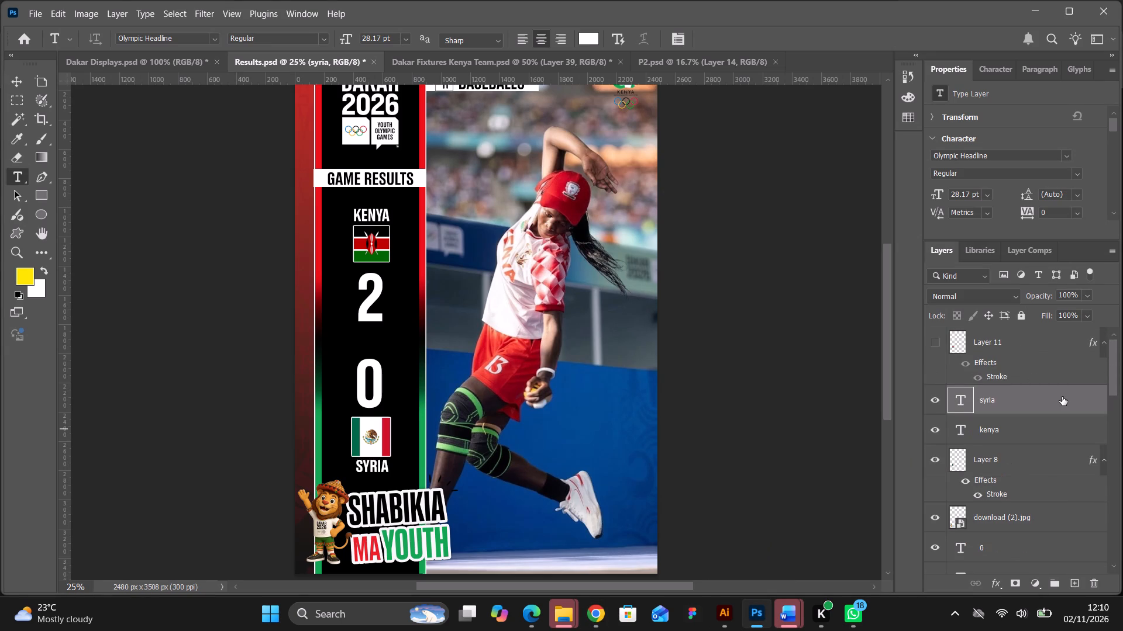
left_click(931, 461)
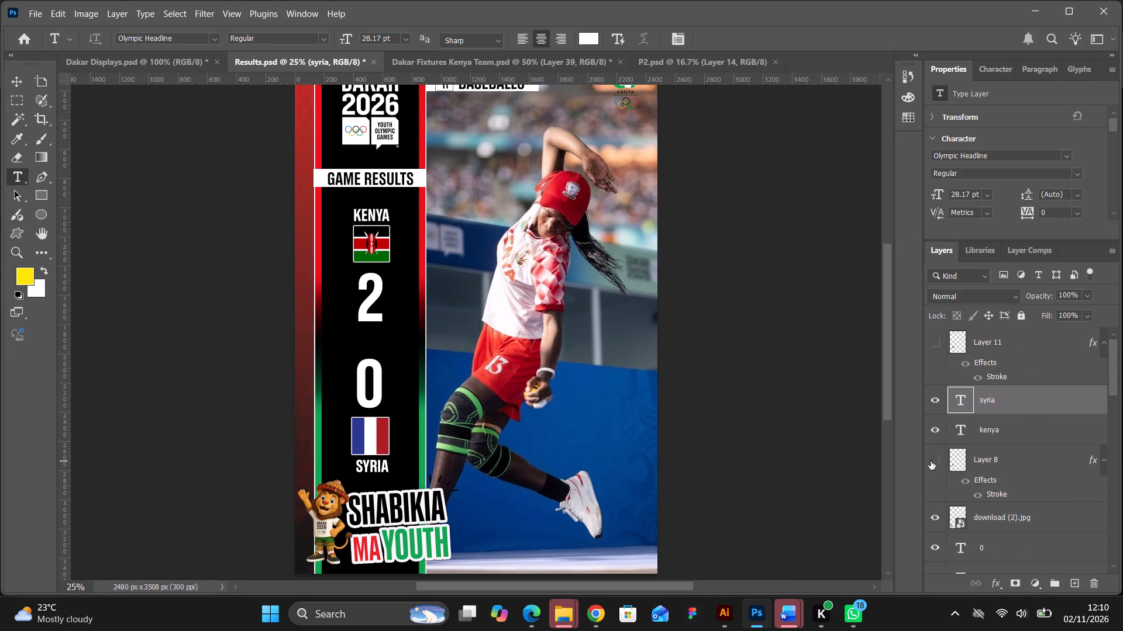
left_click(933, 460)
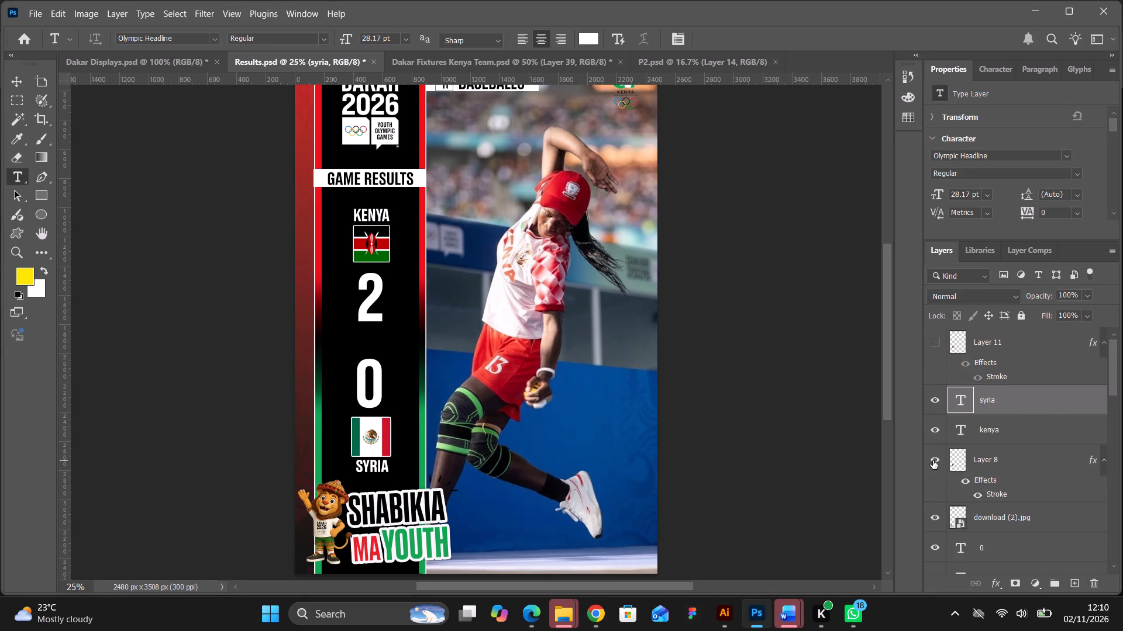
left_click(938, 342)
Export the Syria results poster as a 2480 × 3508 px PNG.
left_click(32, 17)
left_click(231, 248)
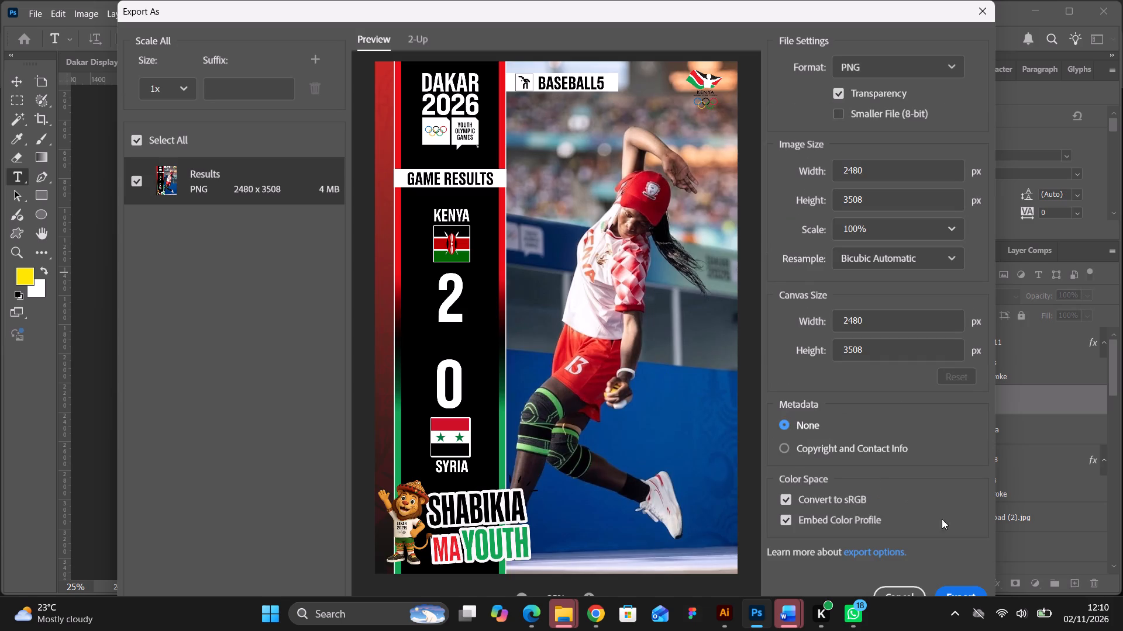
Export the poster as a PNG named kenya vs Syria in the Dakar folder.
left_click(959, 592)
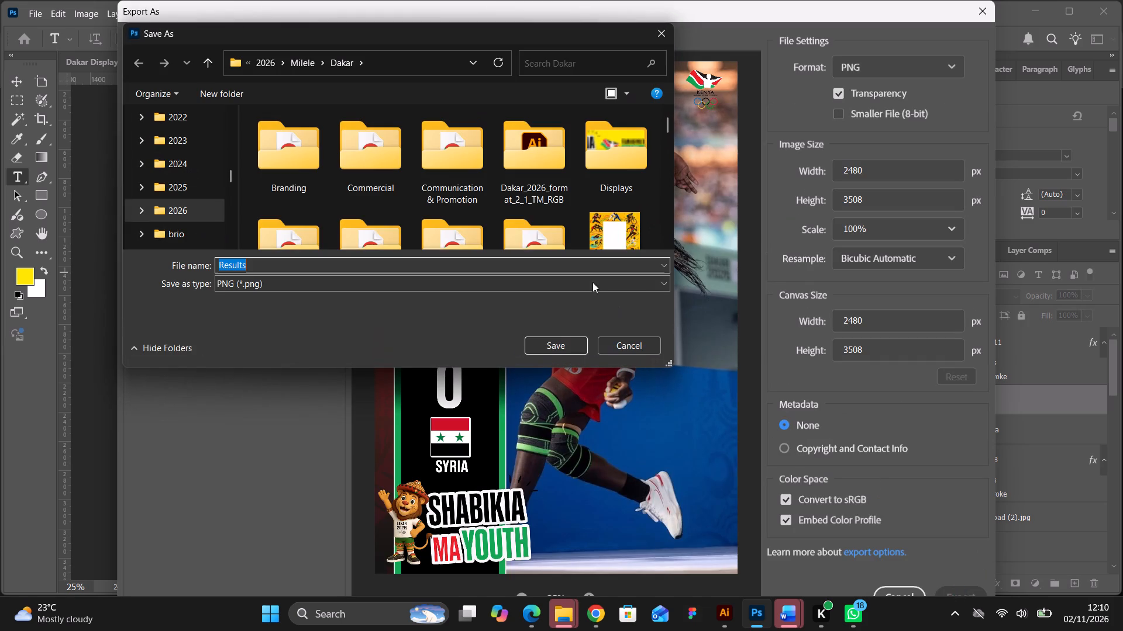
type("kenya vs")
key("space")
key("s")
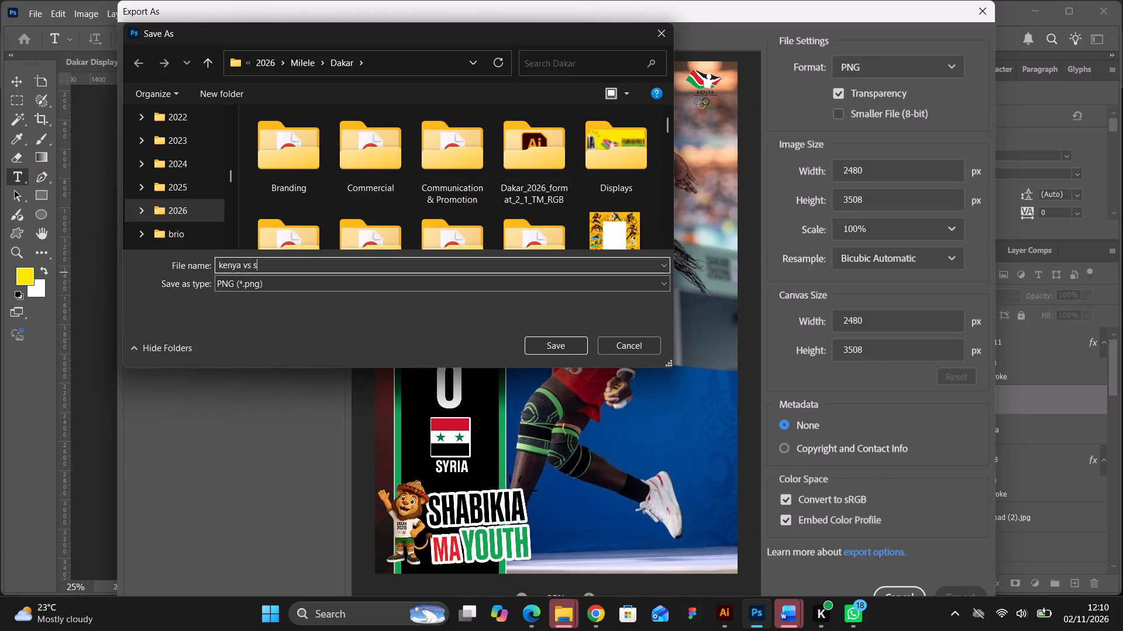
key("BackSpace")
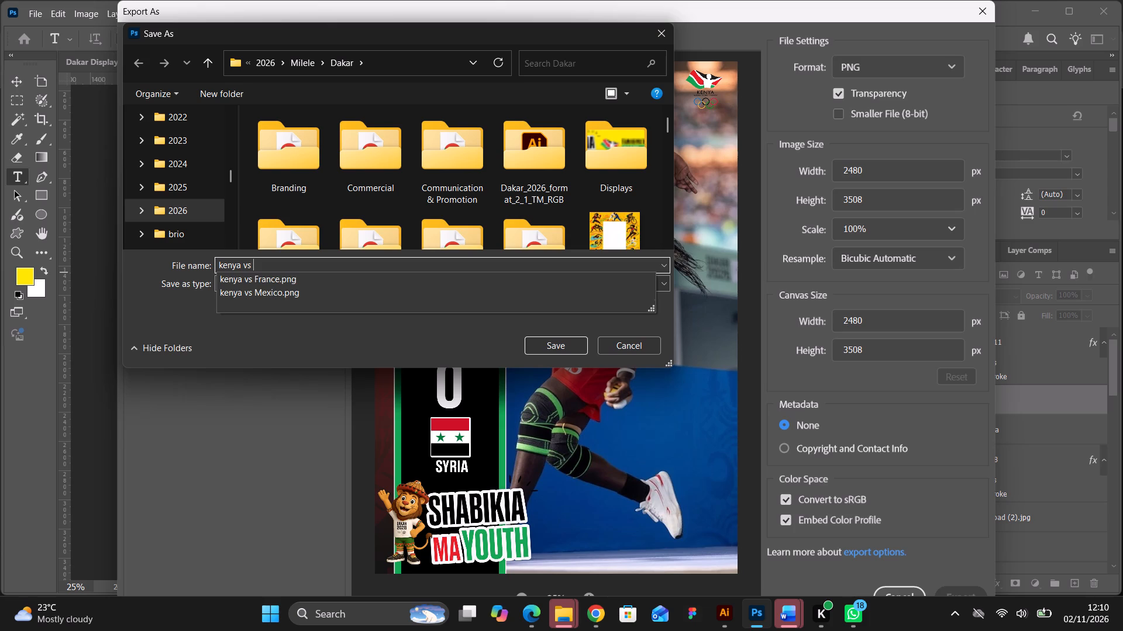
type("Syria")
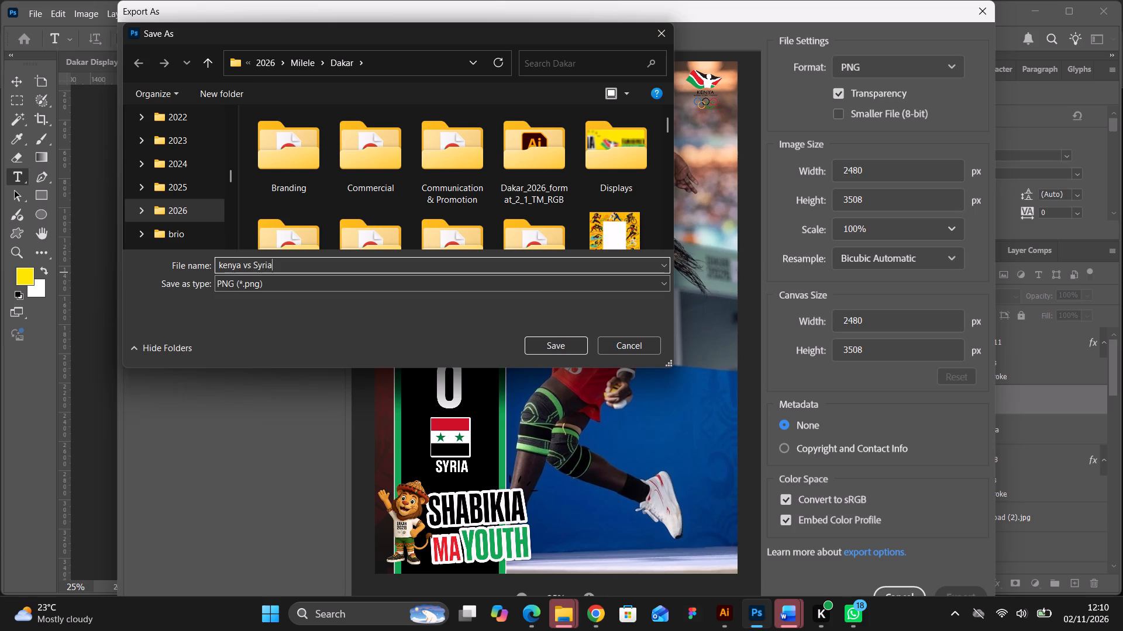
left_click(561, 346)
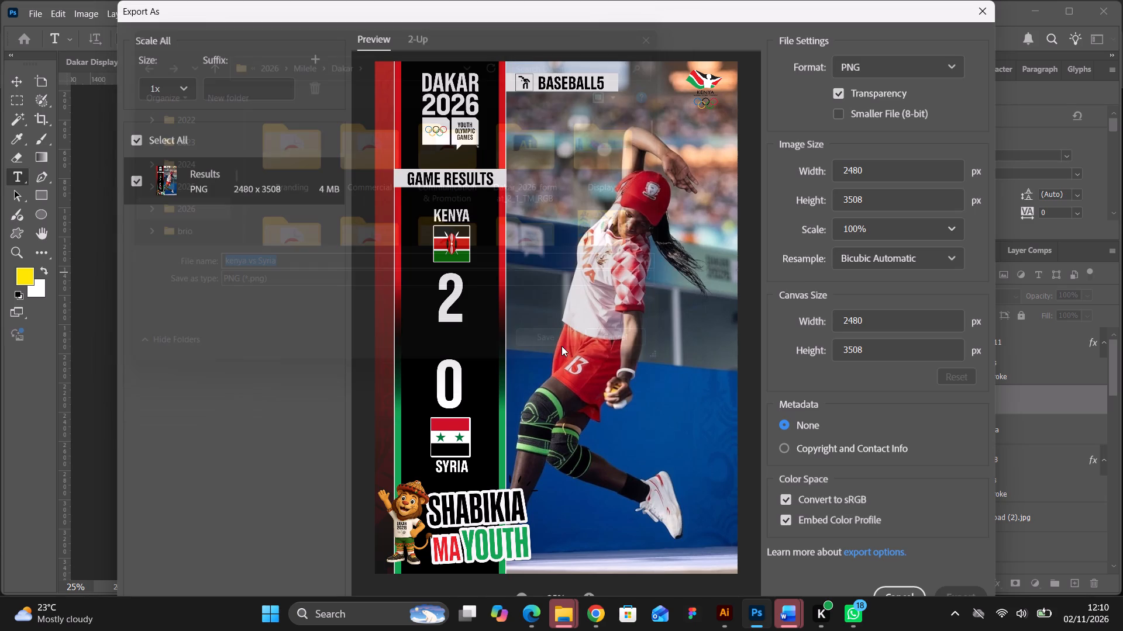
Switch to the Gemini chat with the Baseball5 results in Chrome.
left_click(597, 616)
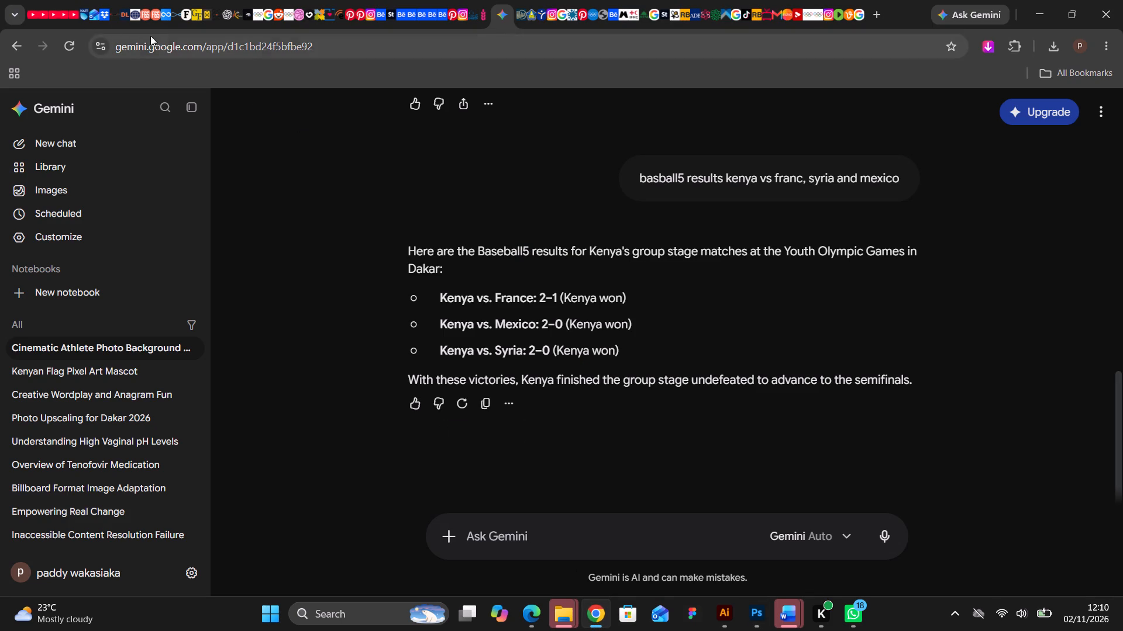
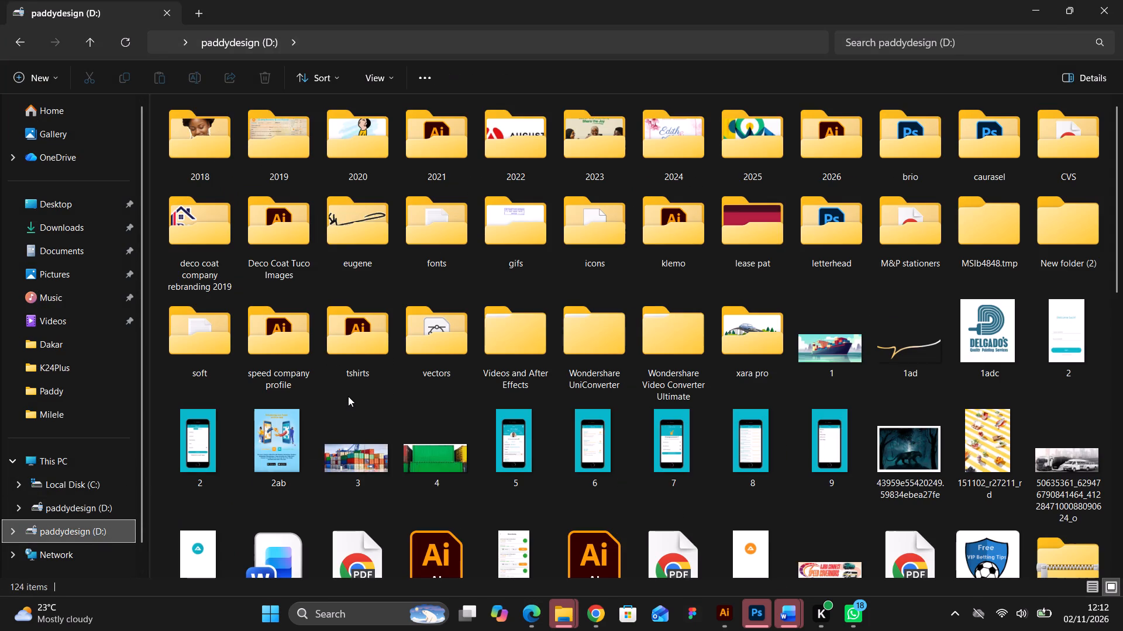
Open the 2026 folder on the paddydesign (D:) drive.
double_click(810, 160)
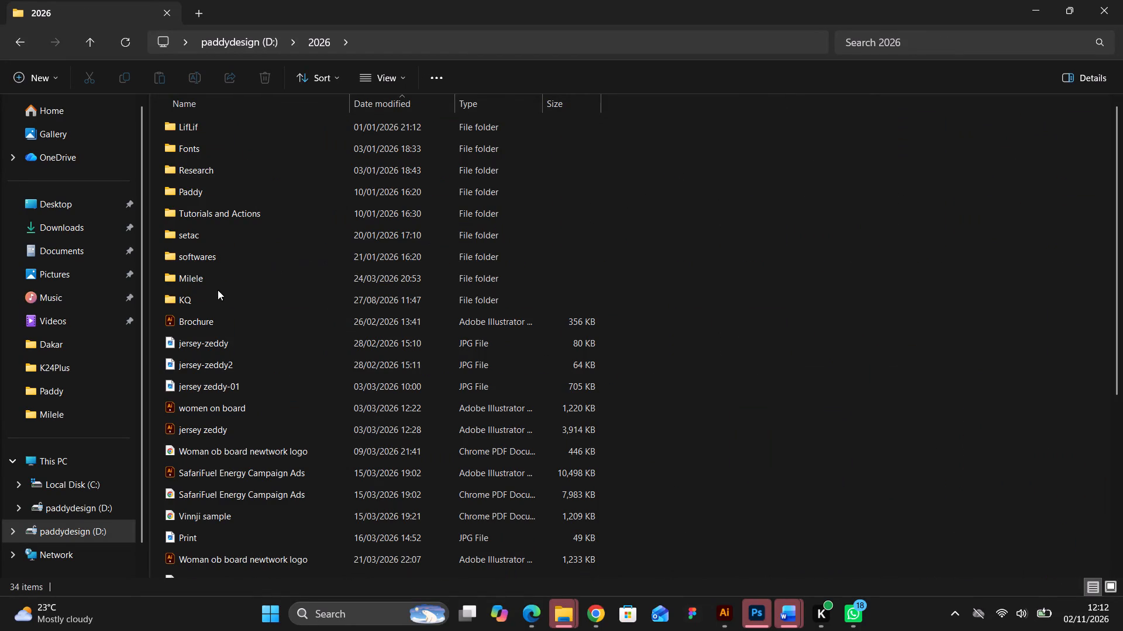
Open the Milele project folder inside the 2026 folder on the D: drive.
double_click(193, 282)
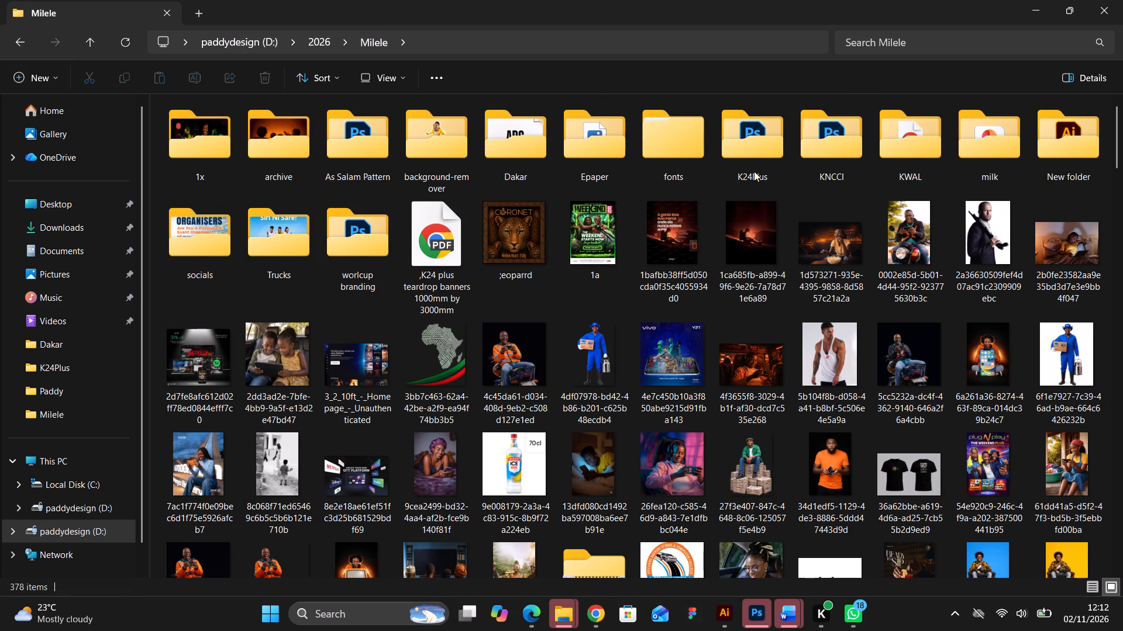